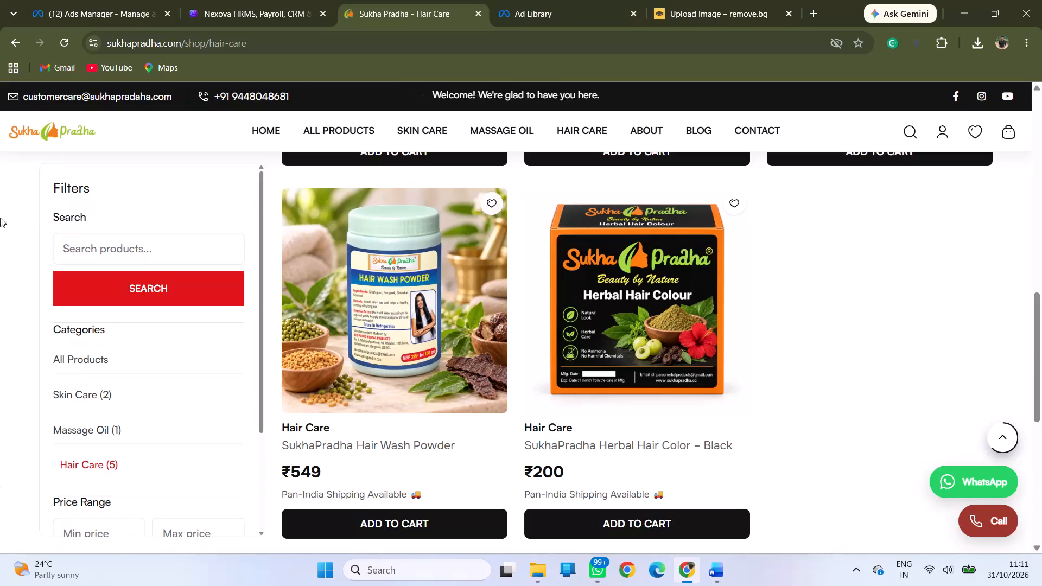
# Switch from the Sukha Pradha hair care shop page to the already open Ads Manager page.
pyautogui.click(113, 18)
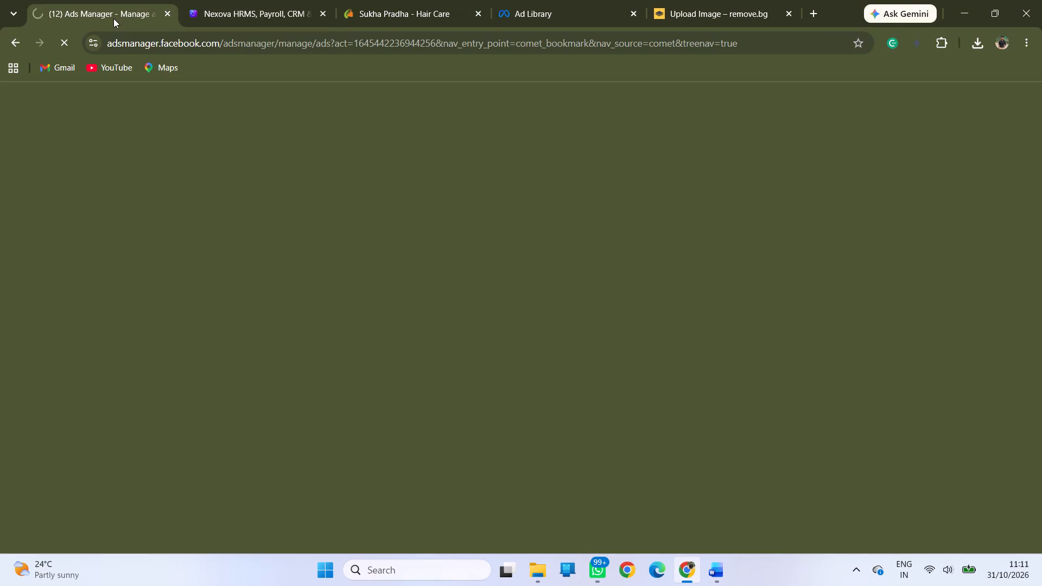
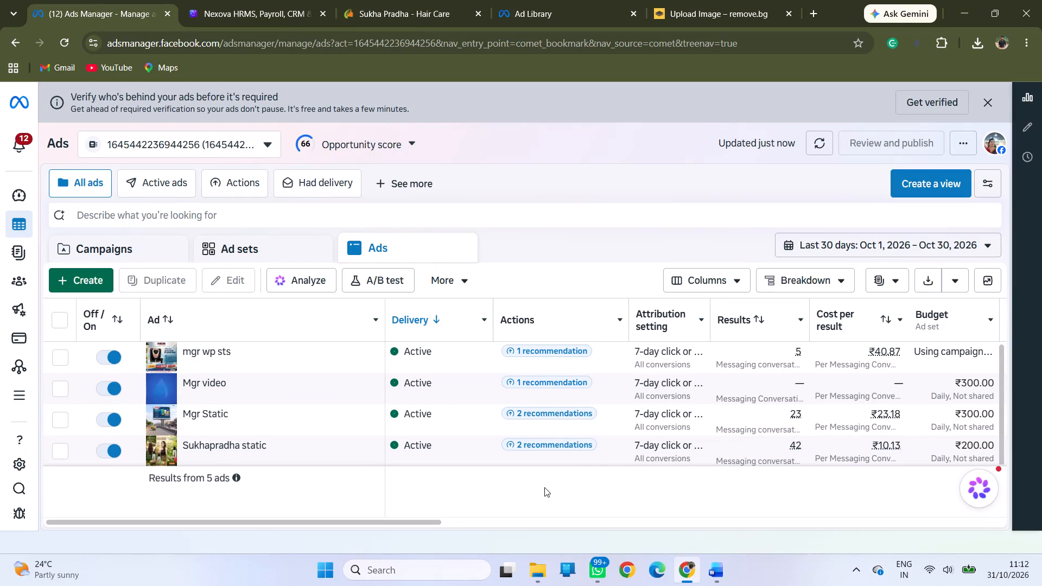
# Examine the performance columns of the listed ads, from delivery, results and cost per result through reach, bid strategy and quality rankings.
pyautogui.hscroll(-9, 544, 487)
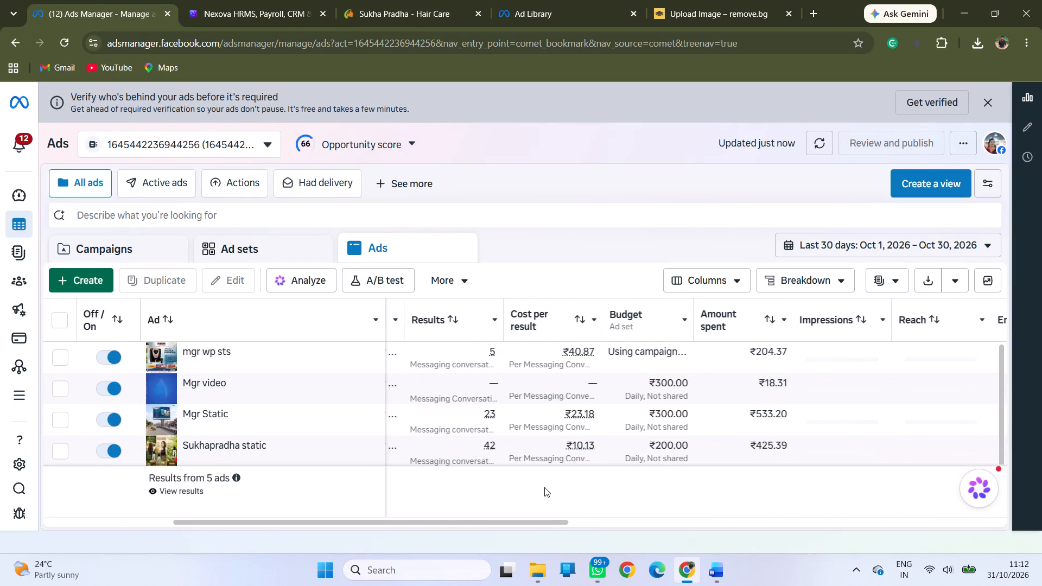
pyautogui.hscroll(-2, 544, 487)
pyautogui.hscroll(10, 544, 487)
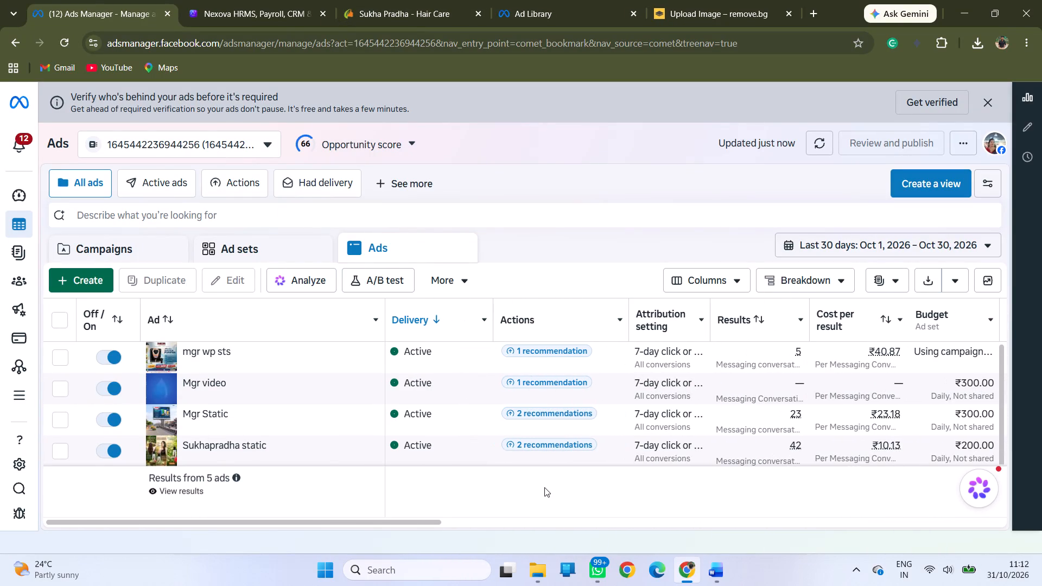
pyautogui.hscroll(7, 544, 487)
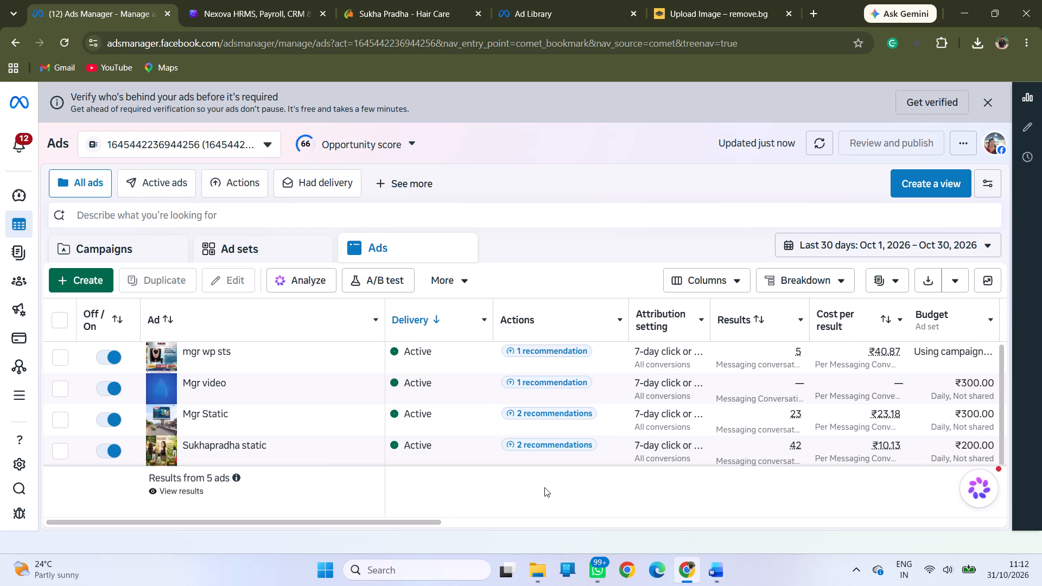
pyautogui.hscroll(-2, 544, 487)
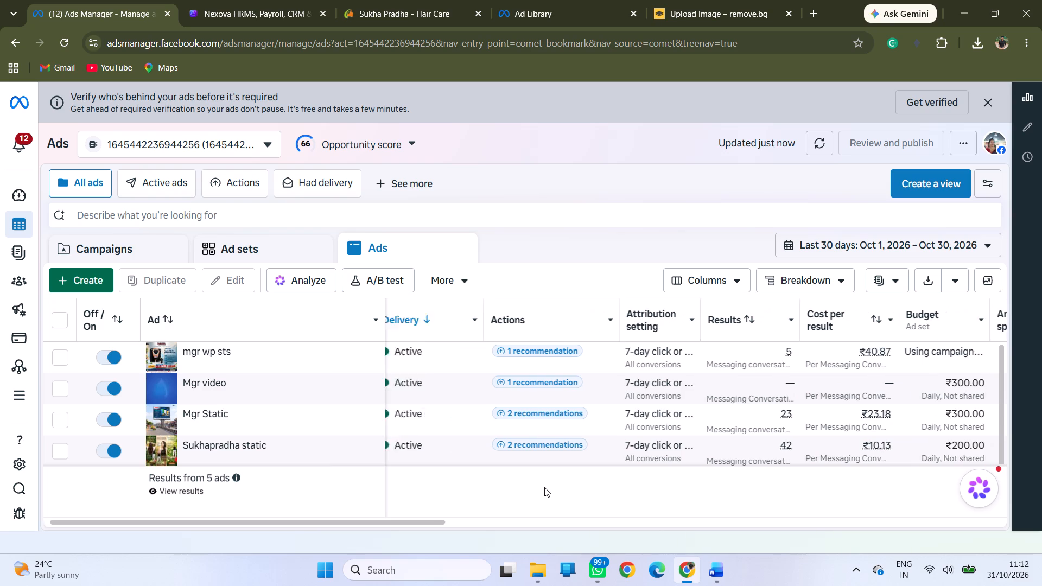
pyautogui.hscroll(-11, 544, 487)
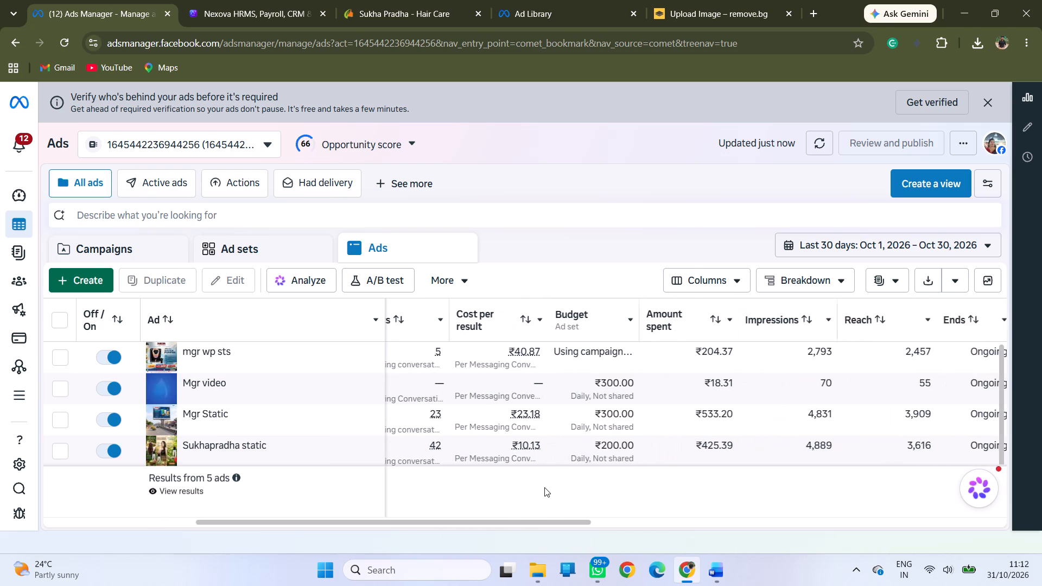
pyautogui.hscroll(-7, 544, 487)
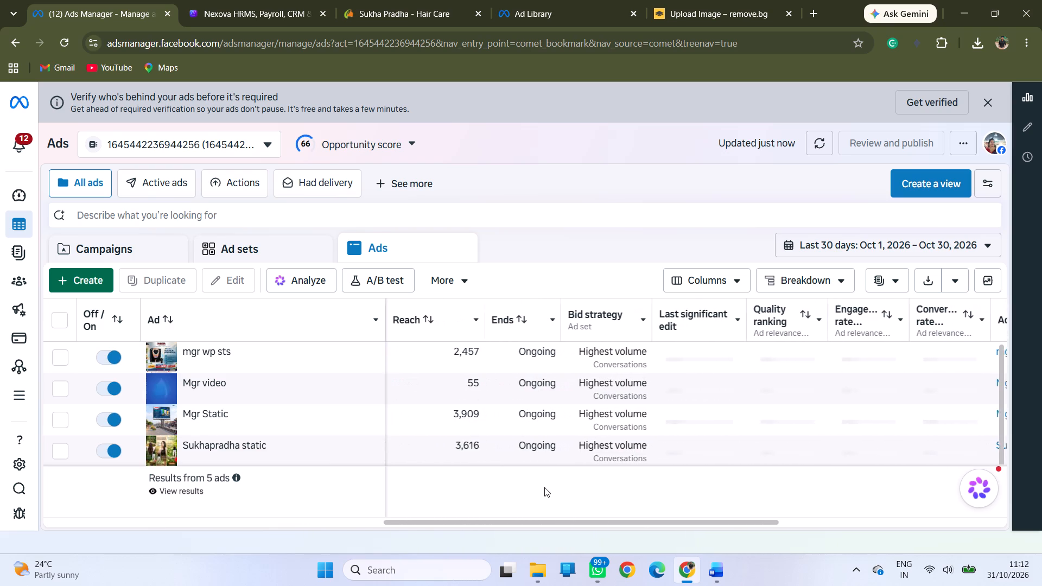
pyautogui.hscroll(-2, 544, 487)
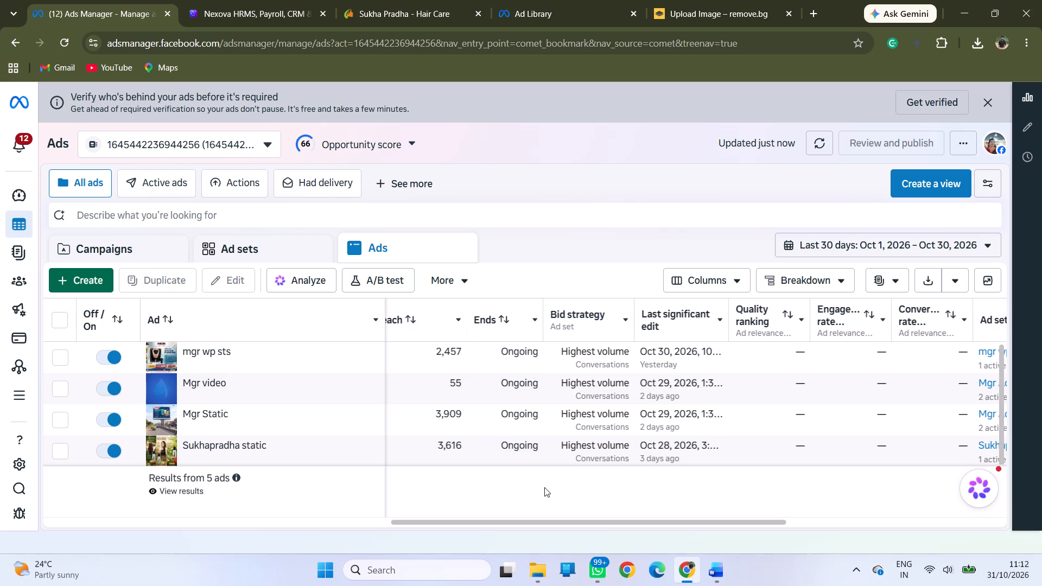
pyautogui.hscroll(20, 544, 487)
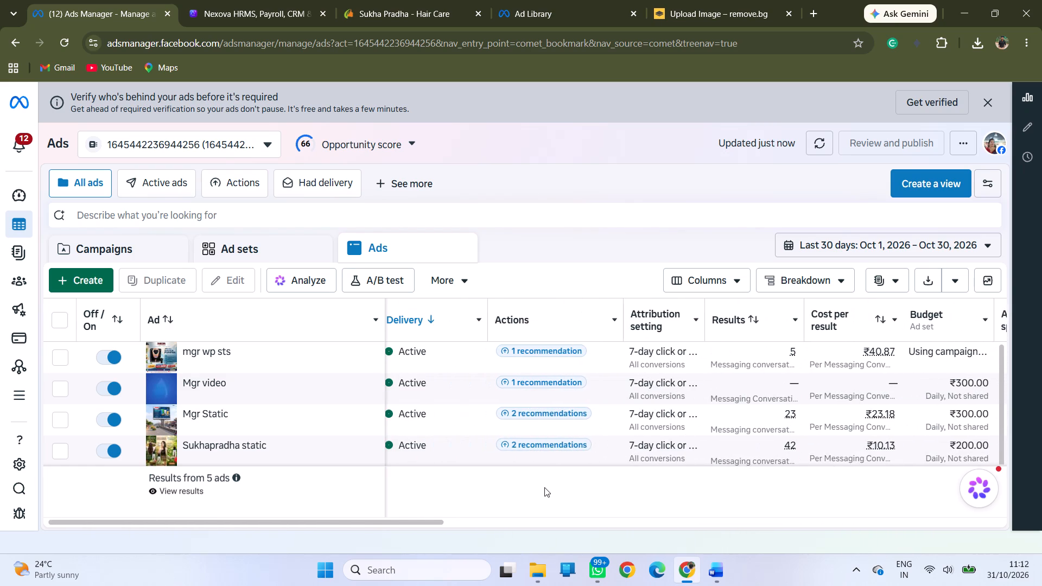
pyautogui.hscroll(6, 544, 487)
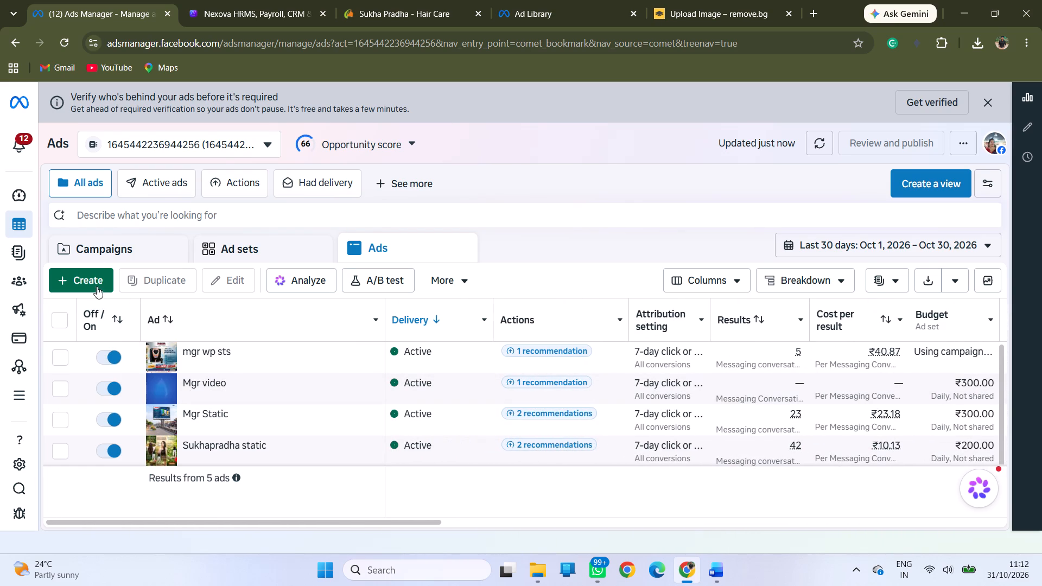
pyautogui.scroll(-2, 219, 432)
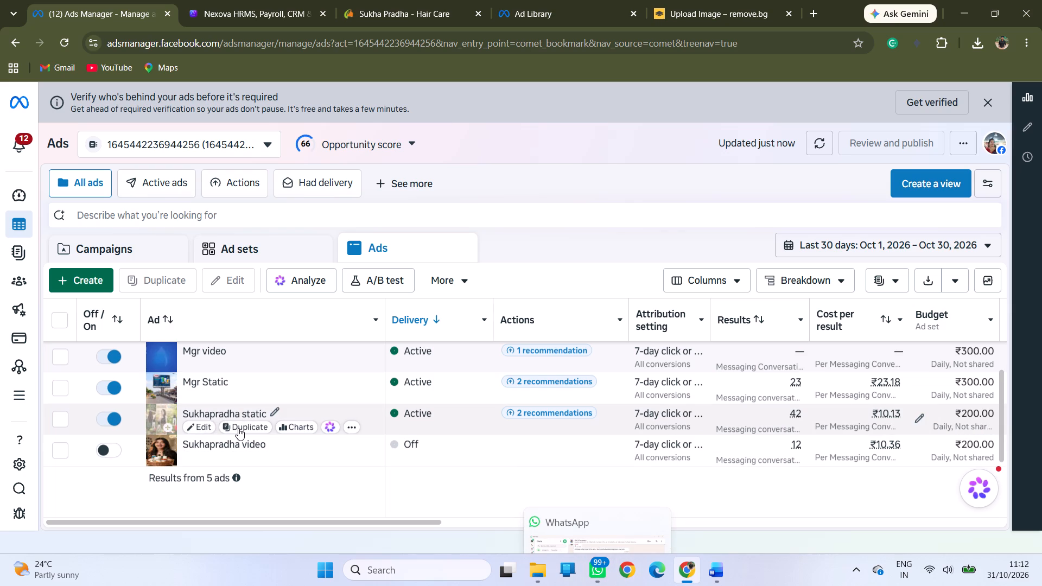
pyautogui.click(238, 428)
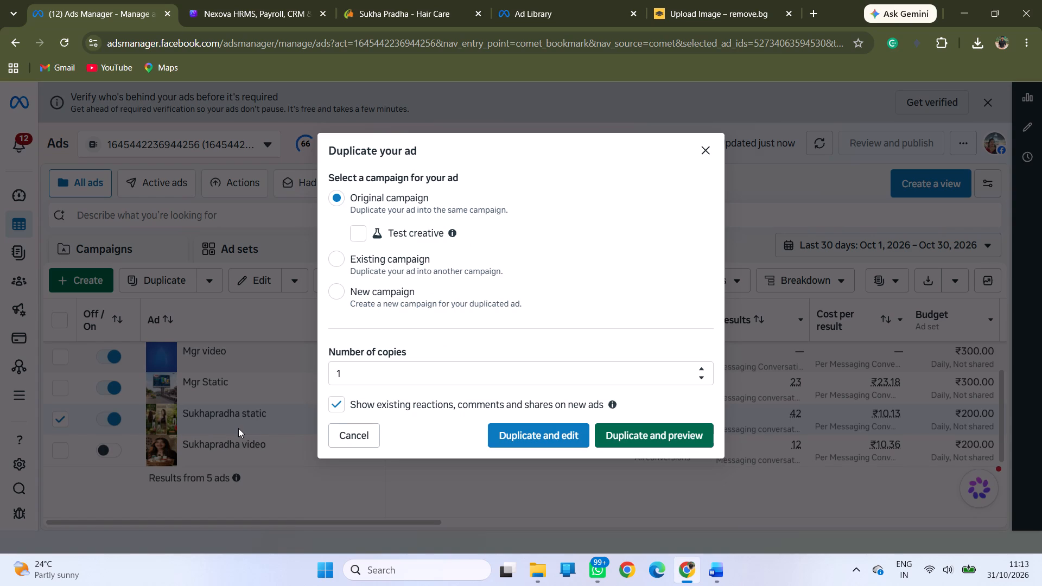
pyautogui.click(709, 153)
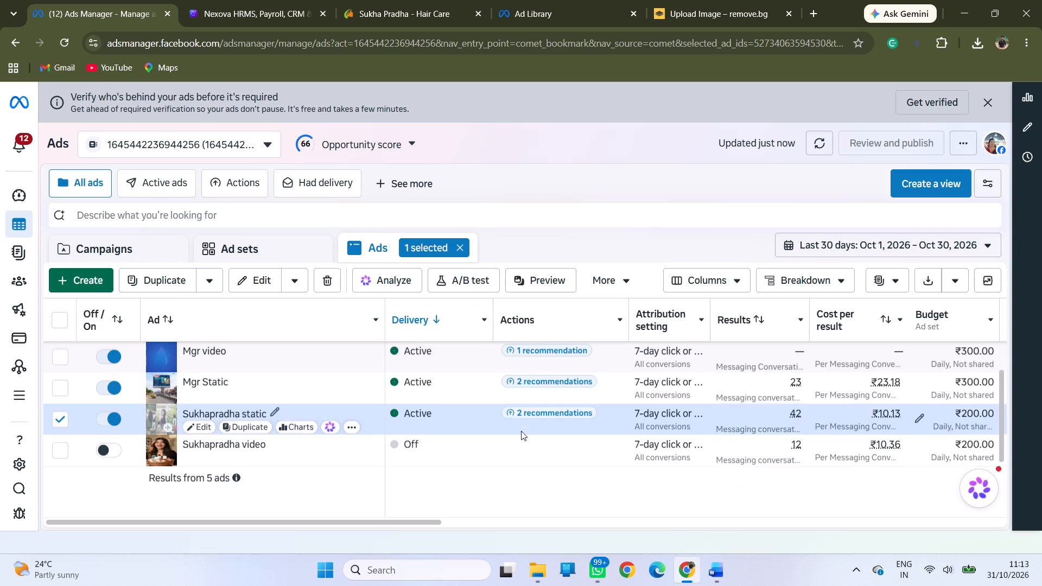
# Compare the Sukhapradha static ad with the other ads on results, cost per result, budget, amount spent, impressions and reach.
pyautogui.hscroll(-7, 767, 422)
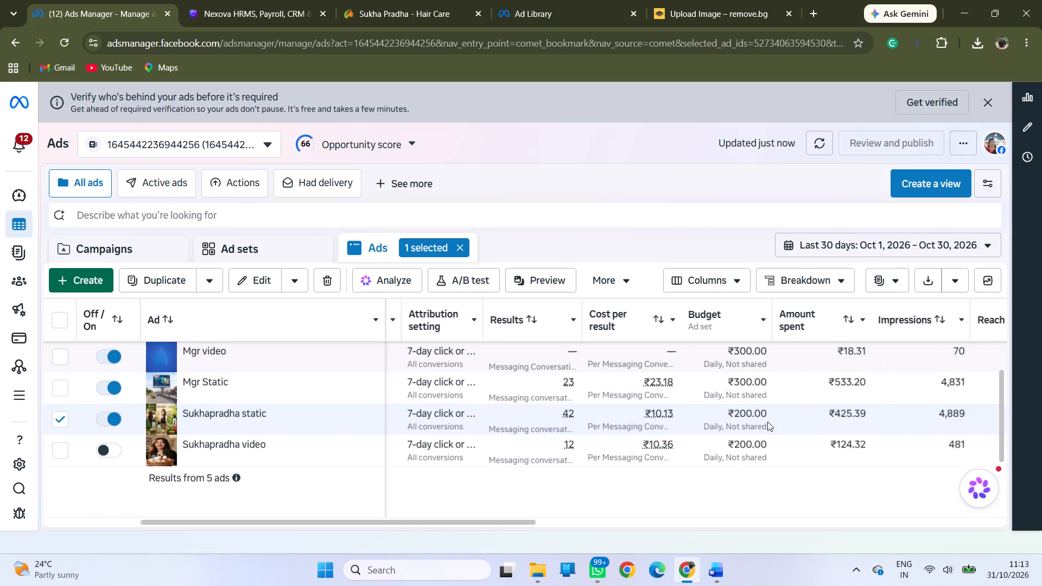
pyautogui.hscroll(-14, 767, 422)
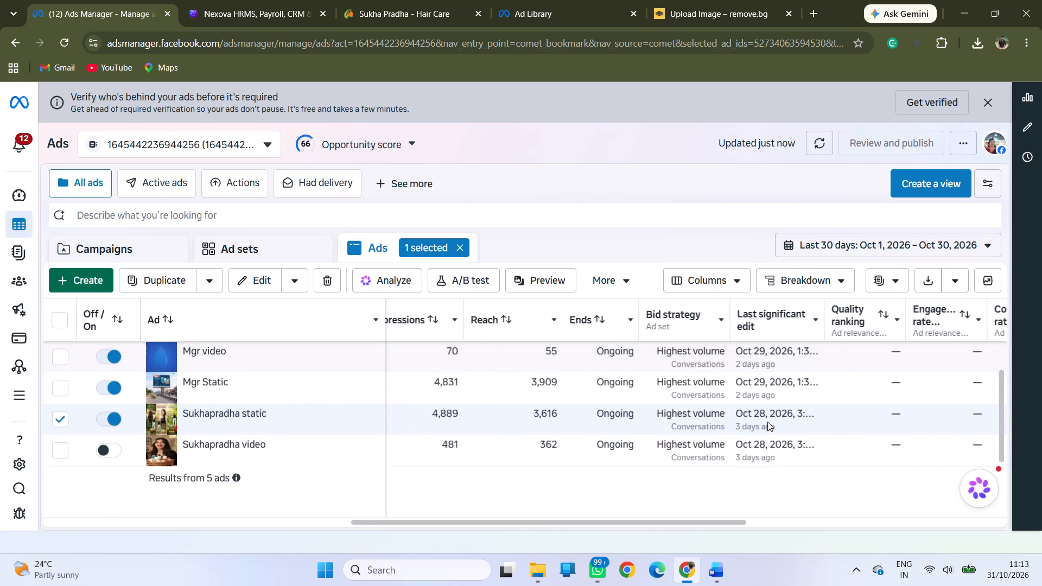
pyautogui.hscroll(15, 767, 422)
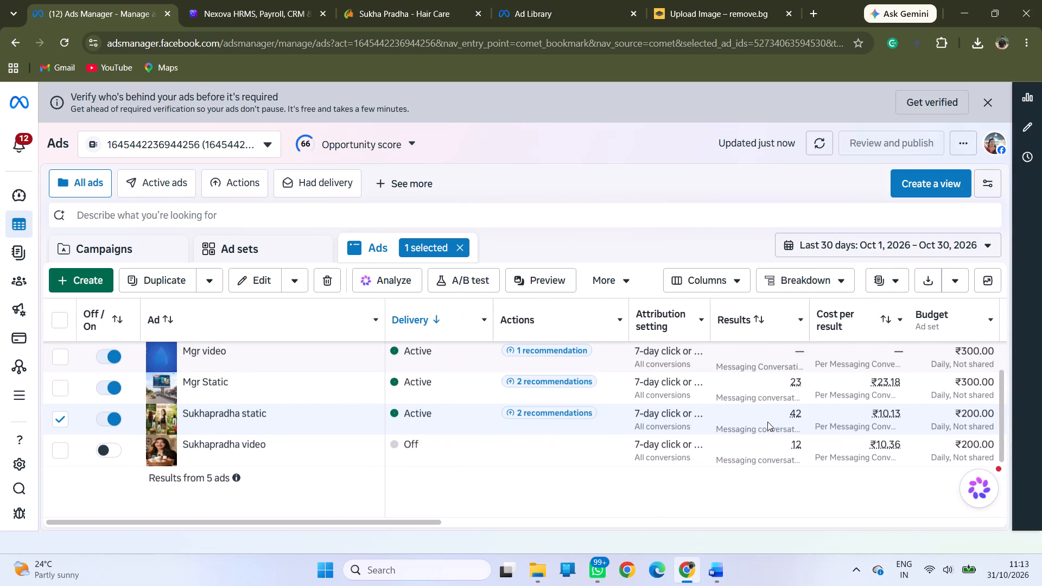
pyautogui.hscroll(5, 767, 422)
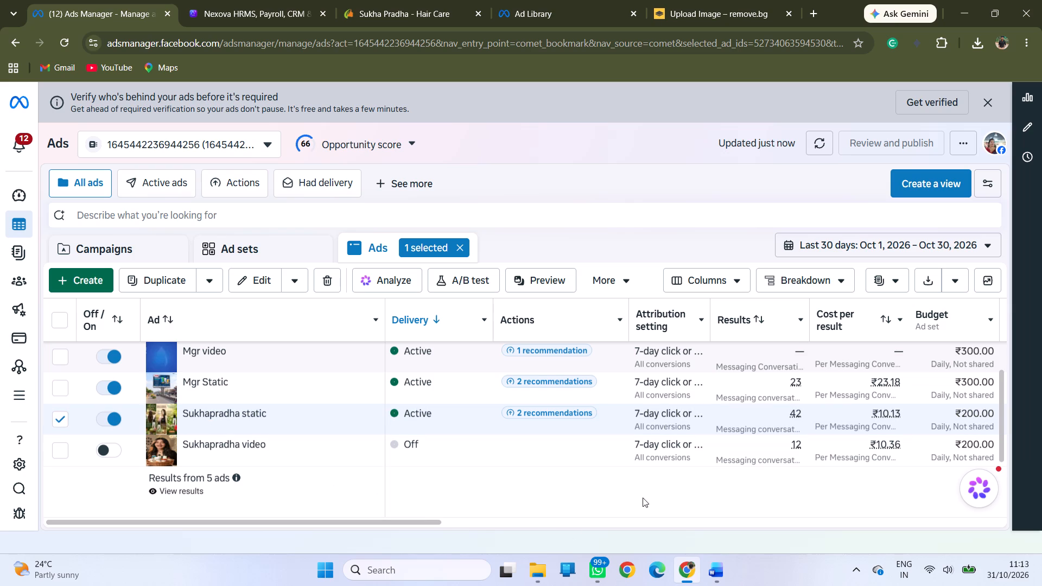
pyautogui.hscroll(-6, 649, 493)
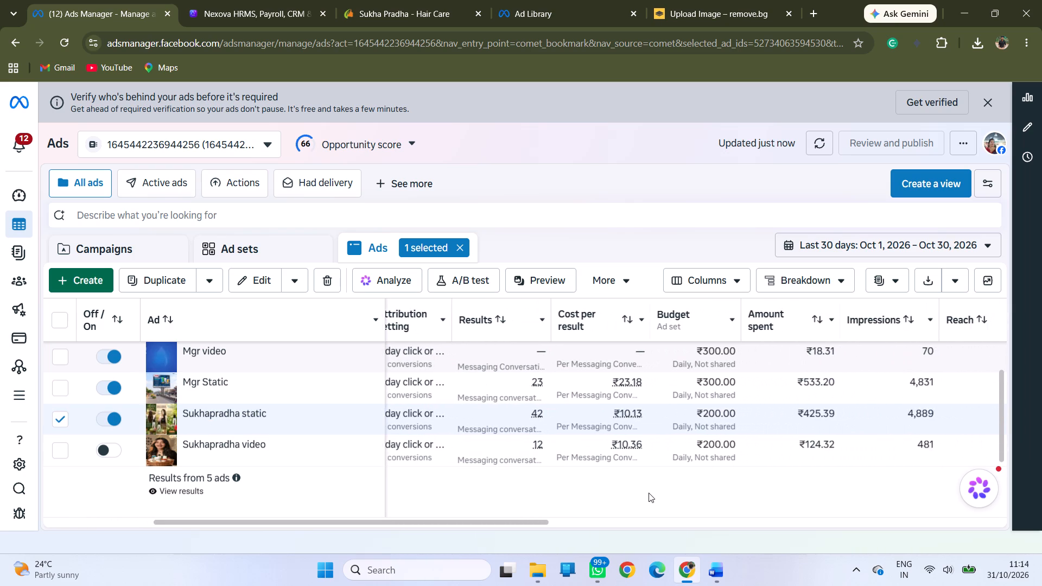
pyautogui.hscroll(-5, 649, 493)
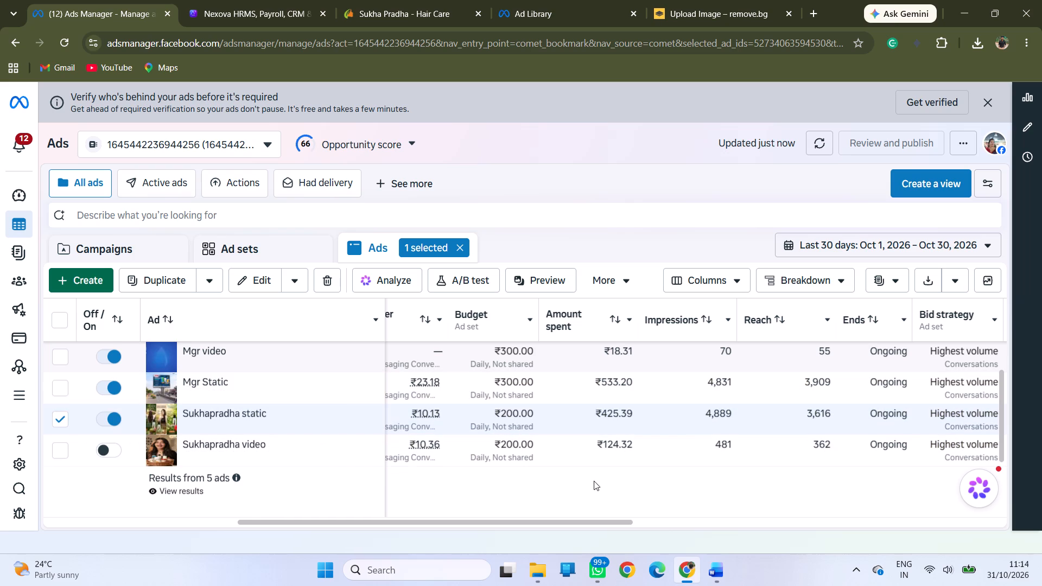
pyautogui.hscroll(2, 542, 477)
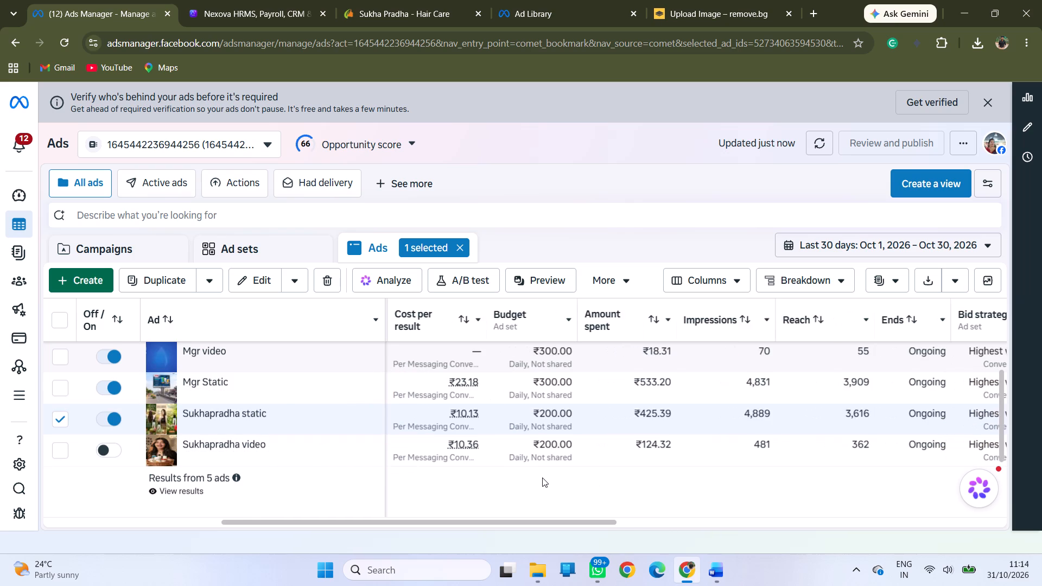
pyautogui.scroll(1, 739, 379)
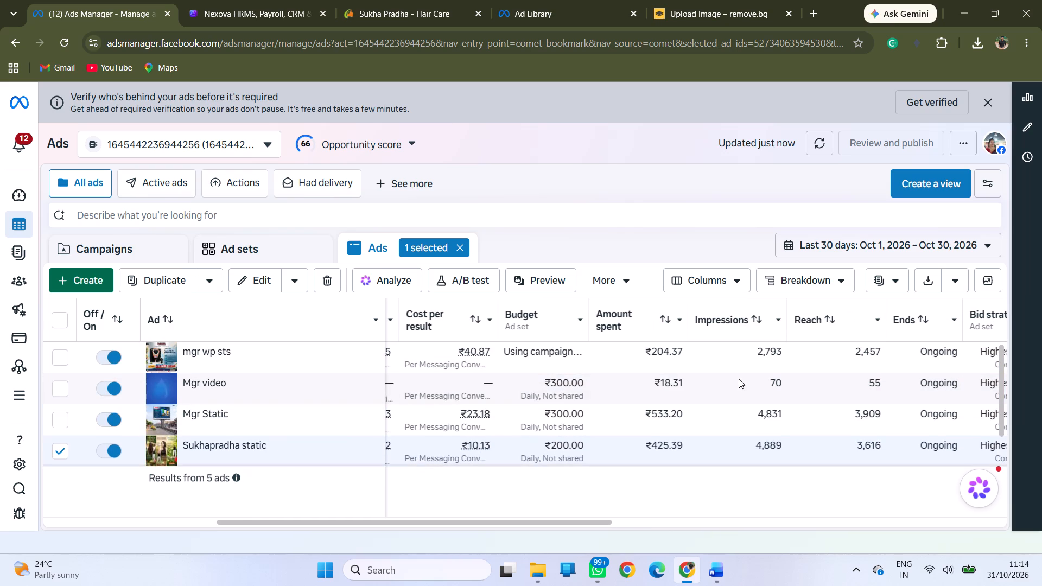
pyautogui.hscroll(4, 606, 469)
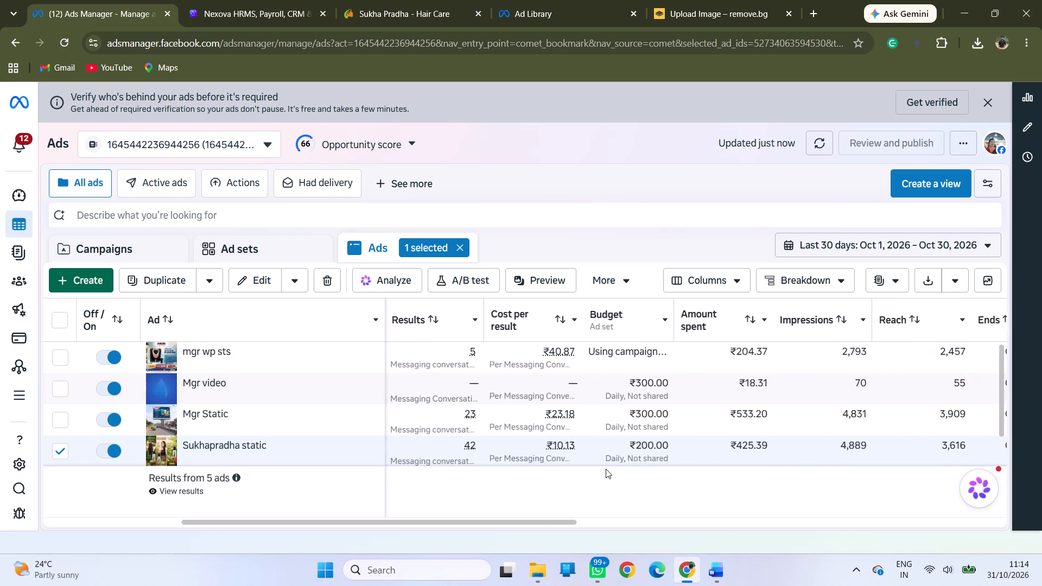
pyautogui.hscroll(14, 606, 469)
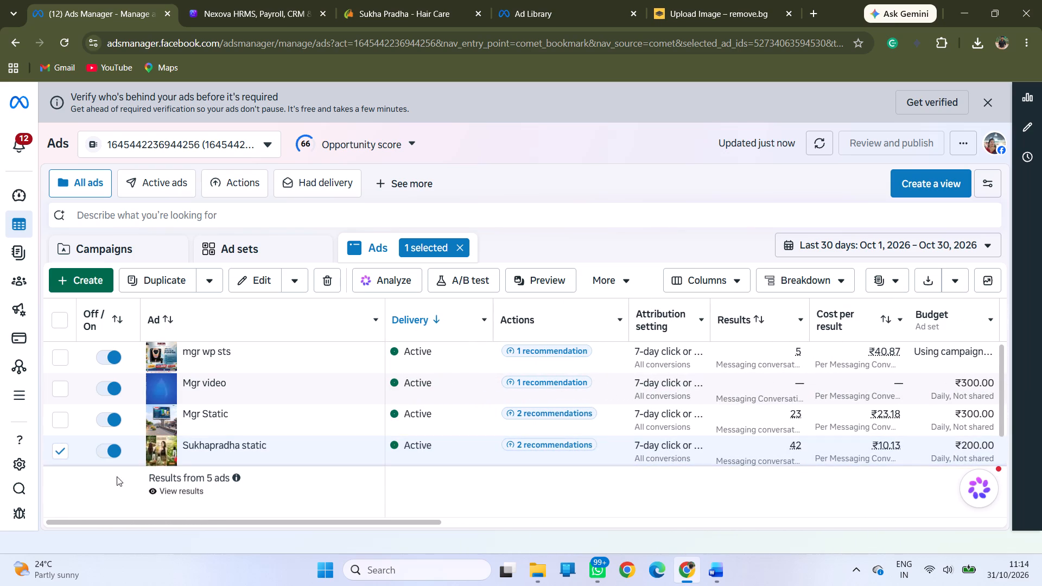
pyautogui.scroll(-5, 478, 398)
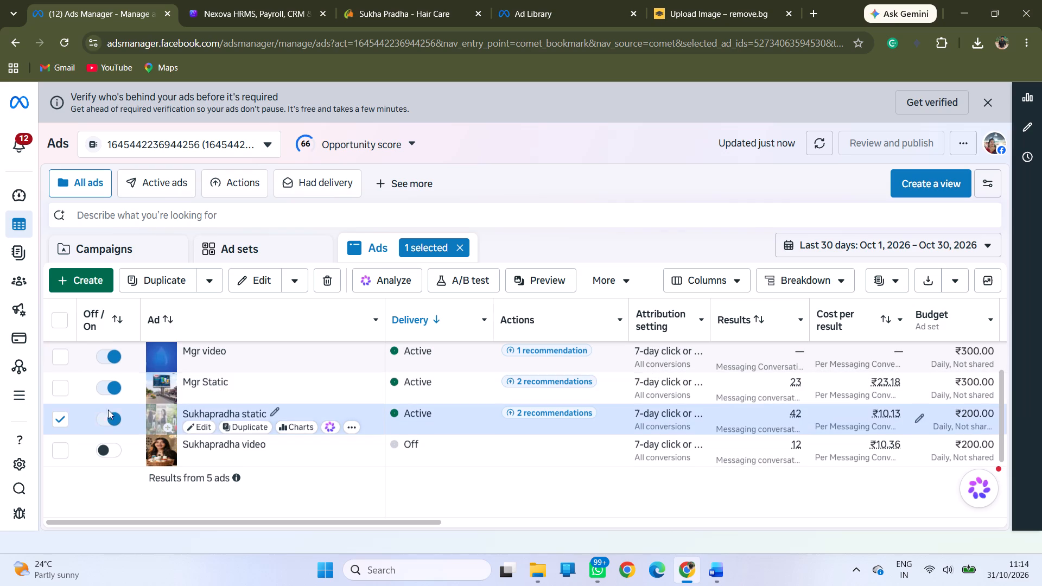
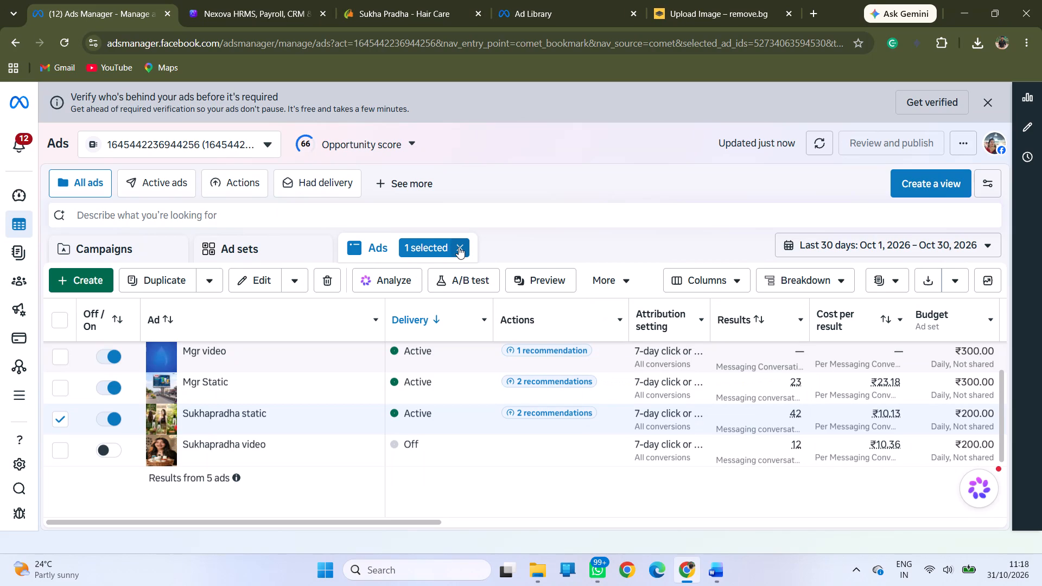
# Clear the selection of the Sukhapradha static ad in the ads list.
pyautogui.scroll(1, 459, 393)
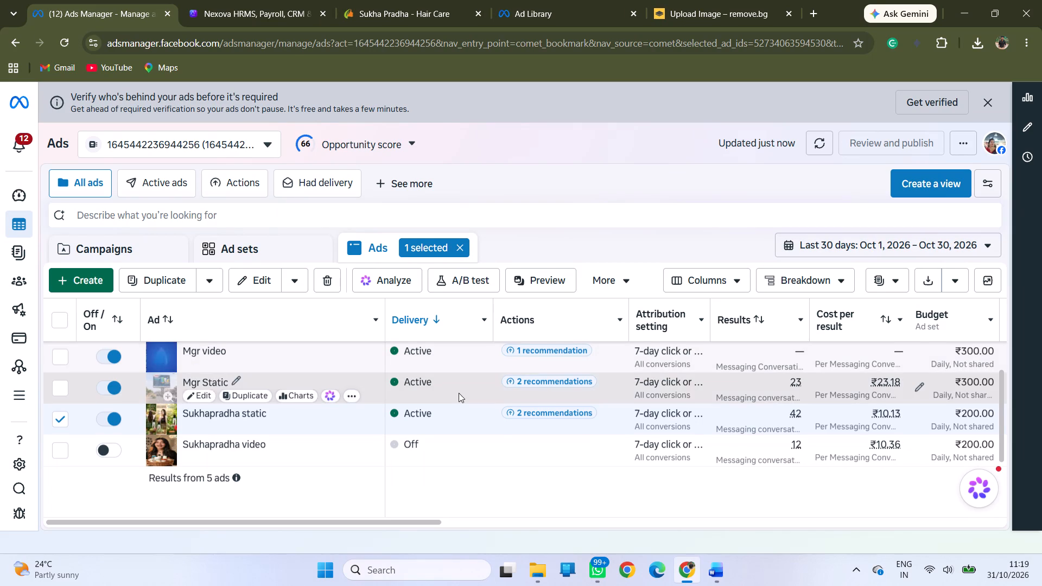
pyautogui.scroll(6, 459, 393)
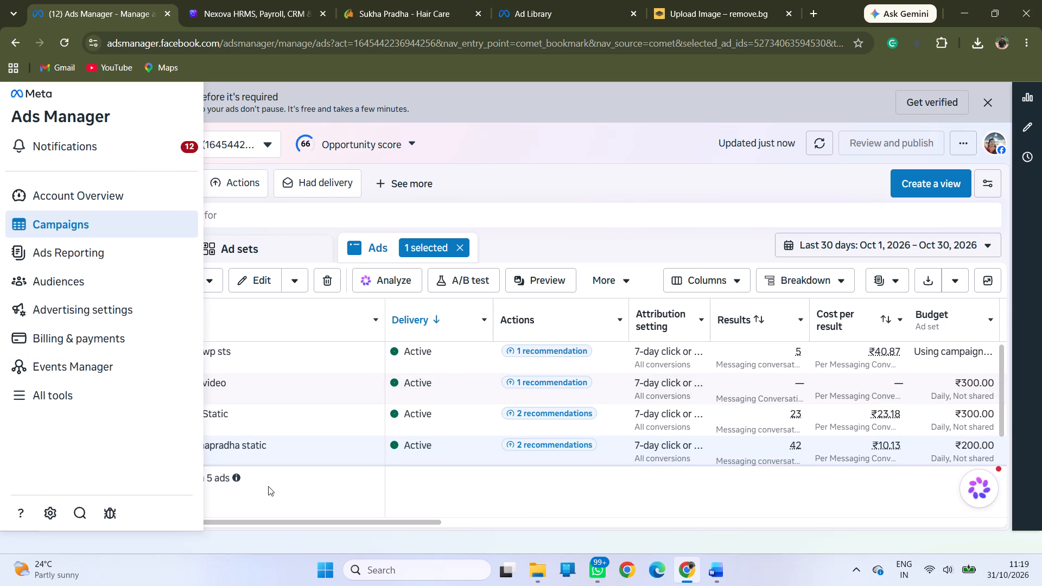
pyautogui.click(291, 495)
pyautogui.scroll(-2, 304, 493)
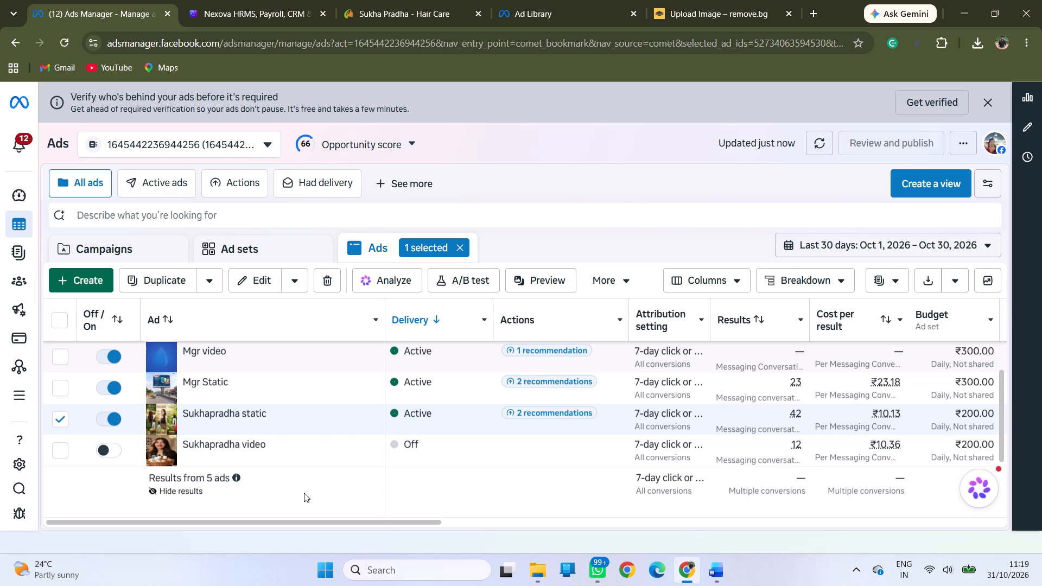
pyautogui.click(61, 416)
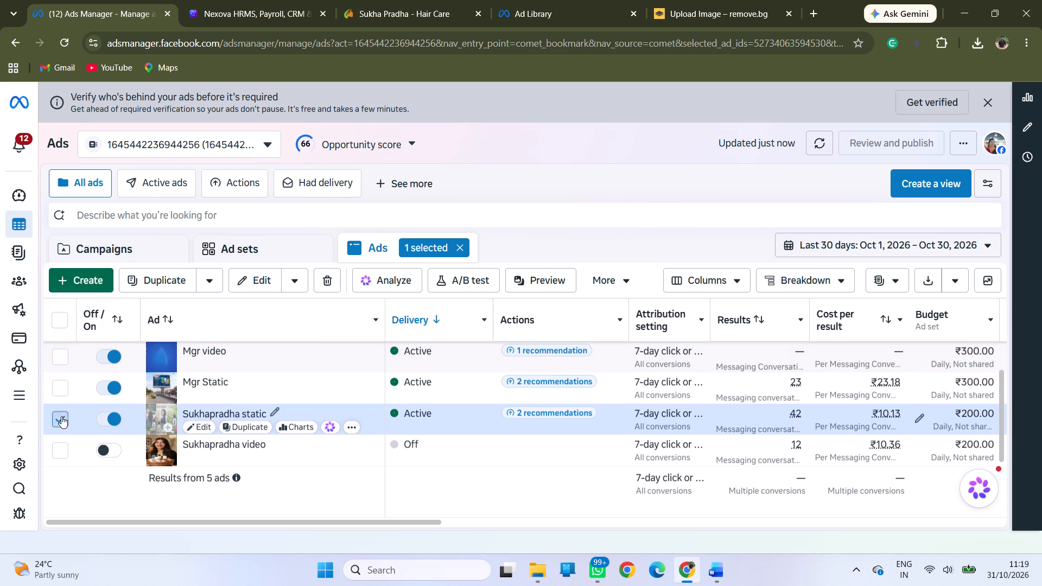
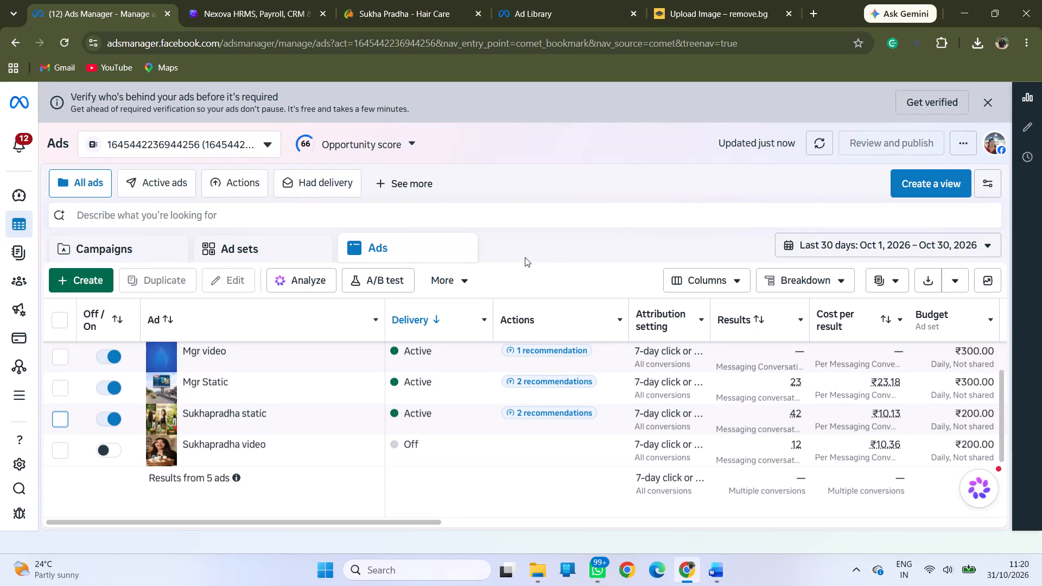
# Examine the amount spent, impressions and reach columns for the Mgr and Sukhapradha ads.
pyautogui.click(527, 246)
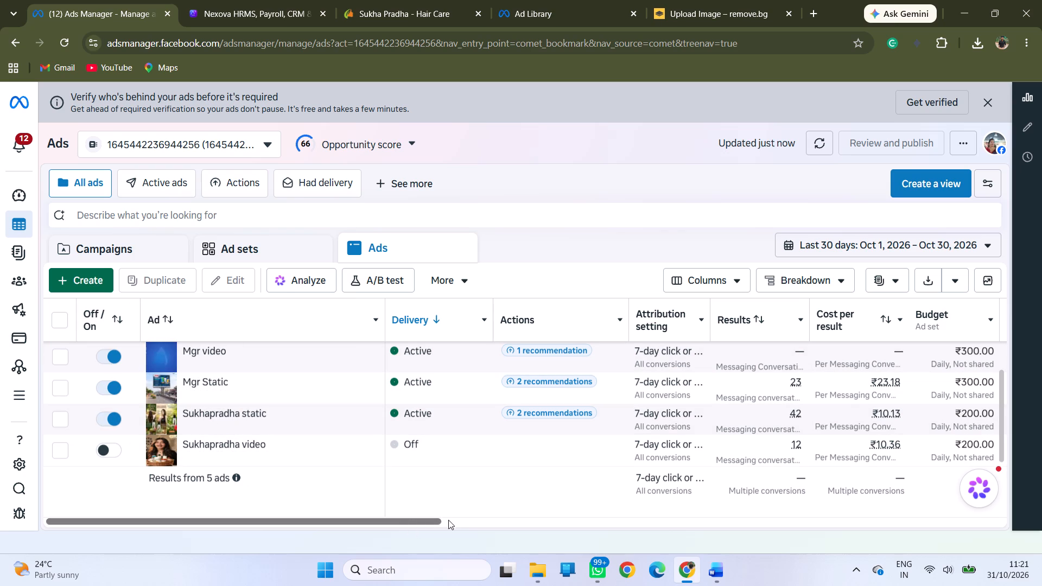
pyautogui.hscroll(-8, 467, 507)
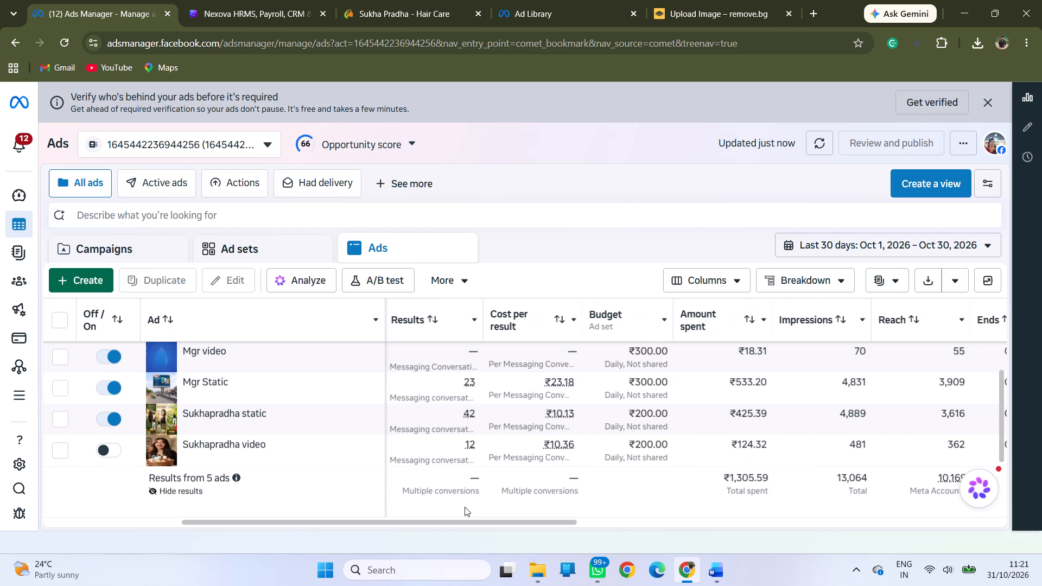
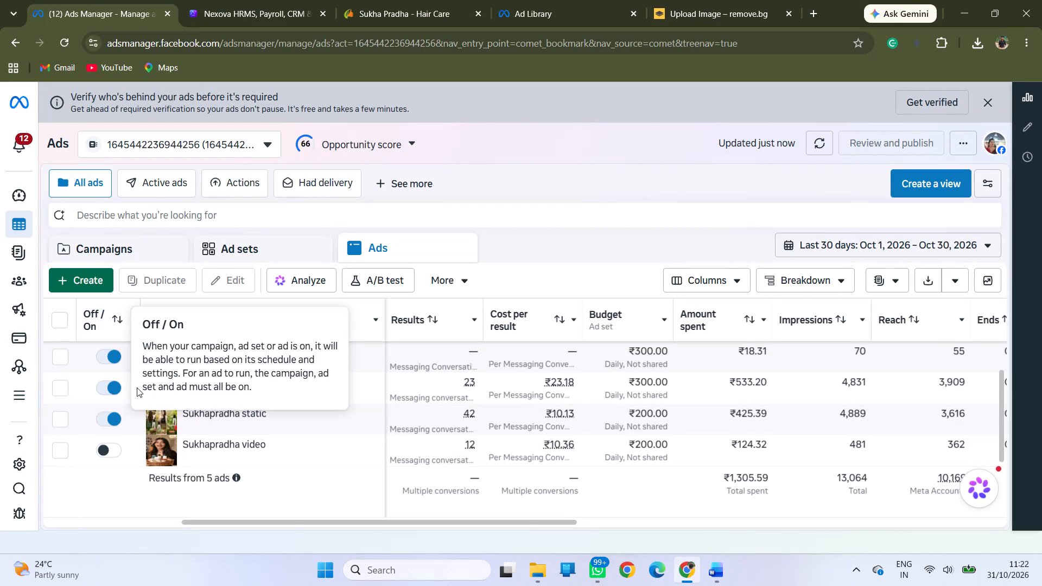
# Examine the results, cost per result, budget and amount spent for the Mgr and Sukhapradha ads.
pyautogui.scroll(1, 511, 406)
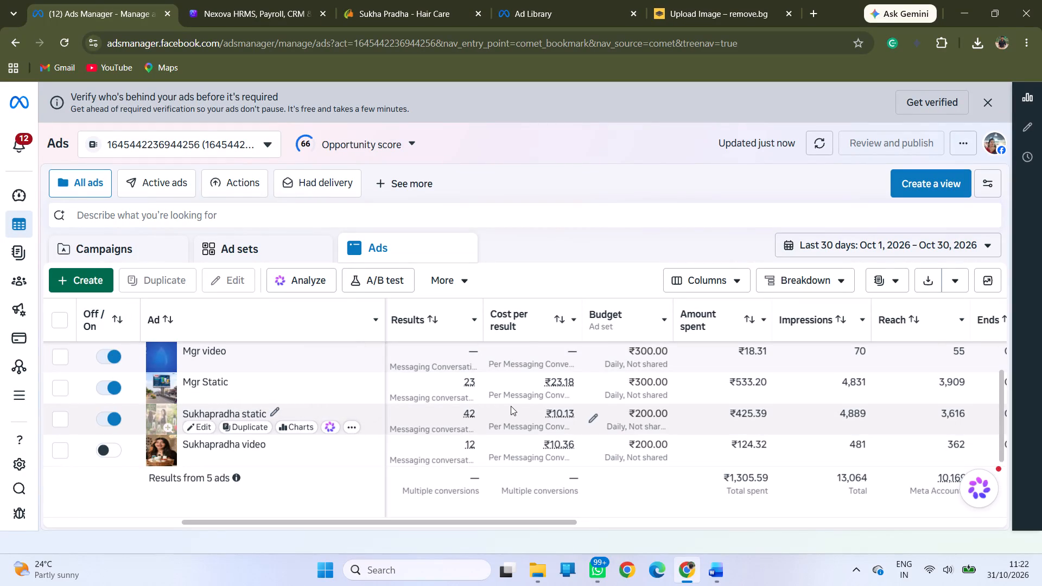
pyautogui.scroll(2, 511, 406)
pyautogui.scroll(-1, 511, 406)
pyautogui.scroll(1, 511, 406)
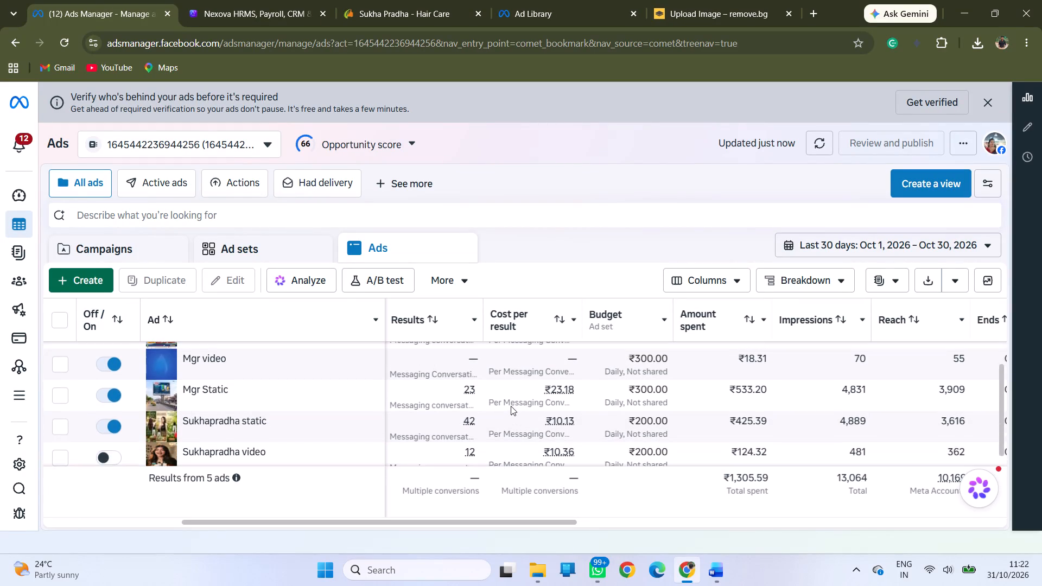
pyautogui.scroll(3, 511, 406)
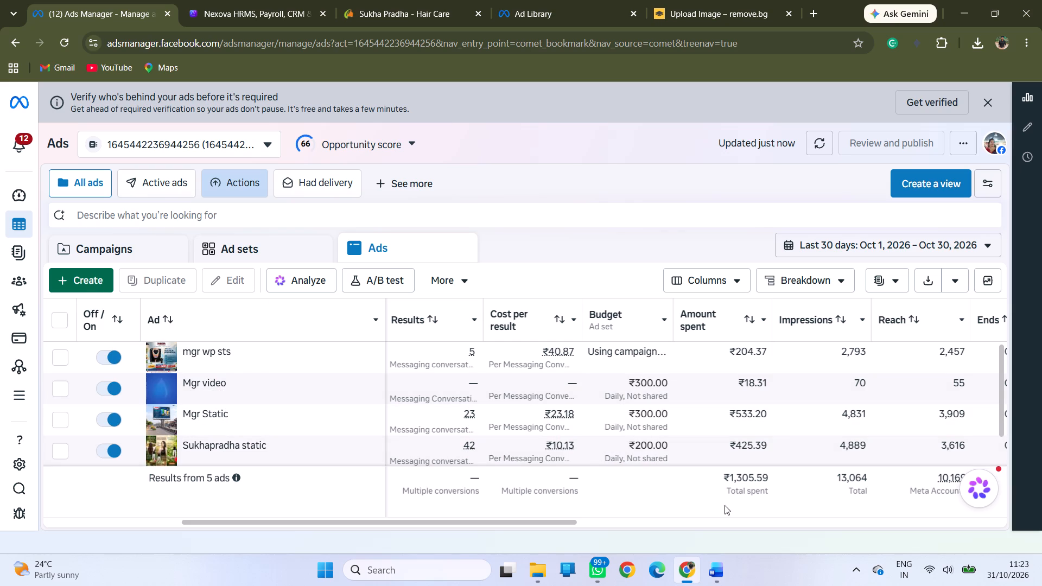
pyautogui.click(683, 504)
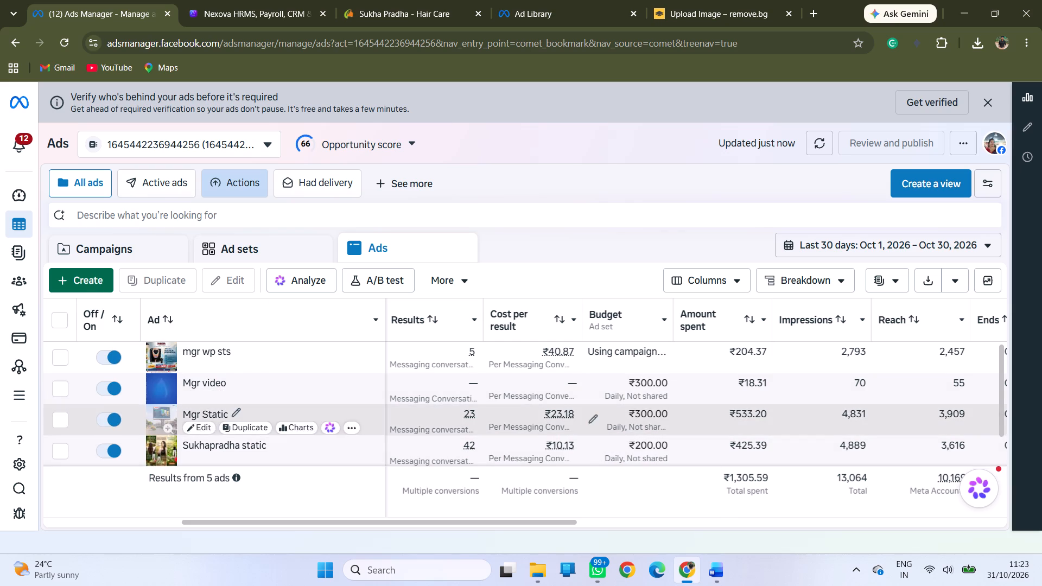
pyautogui.scroll(-6, 644, 382)
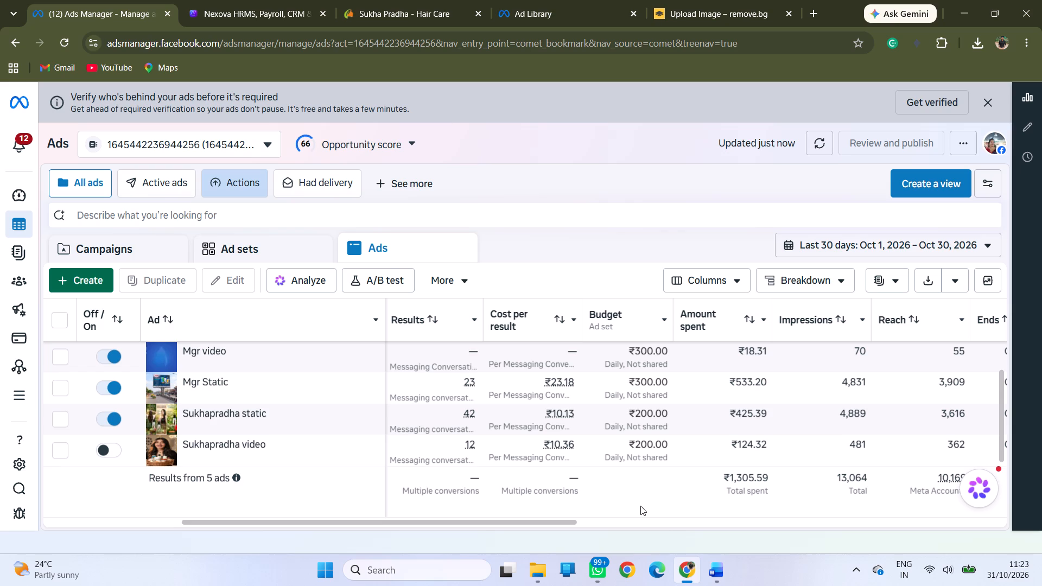
pyautogui.hscroll(3, 640, 506)
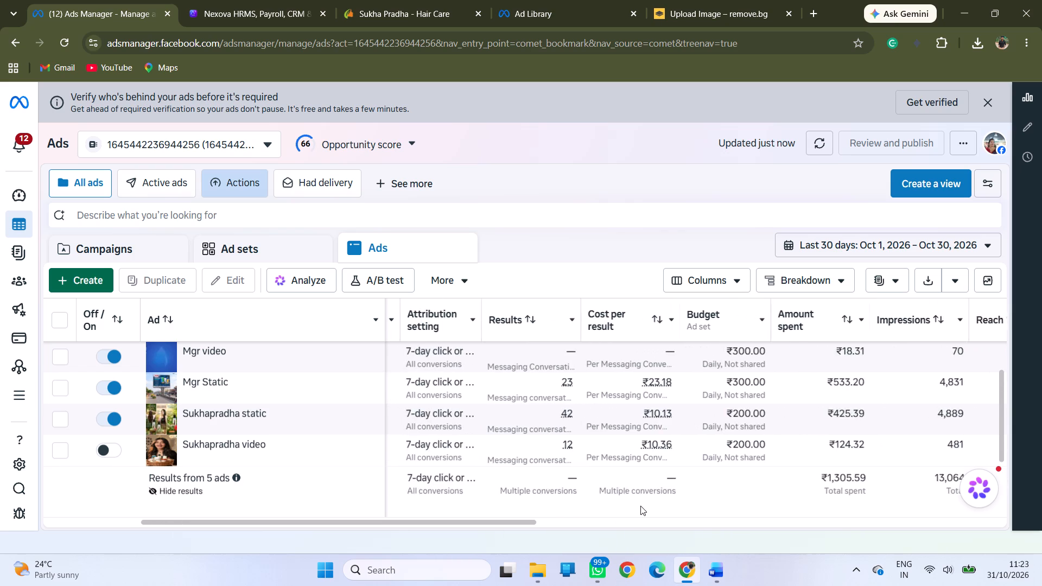
pyautogui.hscroll(7, 640, 506)
pyautogui.hscroll(-3, 640, 506)
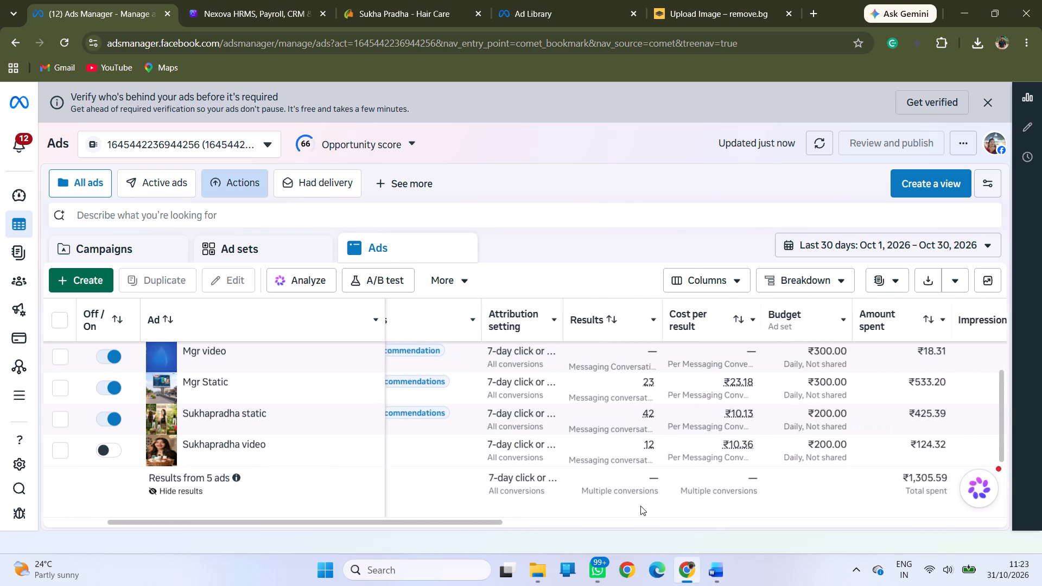
pyautogui.hscroll(-1, 640, 506)
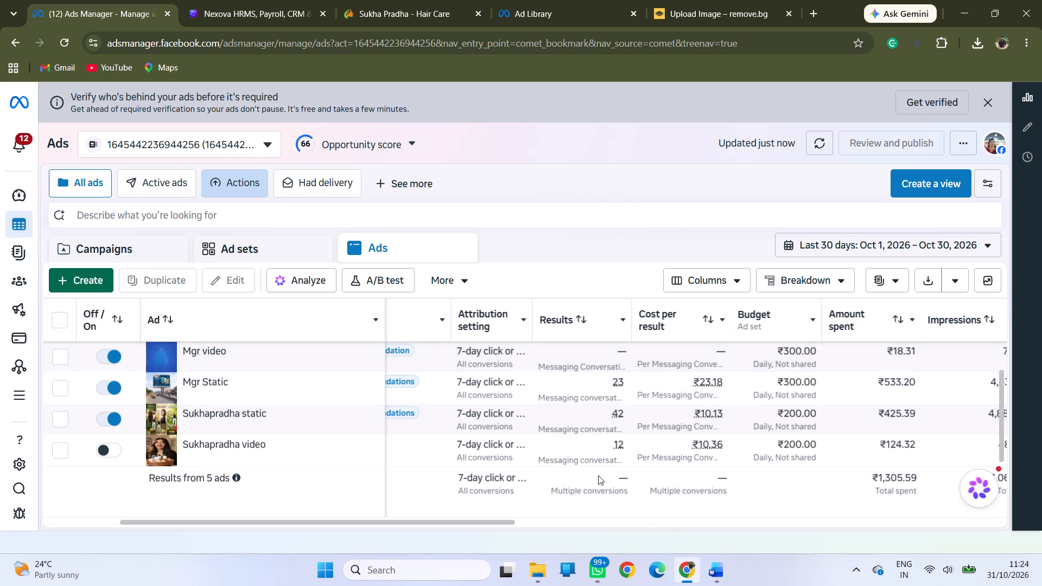
pyautogui.scroll(-8, 584, 450)
pyautogui.scroll(-2, 605, 381)
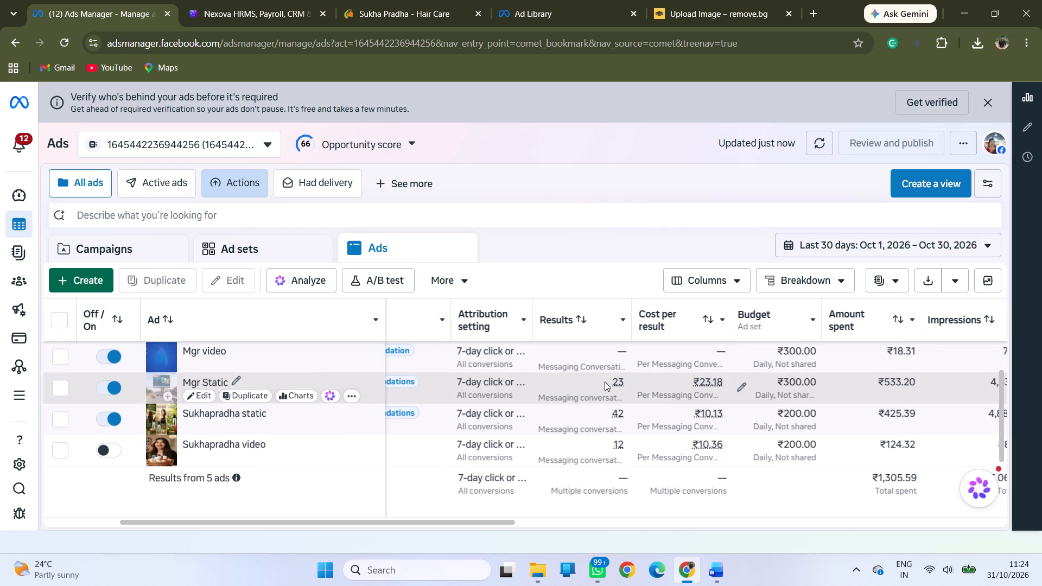
pyautogui.scroll(-5, 605, 381)
pyautogui.scroll(7, 605, 381)
pyautogui.scroll(-4, 605, 381)
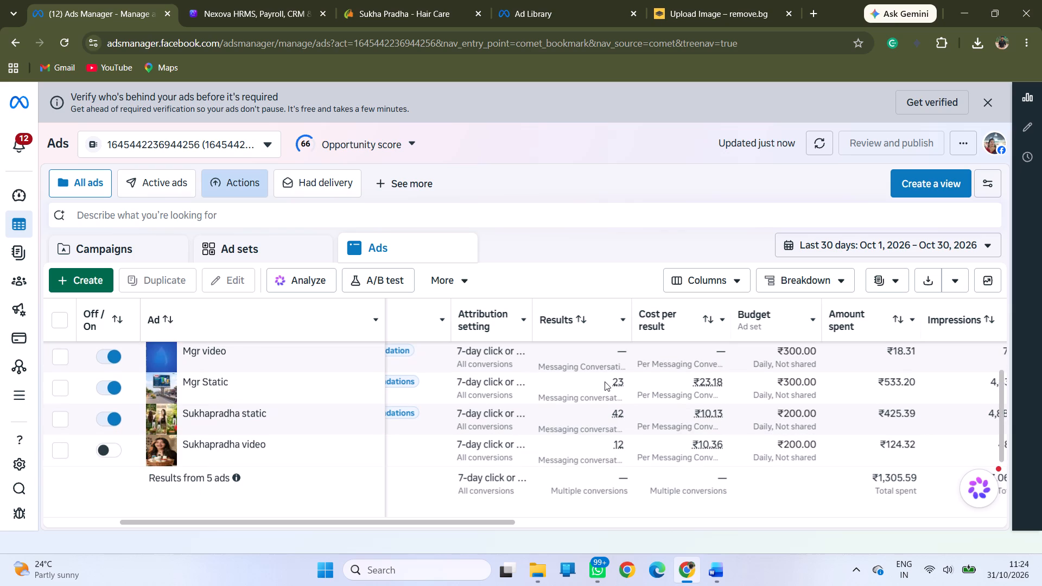
pyautogui.scroll(-2, 605, 381)
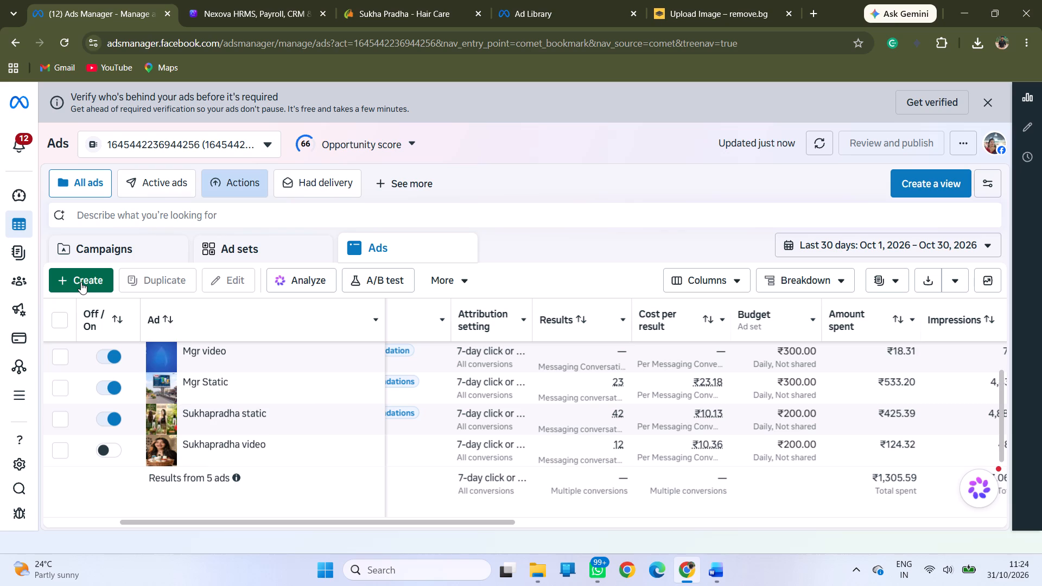
# Create a new campaign with manual setup, the Auction buying type and the Leads objective.
pyautogui.click(81, 282)
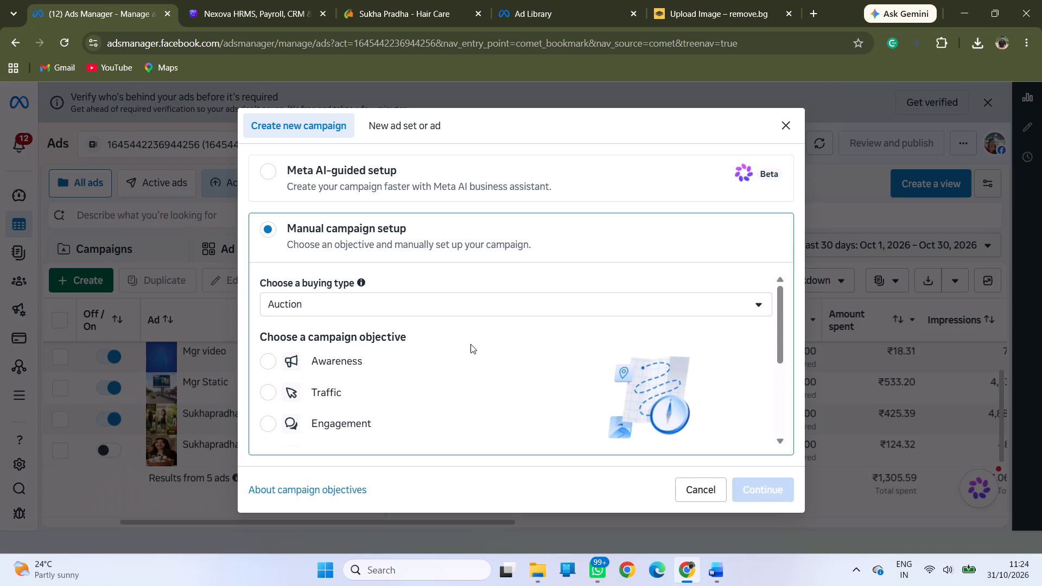
pyautogui.scroll(-3, 354, 379)
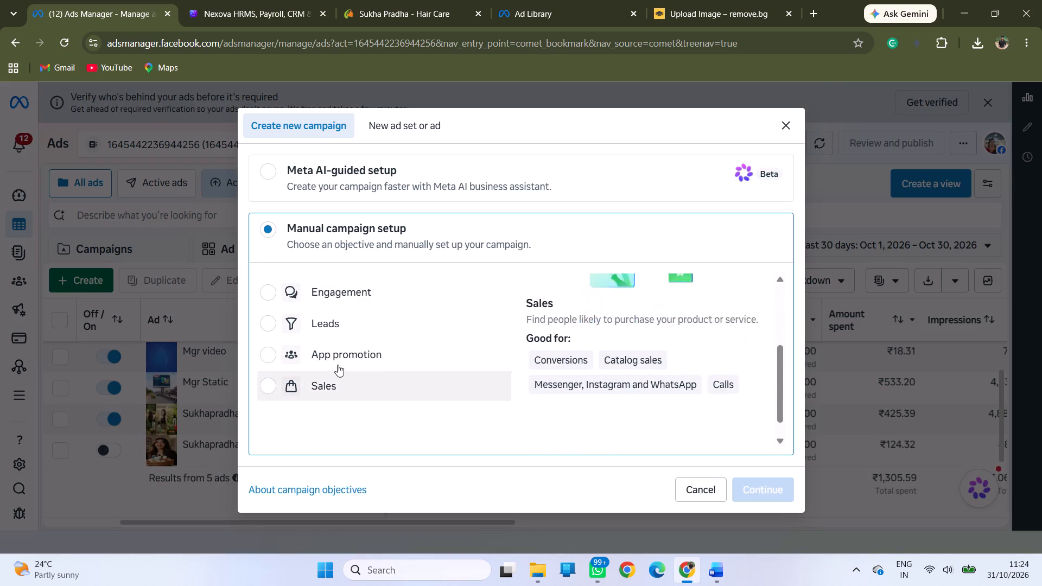
pyautogui.click(335, 322)
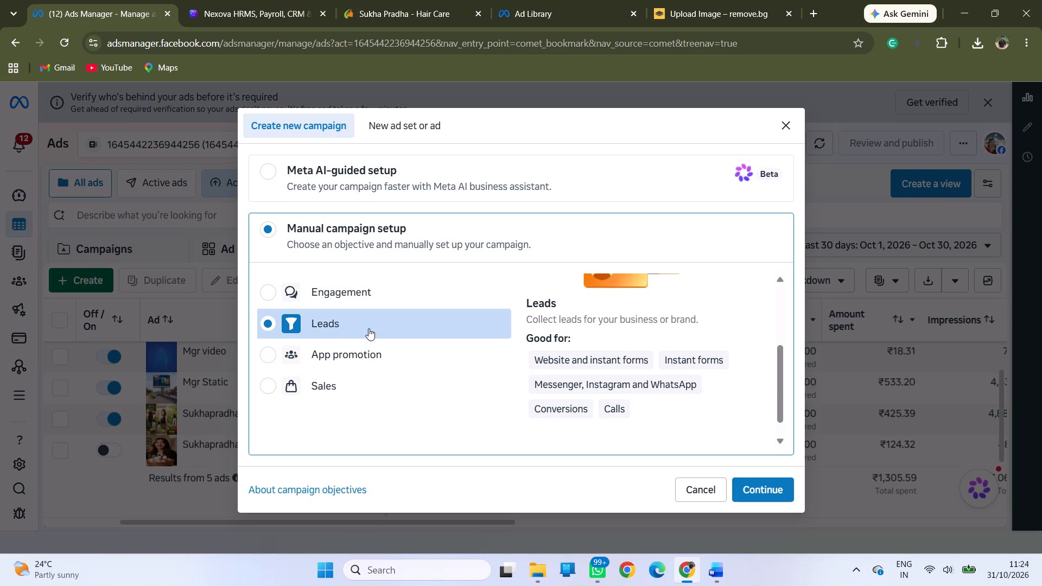
pyautogui.click(760, 486)
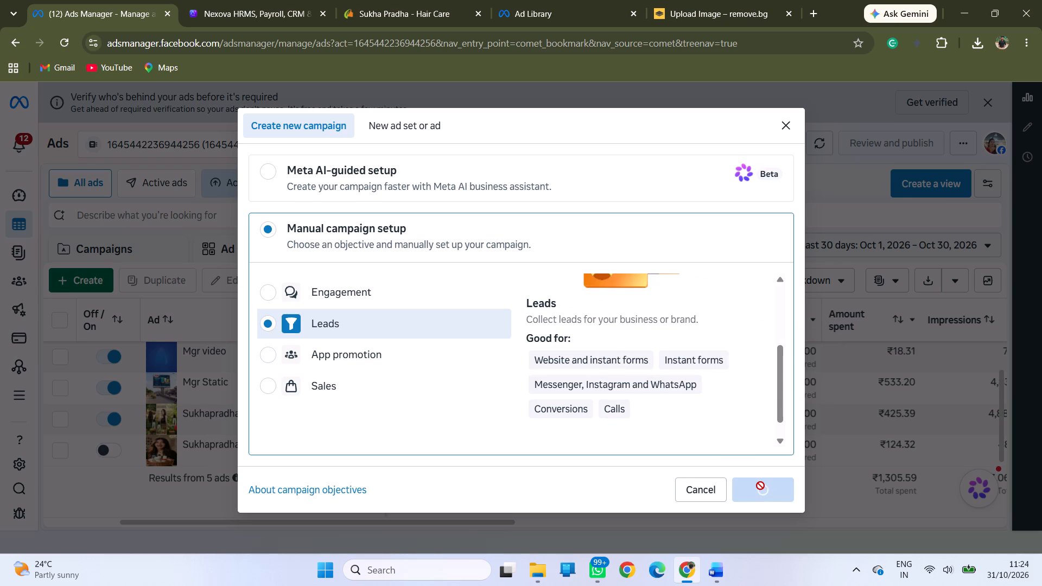
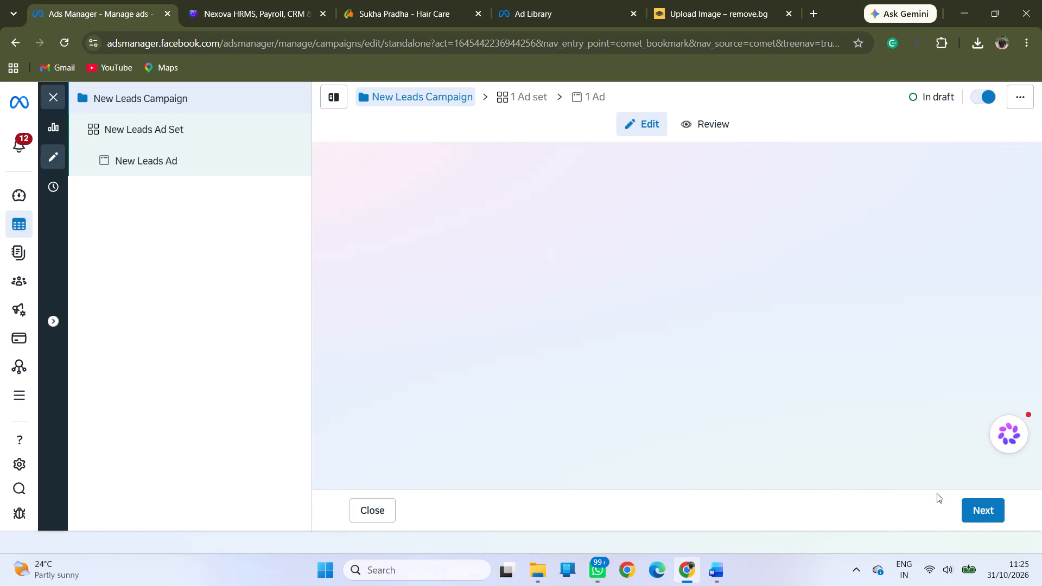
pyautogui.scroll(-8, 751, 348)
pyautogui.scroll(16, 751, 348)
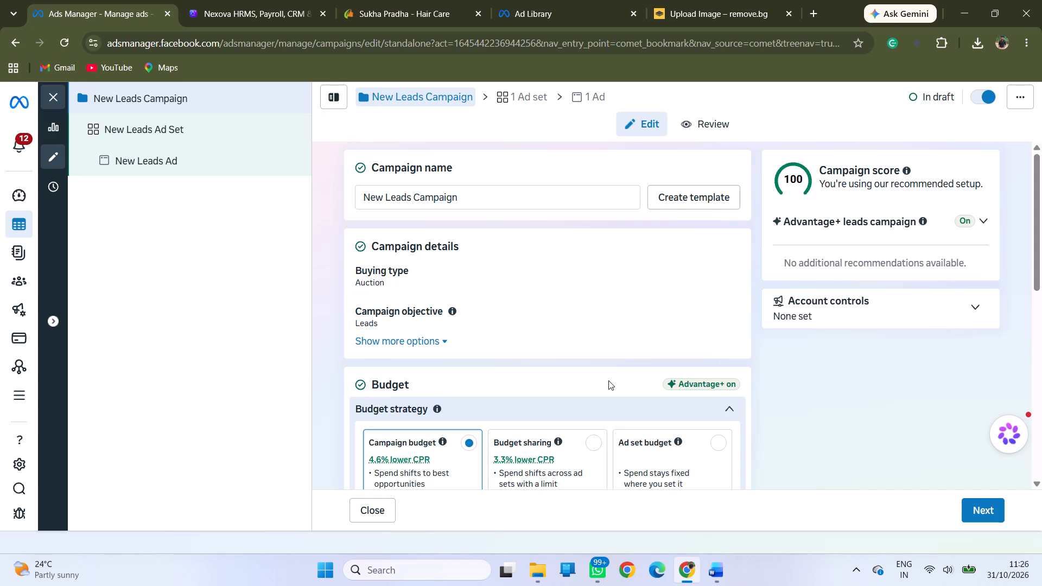
# Change the new Leads campaign's budget strategy to Ad set budget.
pyautogui.scroll(-5, 608, 380)
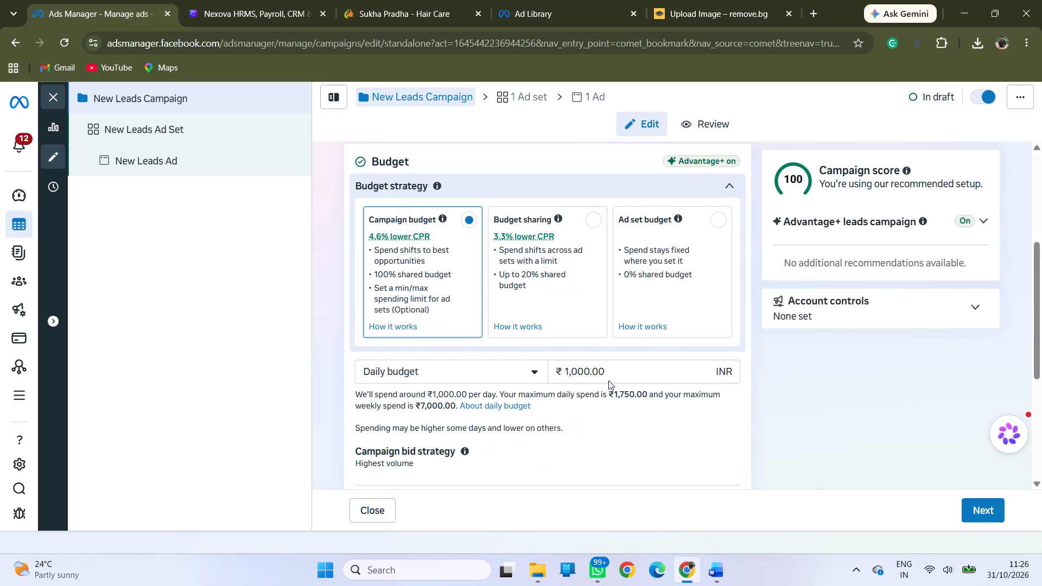
pyautogui.scroll(1, 608, 380)
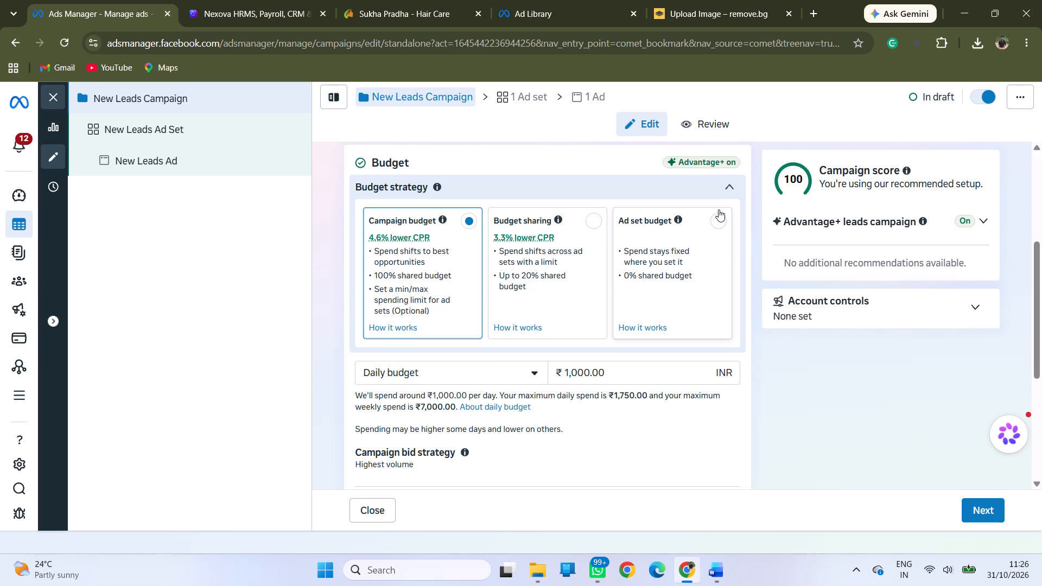
pyautogui.click(722, 189)
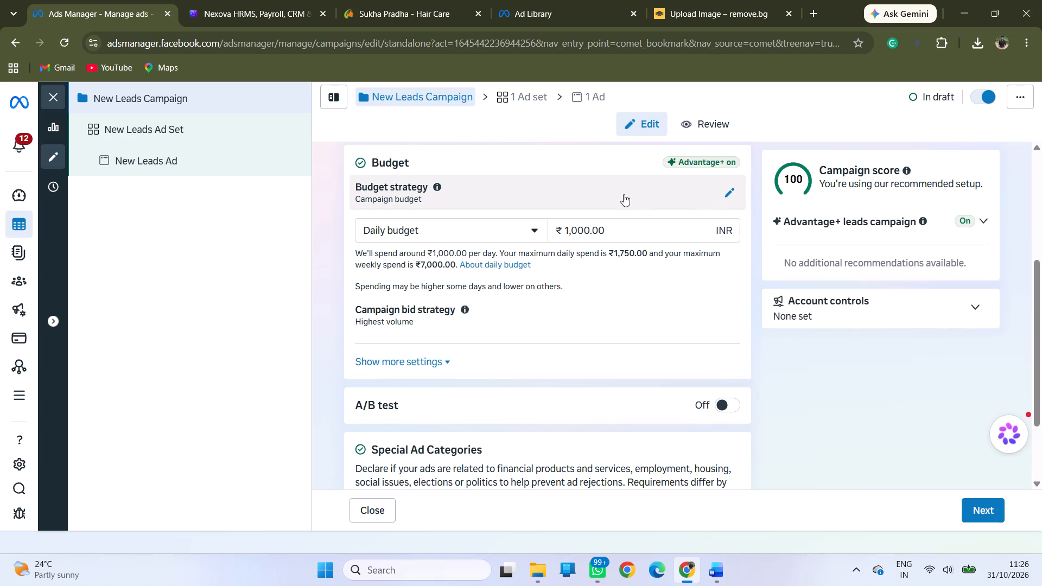
pyautogui.scroll(6, 624, 194)
pyautogui.scroll(-4, 624, 194)
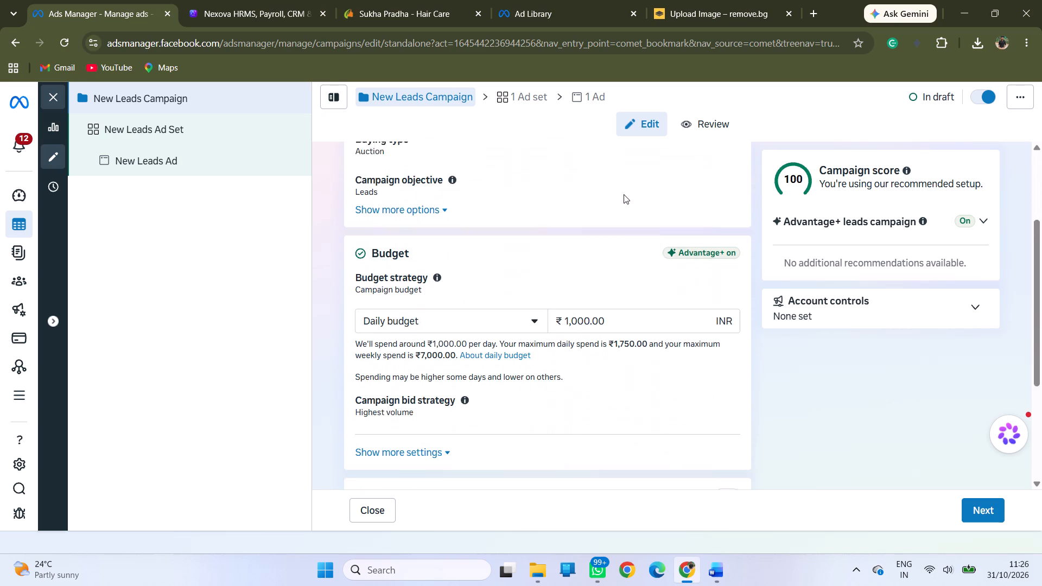
pyautogui.scroll(-1, 624, 194)
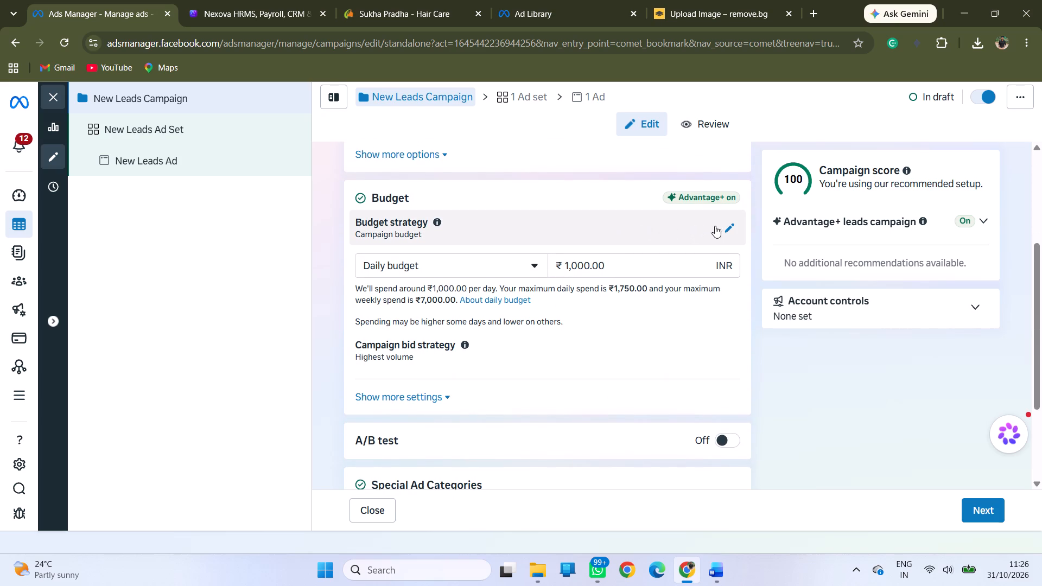
pyautogui.click(718, 226)
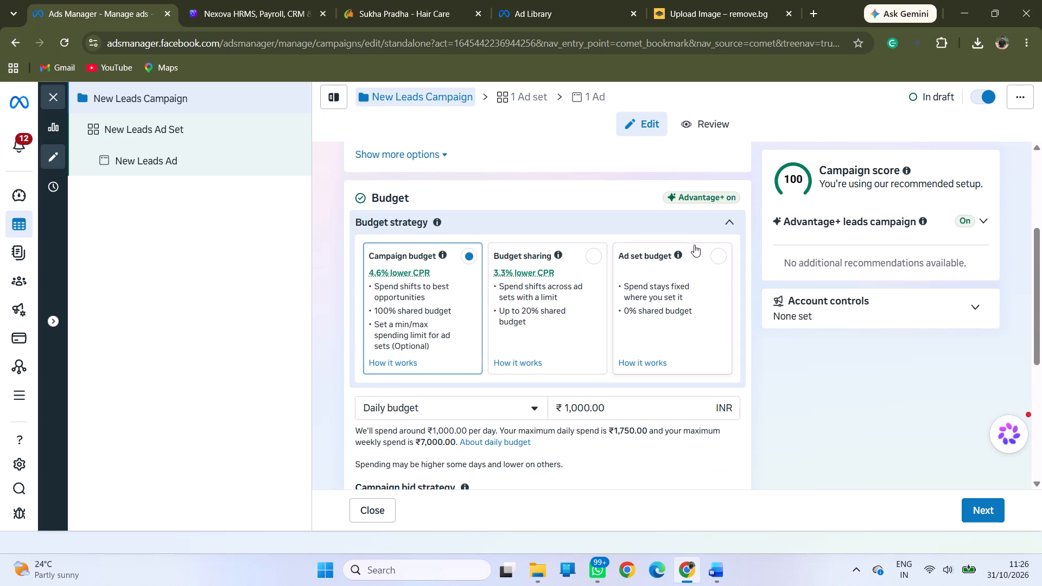
pyautogui.click(715, 249)
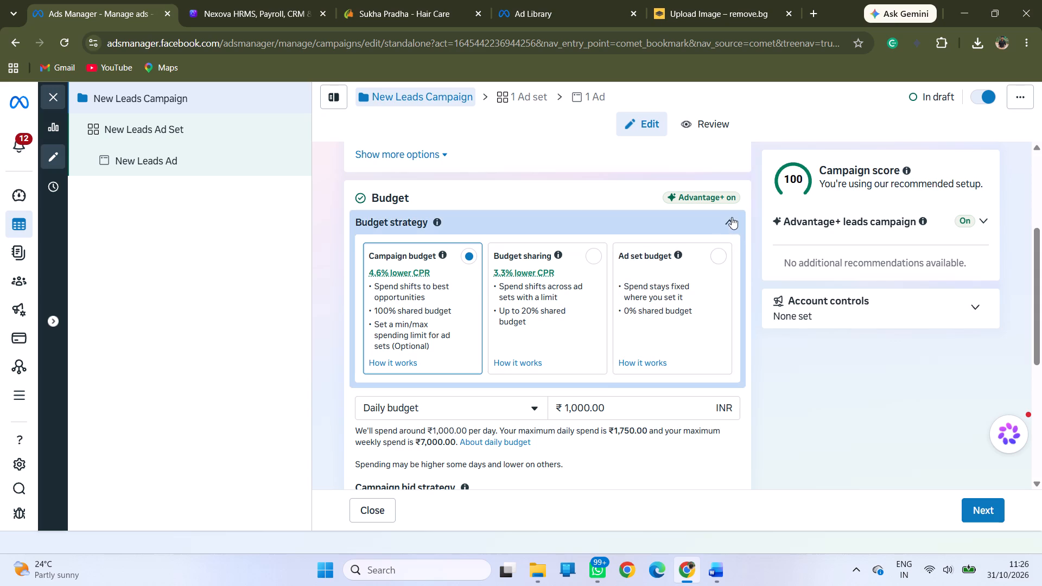
pyautogui.click(716, 257)
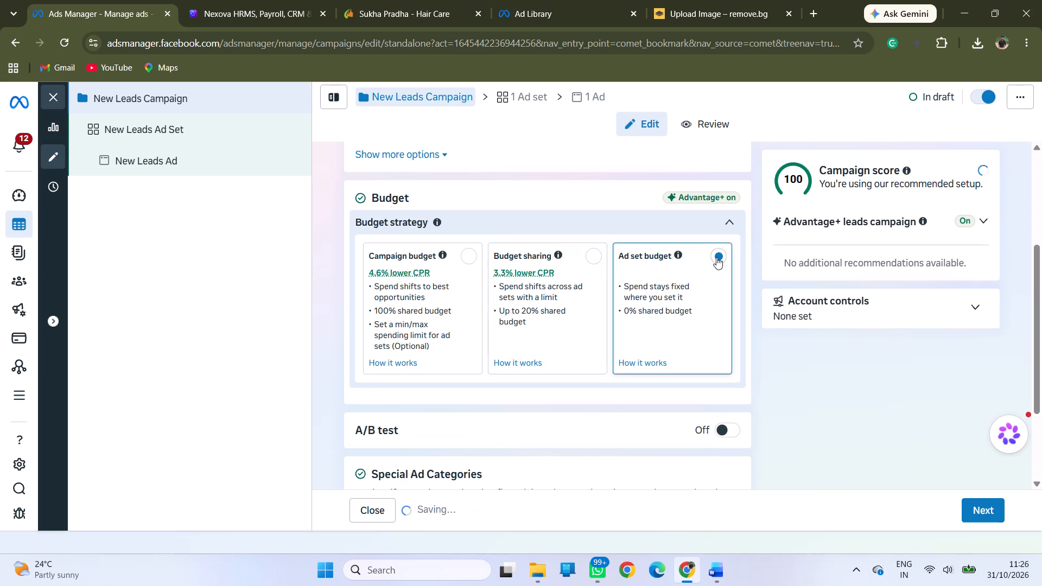
# Collapse the budget strategy options and rename the new Leads campaign as Hair Oil.
pyautogui.click(730, 216)
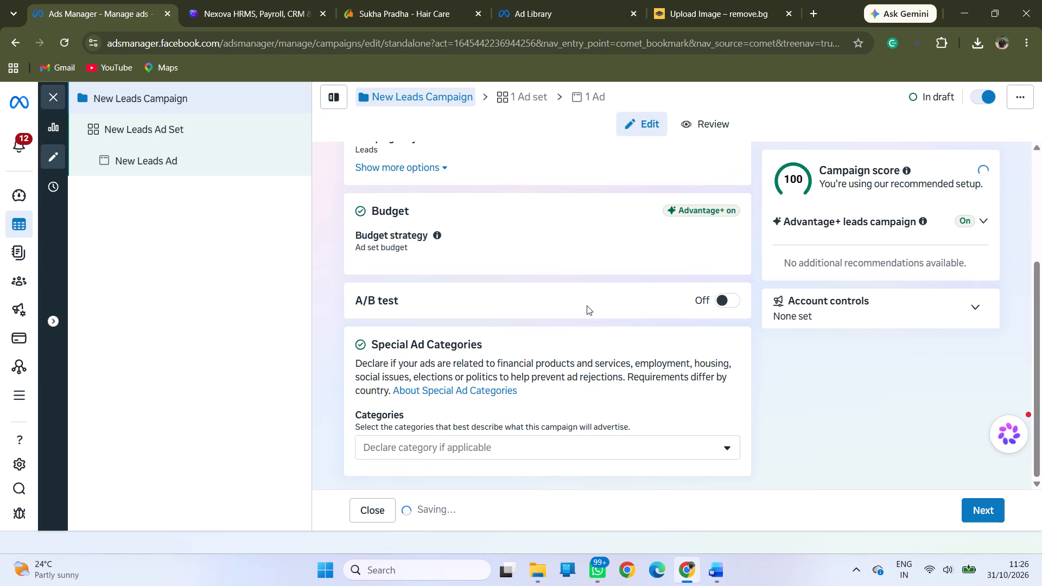
pyautogui.scroll(5, 604, 303)
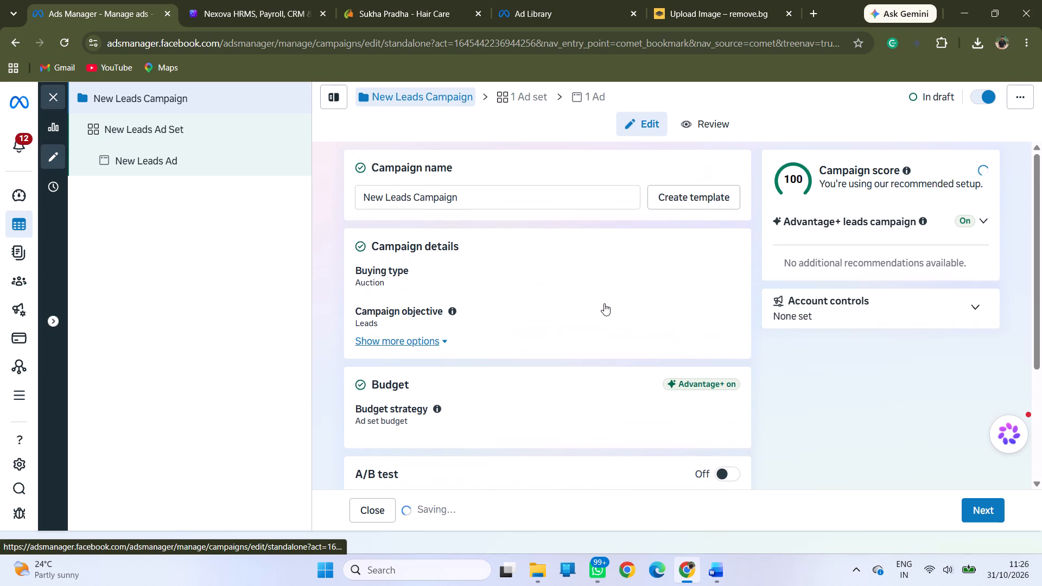
pyautogui.scroll(1, 604, 303)
pyautogui.scroll(3, 483, 278)
pyautogui.click(462, 201)
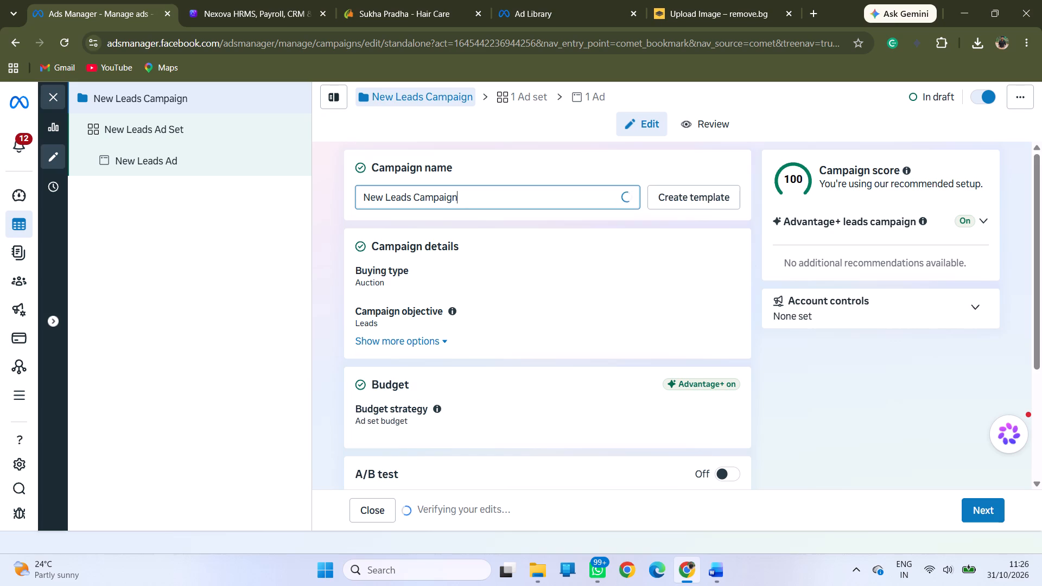
pyautogui.press('BackSpace')
pyautogui.press('BackSpace')
pyautogui.press('BackSpace')
pyautogui.press('BackSpace')
pyautogui.press('BackSpace')
pyautogui.press('BackSpace')
pyautogui.press('BackSpace')
pyautogui.press('BackSpace')
pyautogui.press('BackSpace')
pyautogui.press('BackSpace')
pyautogui.press('BackSpace')
pyautogui.press('BackSpace')
pyautogui.press('BackSpace')
pyautogui.press('BackSpace')
pyautogui.press('BackSpace')
pyautogui.press('BackSpace')
pyautogui.press('BackSpace')
pyautogui.press('BackSpace')
pyautogui.press('BackSpace')
pyautogui.press('BackSpace')
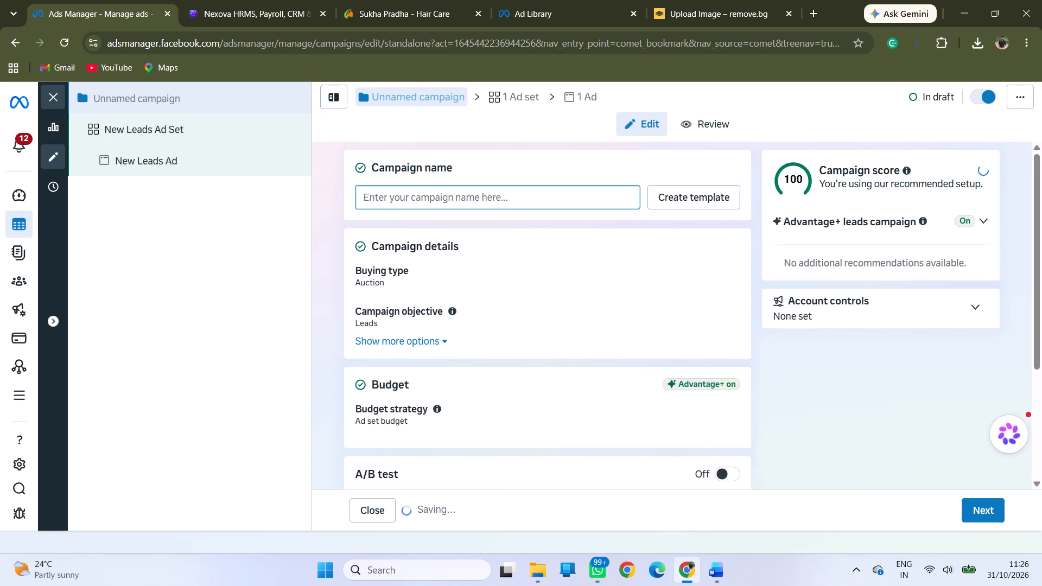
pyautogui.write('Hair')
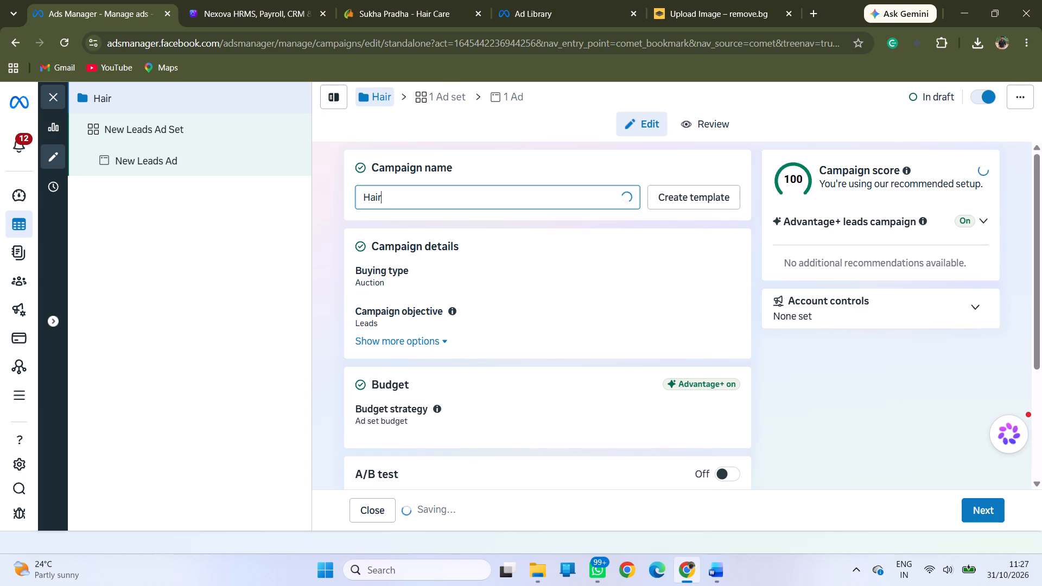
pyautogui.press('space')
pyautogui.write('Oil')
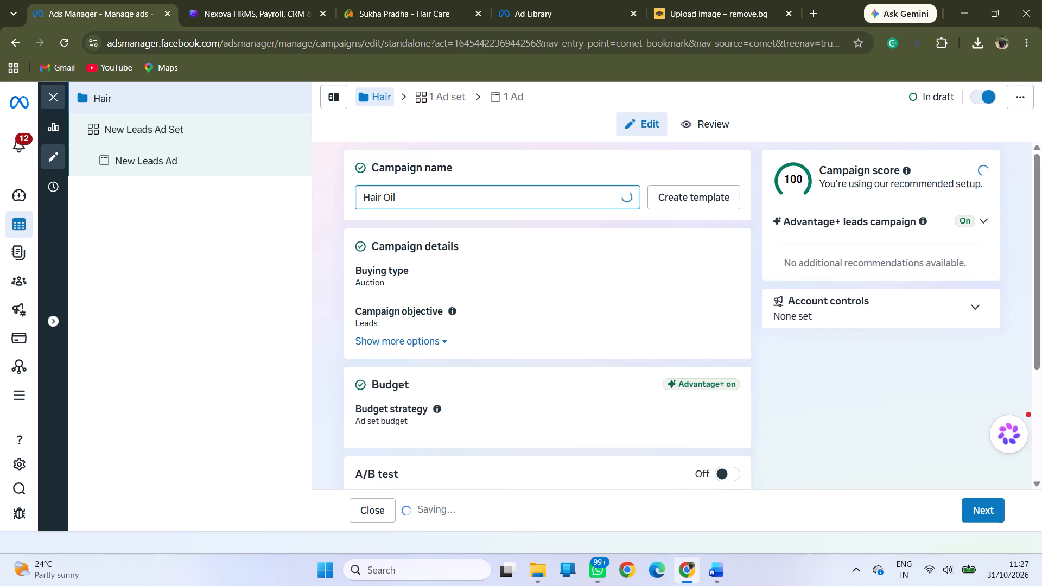
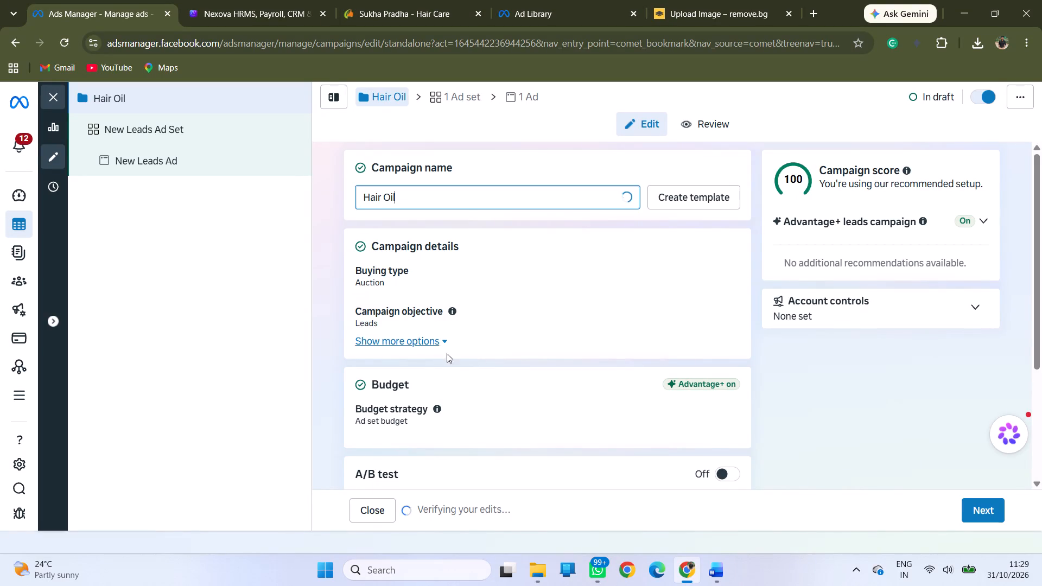
# Review the Hair Oil campaign's settings, from the campaign details and budget to A/B test and Special Ad Categories.
pyautogui.scroll(-6, 447, 361)
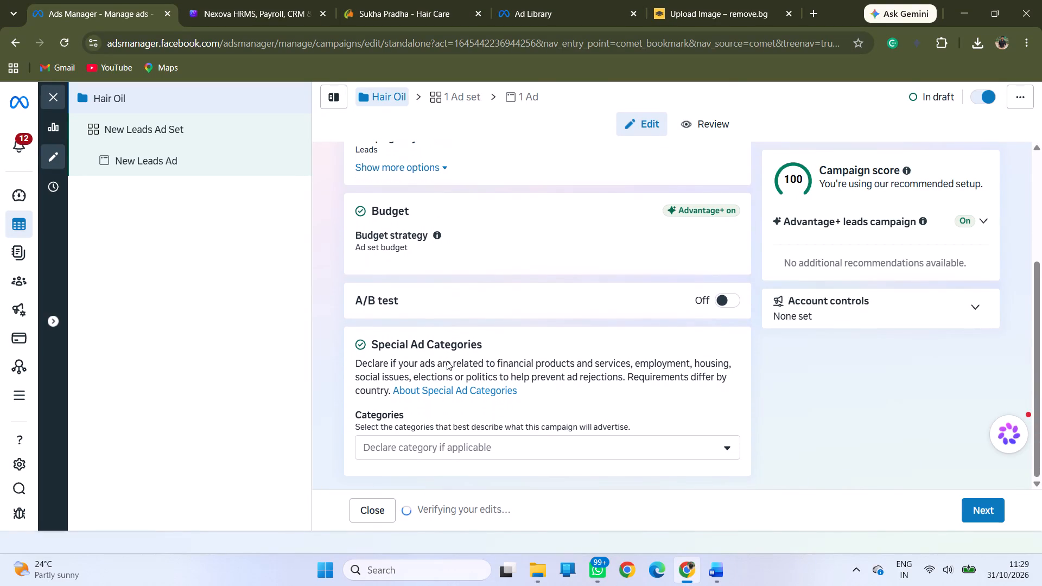
pyautogui.scroll(-3, 447, 361)
pyautogui.scroll(12, 509, 374)
pyautogui.scroll(-4, 509, 374)
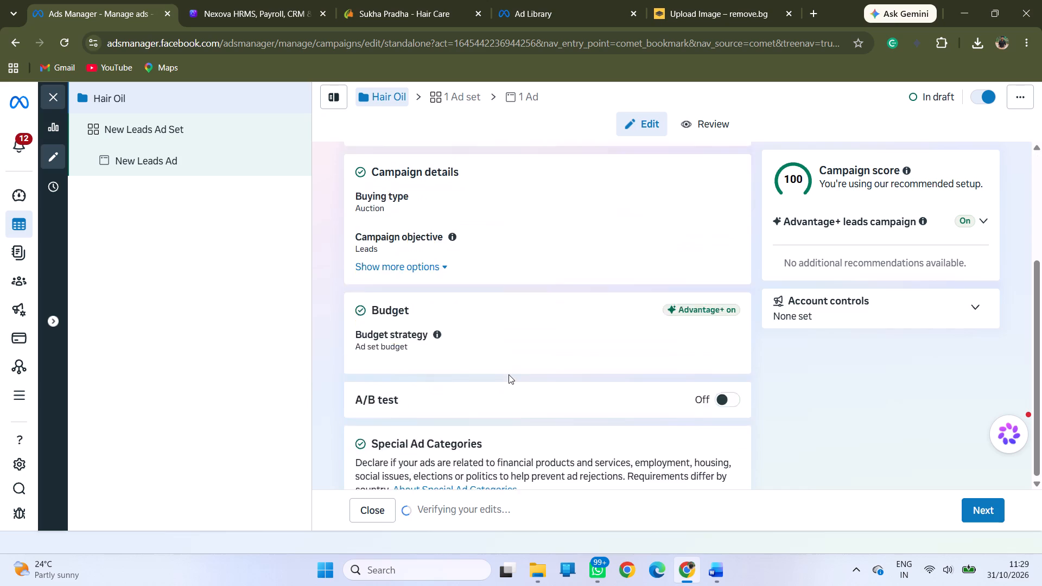
pyautogui.scroll(-4, 509, 374)
pyautogui.scroll(11, 509, 374)
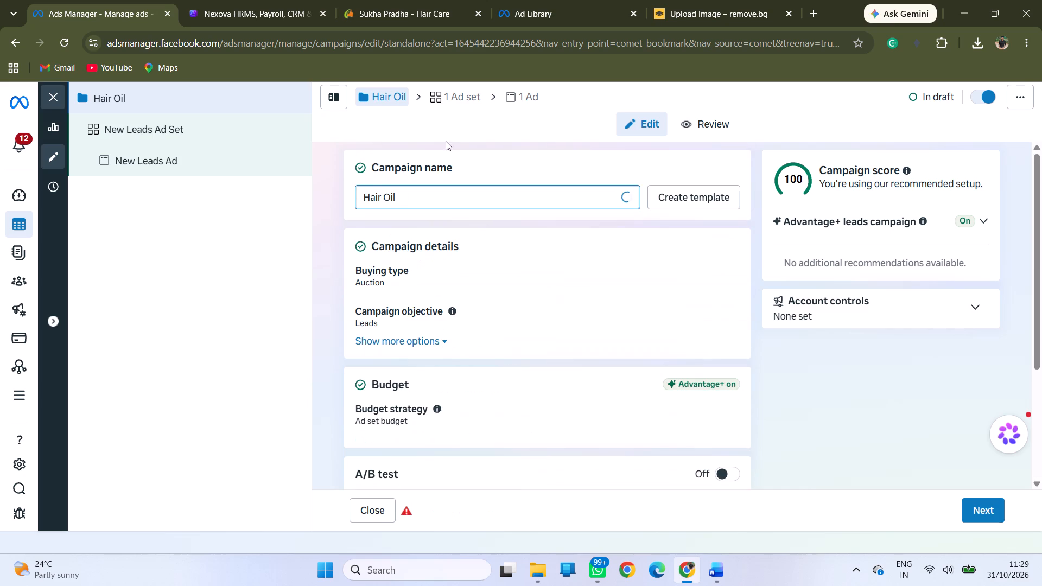
# View the campaign's ad set settings briefly and return to the Hair Oil campaign level.
pyautogui.click(458, 95)
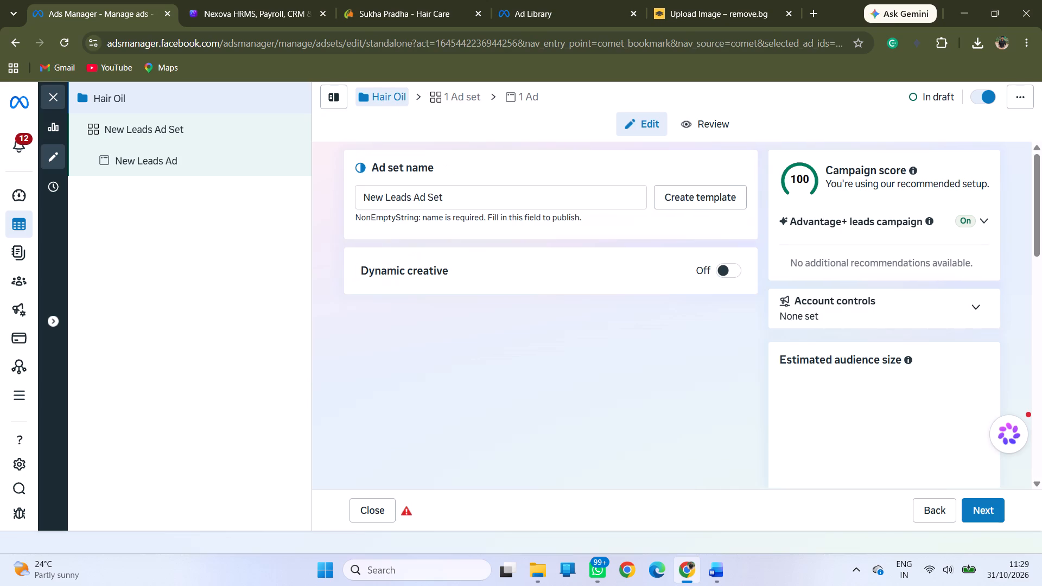
pyautogui.click(380, 95)
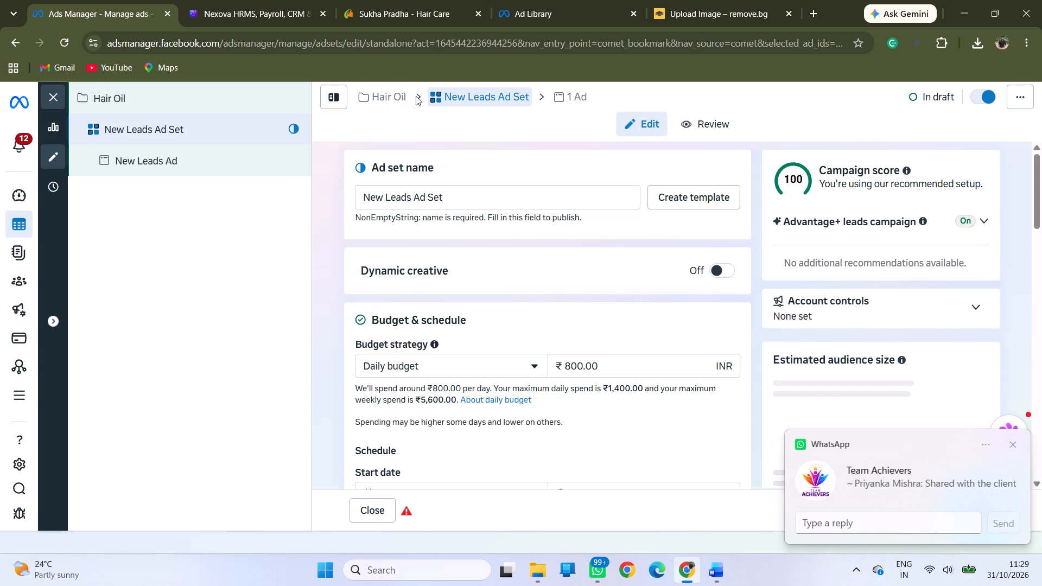
pyautogui.click(387, 97)
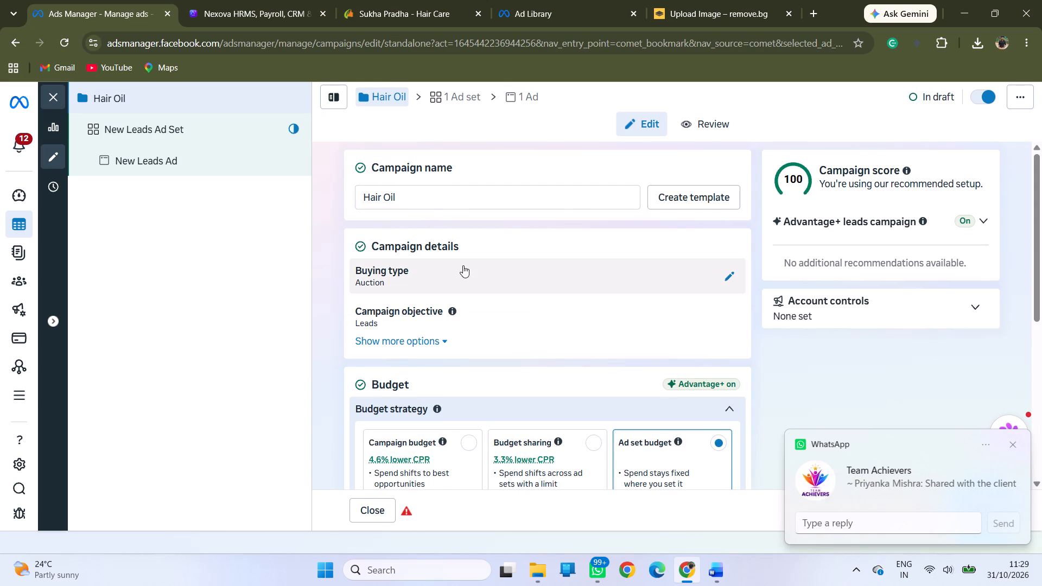
# Recheck the Hair Oil campaign's name, details, budget strategy, A/B test and Special Ad Categories sections.
pyautogui.scroll(-4, 463, 265)
pyautogui.scroll(8, 463, 265)
pyautogui.scroll(-1, 463, 265)
pyautogui.scroll(1, 463, 265)
pyautogui.click(440, 192)
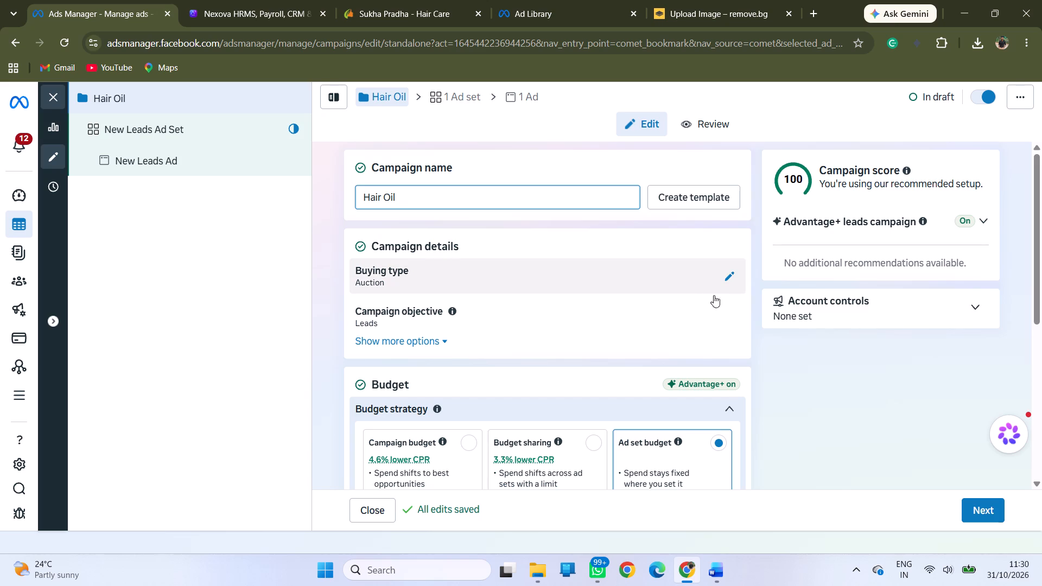
pyautogui.scroll(-3, 795, 404)
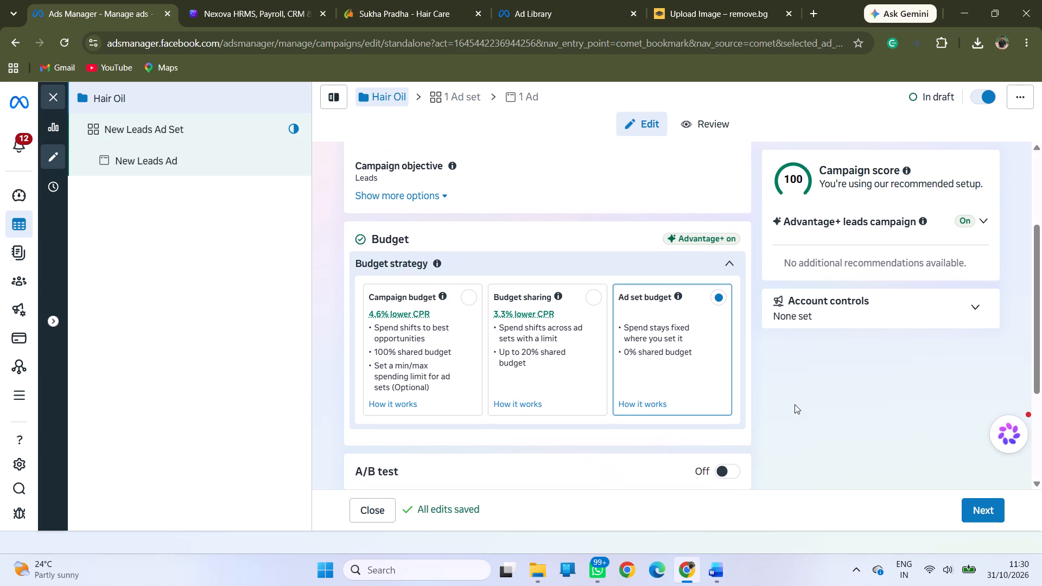
pyautogui.scroll(2, 795, 404)
pyautogui.scroll(-1, 795, 404)
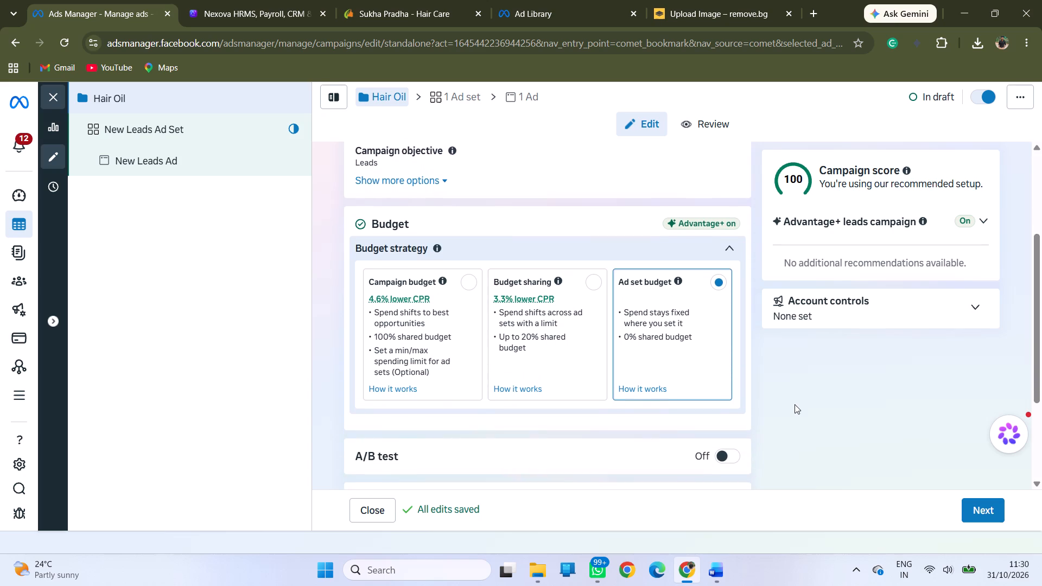
pyautogui.scroll(-1, 795, 404)
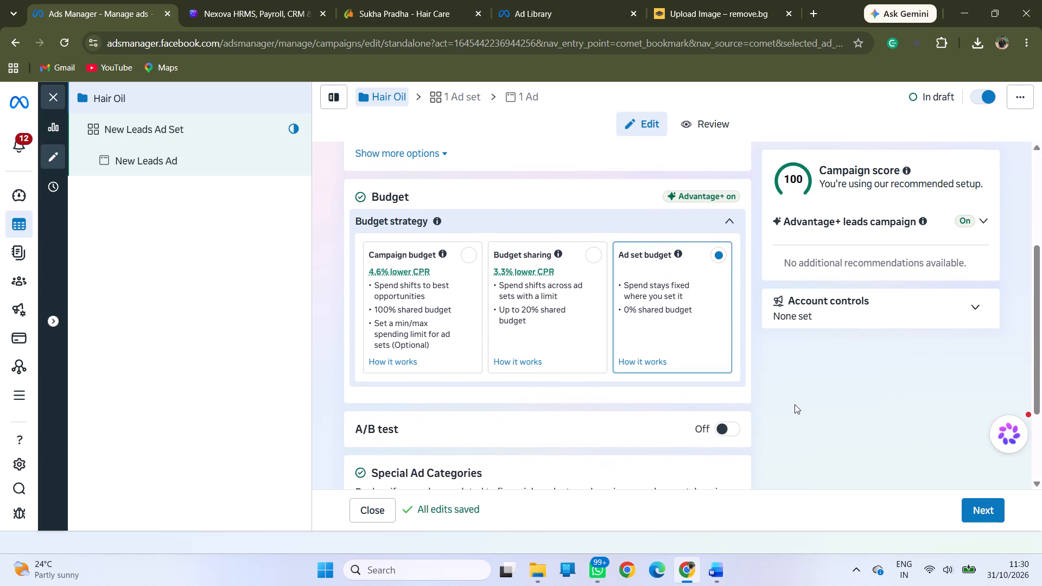
pyautogui.scroll(-3, 795, 404)
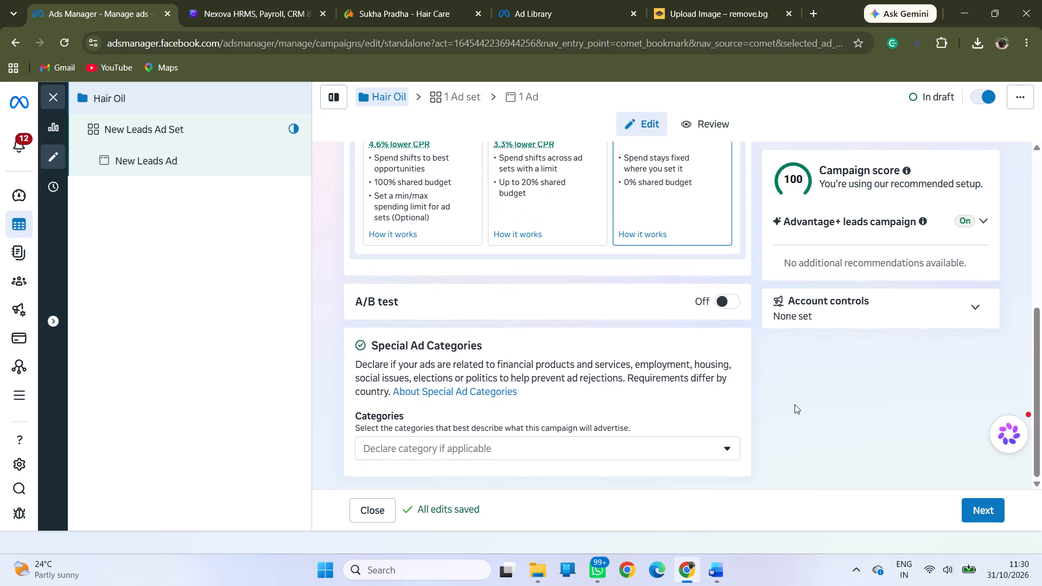
pyautogui.scroll(16, 795, 404)
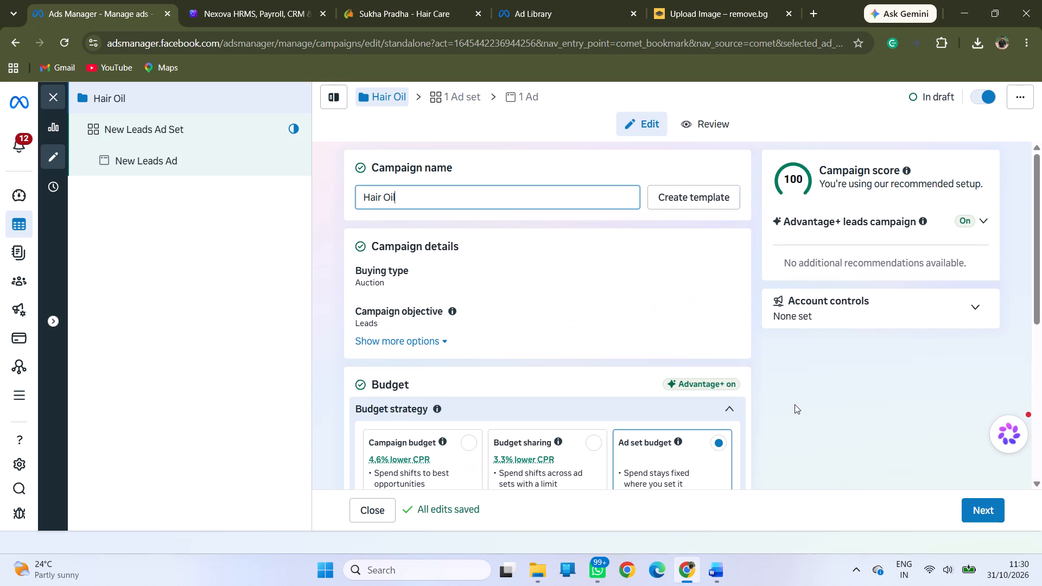
pyautogui.scroll(-6, 795, 404)
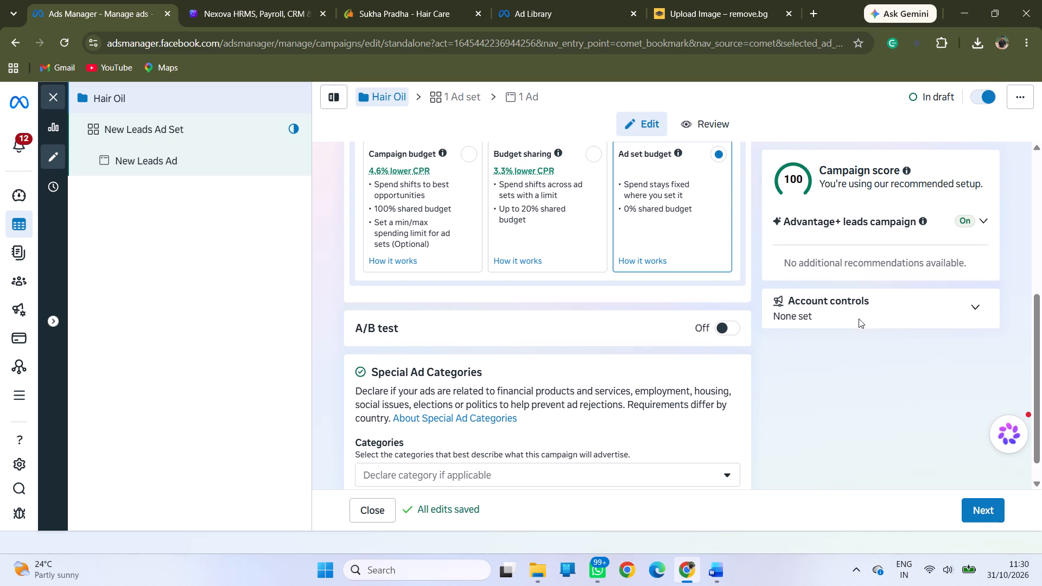
pyautogui.scroll(11, 809, 382)
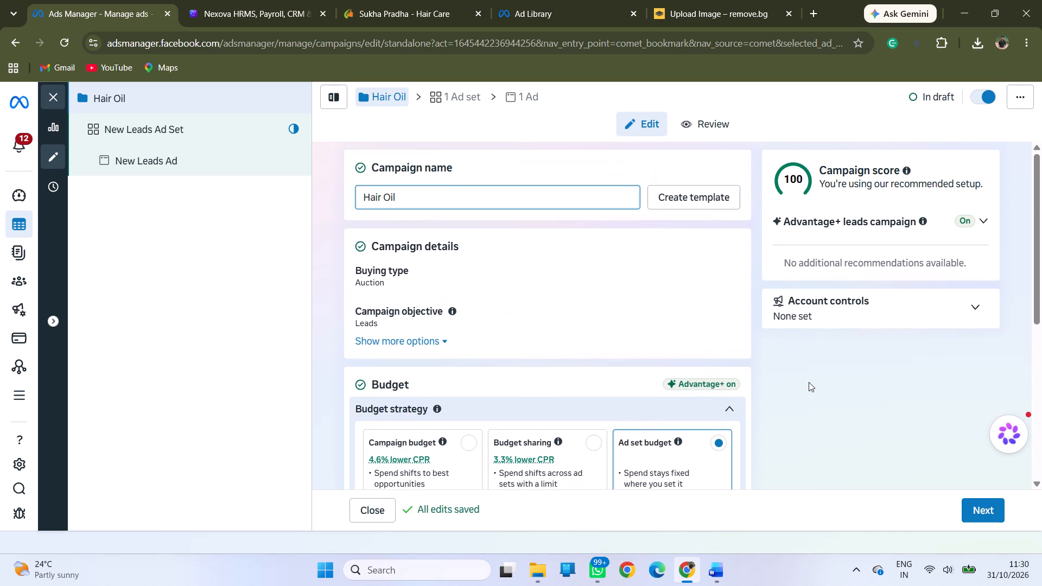
pyautogui.scroll(6, 809, 382)
pyautogui.scroll(-10, 809, 382)
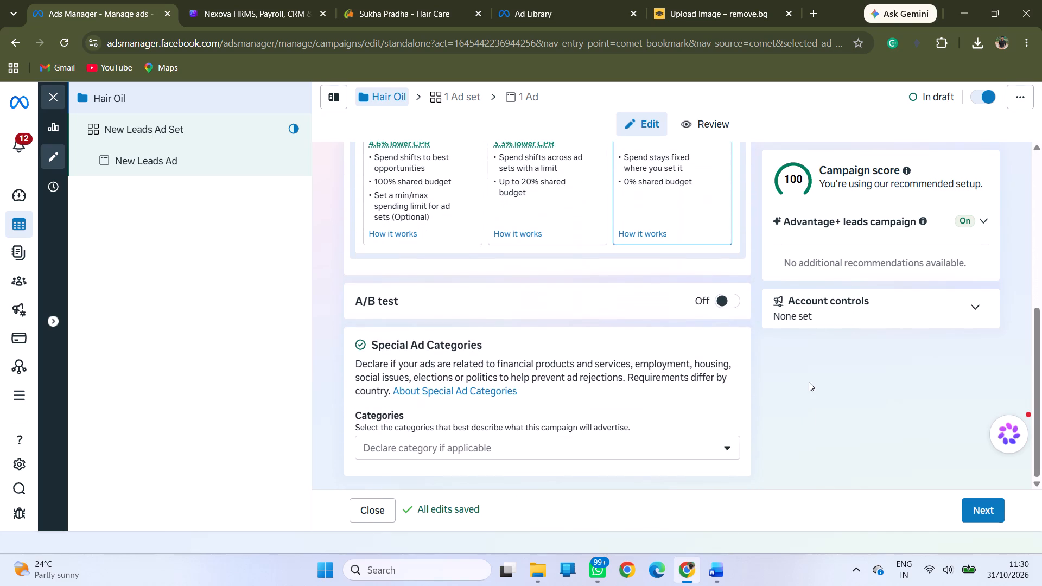
pyautogui.scroll(-3, 809, 382)
# Rename the campaign's new leads ad set as "Hair oil static".
pyautogui.click(440, 100)
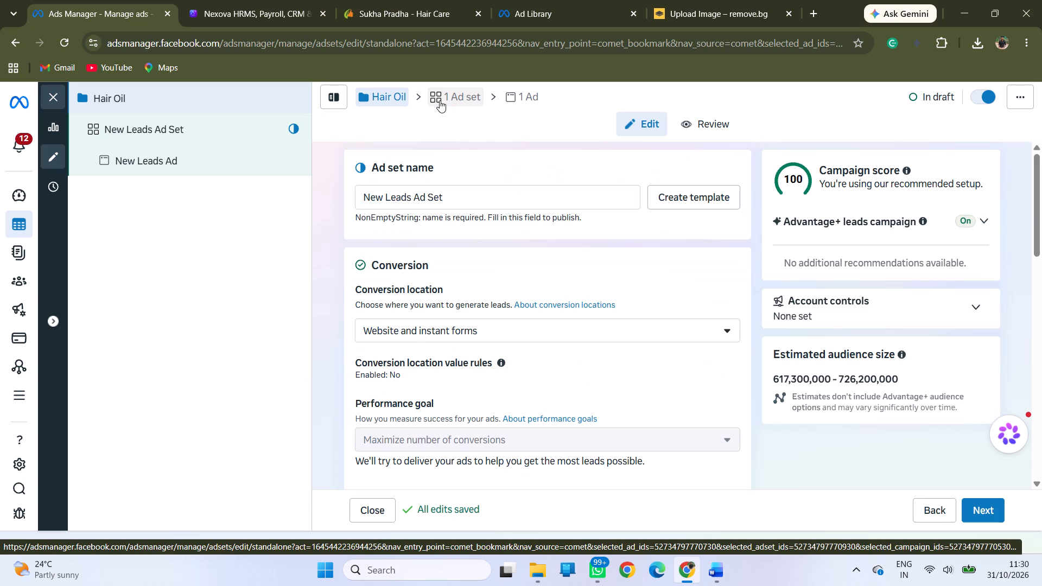
pyautogui.click(458, 195)
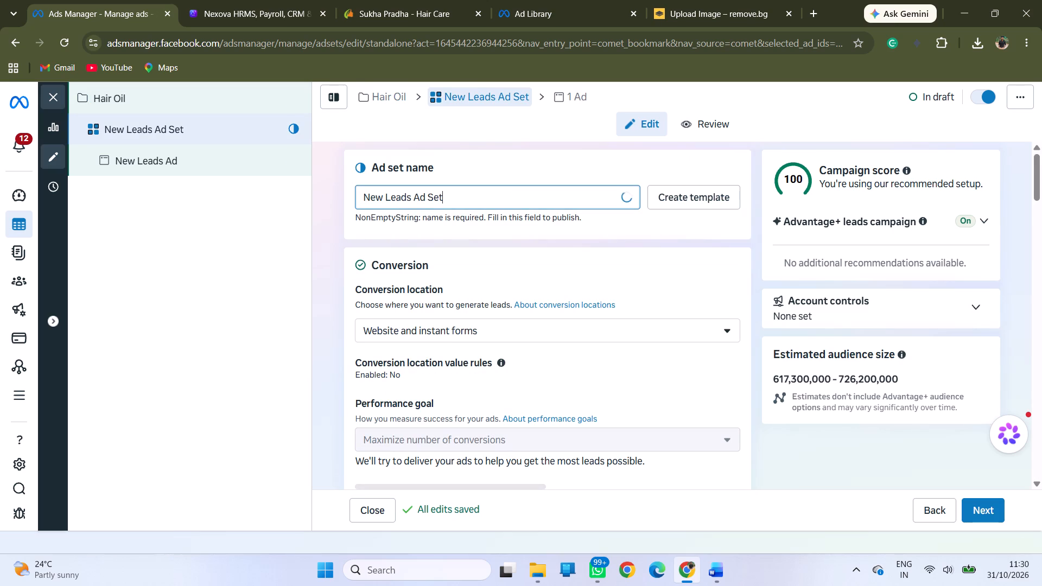
pyautogui.press('BackSpace')
pyautogui.press('BackSpace')
pyautogui.press('BackSpace')
pyautogui.press('BackSpace')
pyautogui.press('BackSpace')
pyautogui.press('BackSpace')
pyautogui.press('BackSpace')
pyautogui.press('BackSpace')
pyautogui.press('BackSpace')
pyautogui.press('BackSpace')
pyautogui.press('BackSpace')
pyautogui.press('BackSpace')
pyautogui.press('BackSpace')
pyautogui.press('BackSpace')
pyautogui.press('BackSpace')
pyautogui.press('BackSpace')
pyautogui.press('BackSpace')
pyautogui.press('BackSpace')
pyautogui.press('BackSpace')
pyautogui.press('BackSpace')
pyautogui.hotkey('shift', 'h')
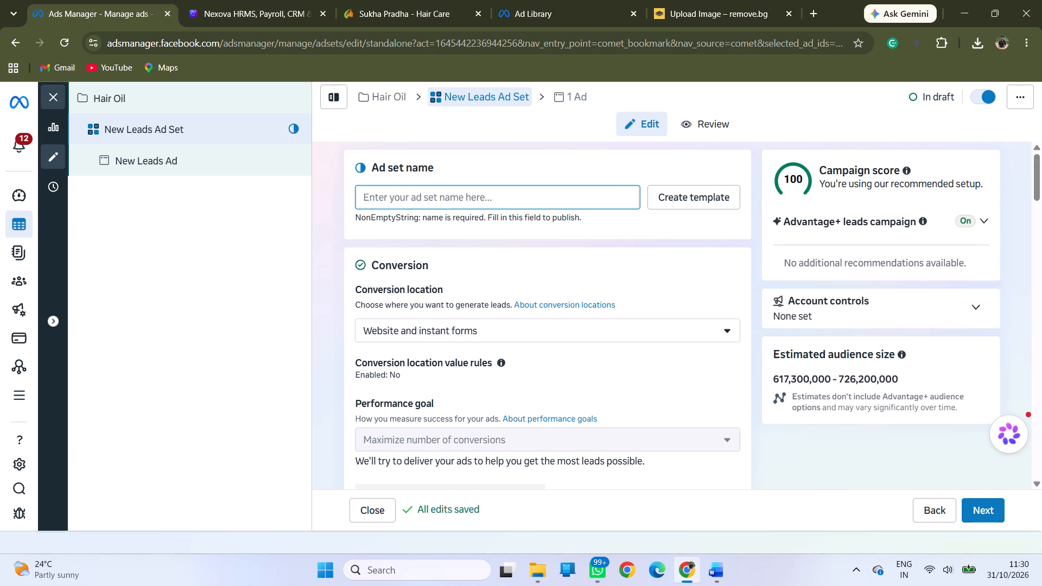
pyautogui.write('ai')
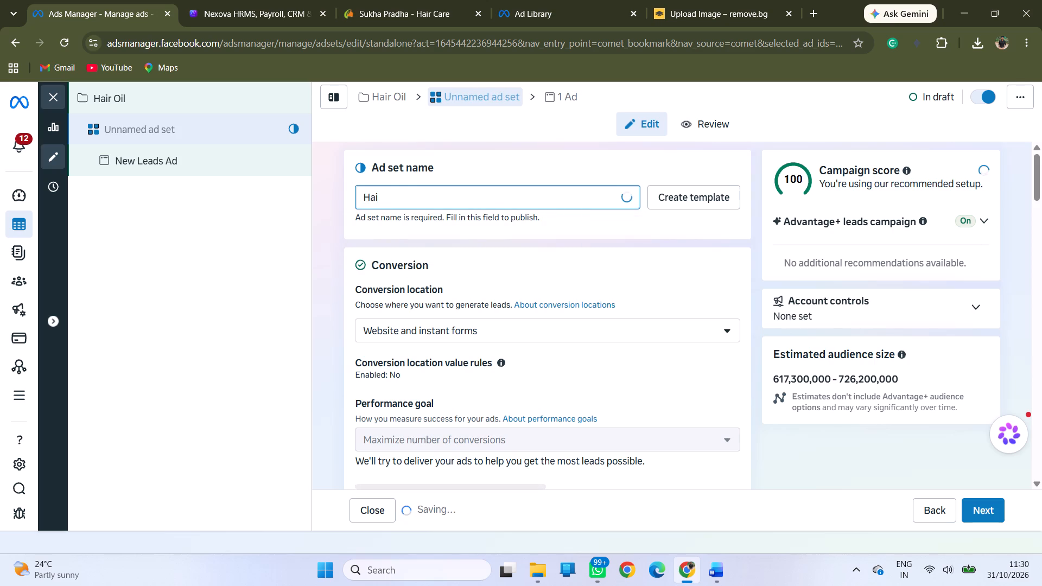
pyautogui.write('ro')
pyautogui.press('BackSpace')
pyautogui.press('space')
pyautogui.write('oil static')
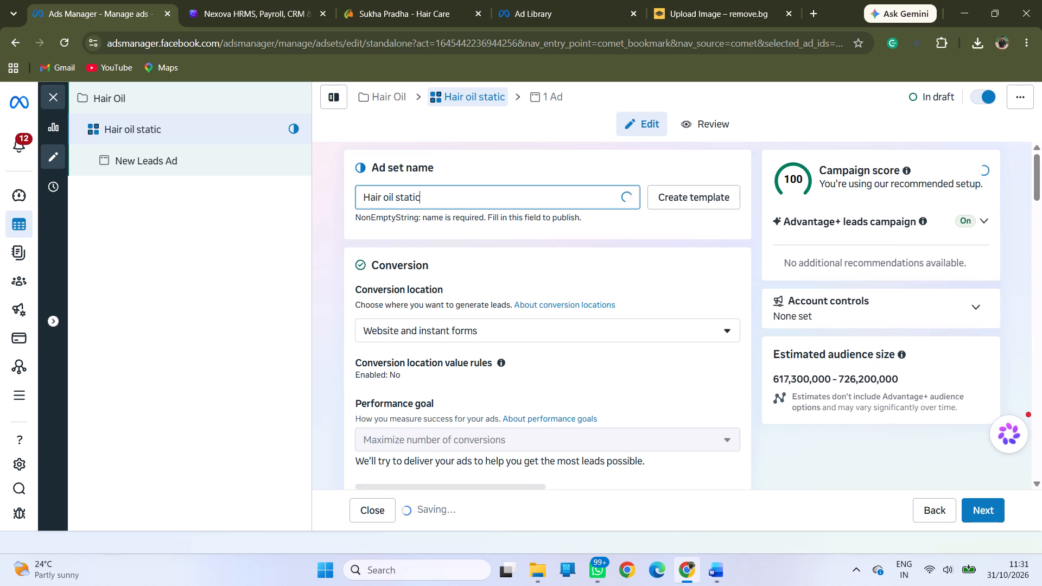
# Review the Multiple and Single conversion location options for the Hair oil static ad set, keeping Website and instant forms.
pyautogui.click(515, 333)
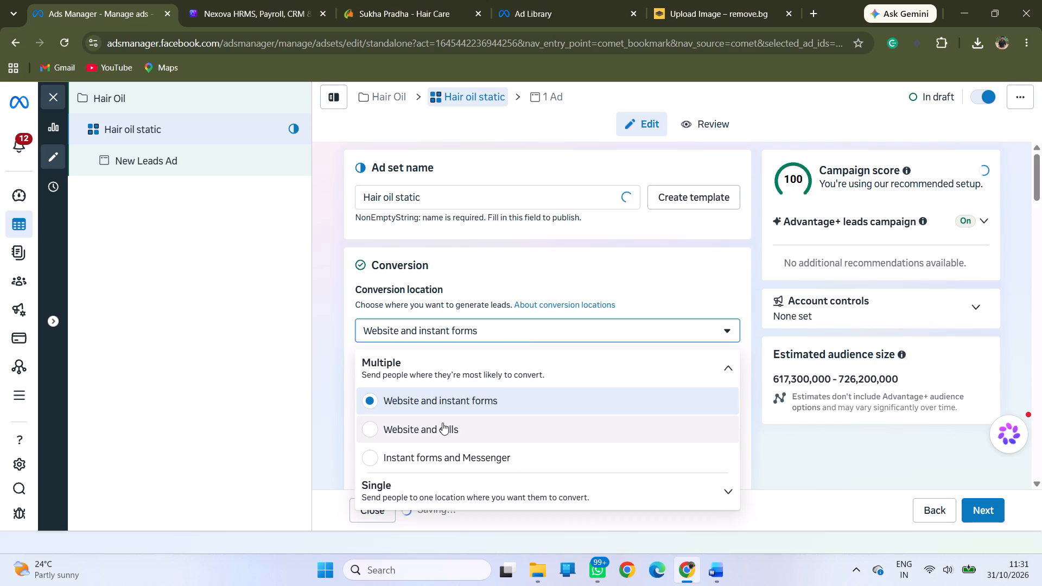
pyautogui.scroll(-2, 442, 423)
pyautogui.scroll(-6, 484, 465)
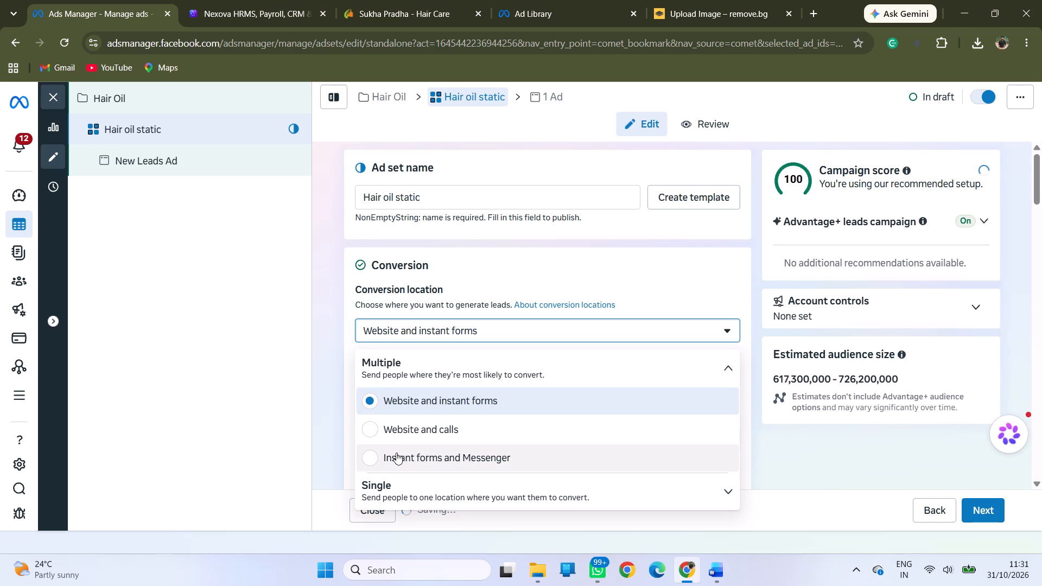
pyautogui.click(721, 496)
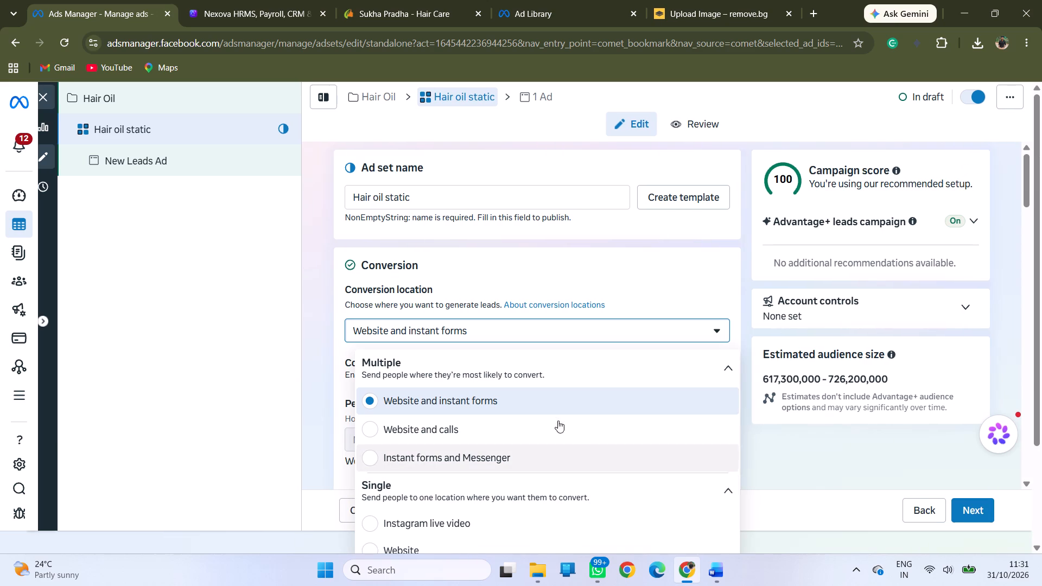
pyautogui.scroll(-7, 465, 481)
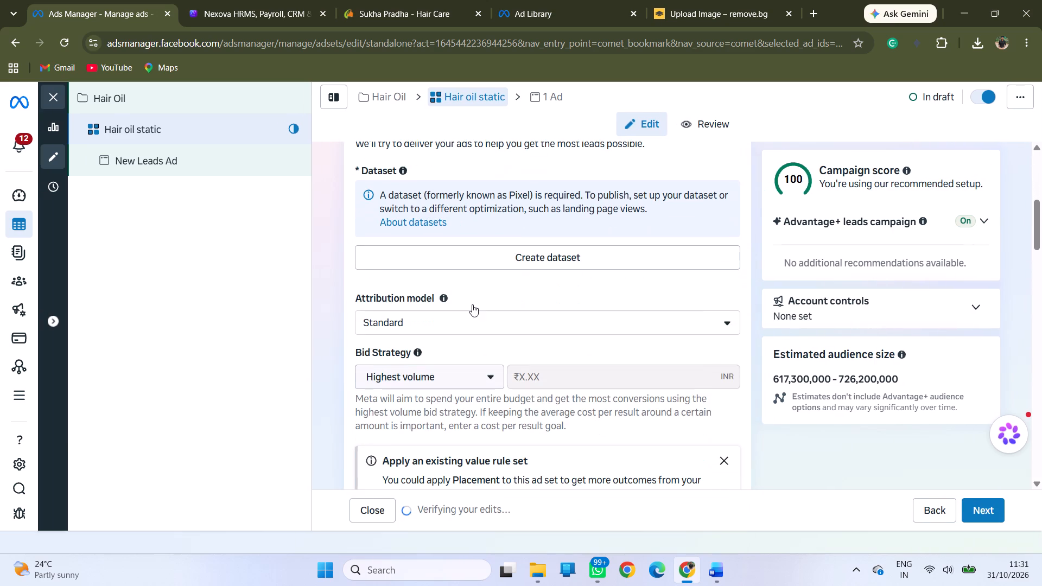
pyautogui.scroll(5, 472, 304)
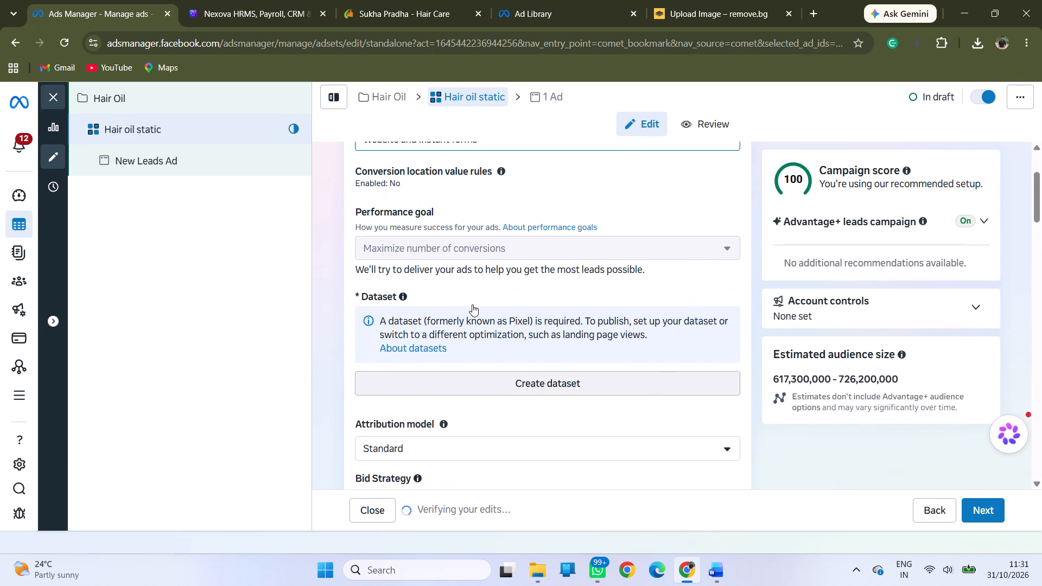
pyautogui.scroll(1, 472, 304)
pyautogui.scroll(-2, 472, 304)
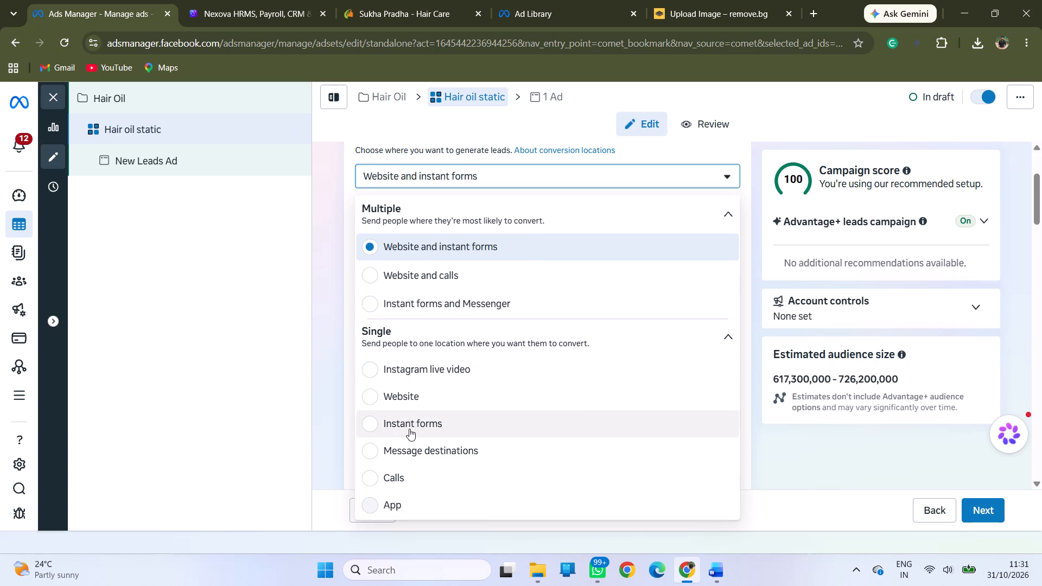
pyautogui.scroll(-1, 409, 429)
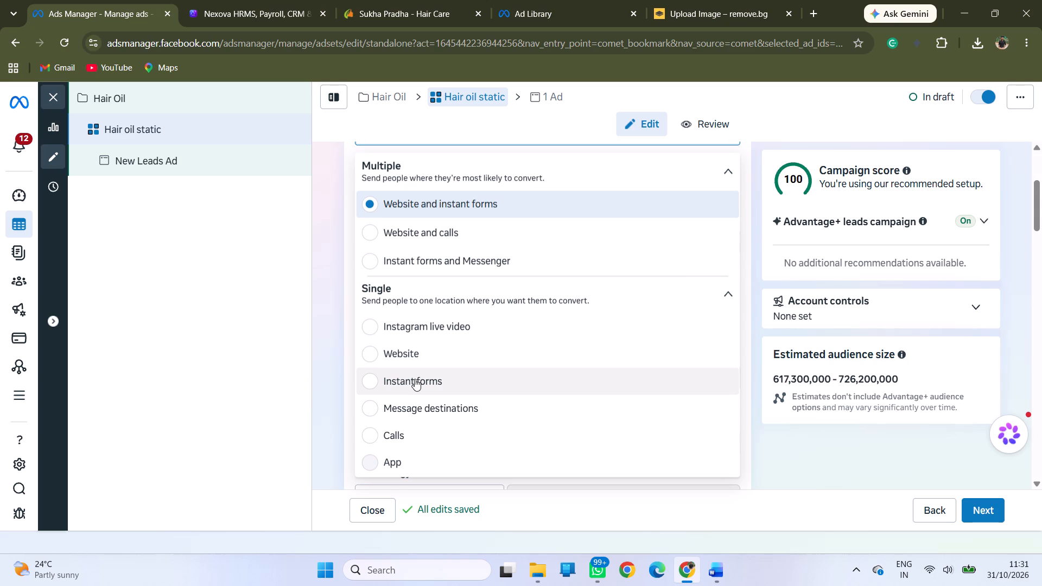
pyautogui.scroll(2, 415, 379)
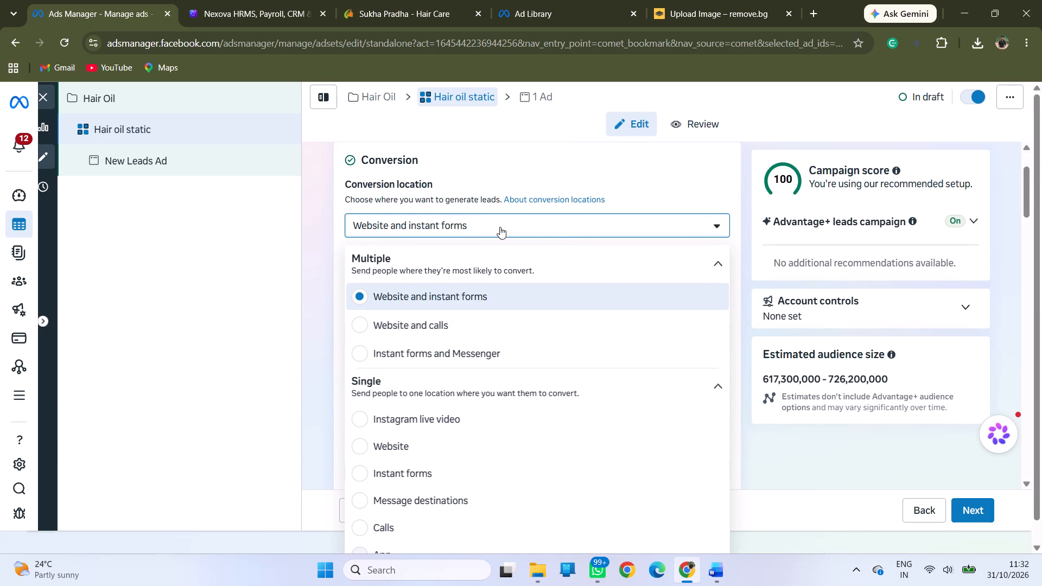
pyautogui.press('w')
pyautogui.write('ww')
pyautogui.click(500, 227)
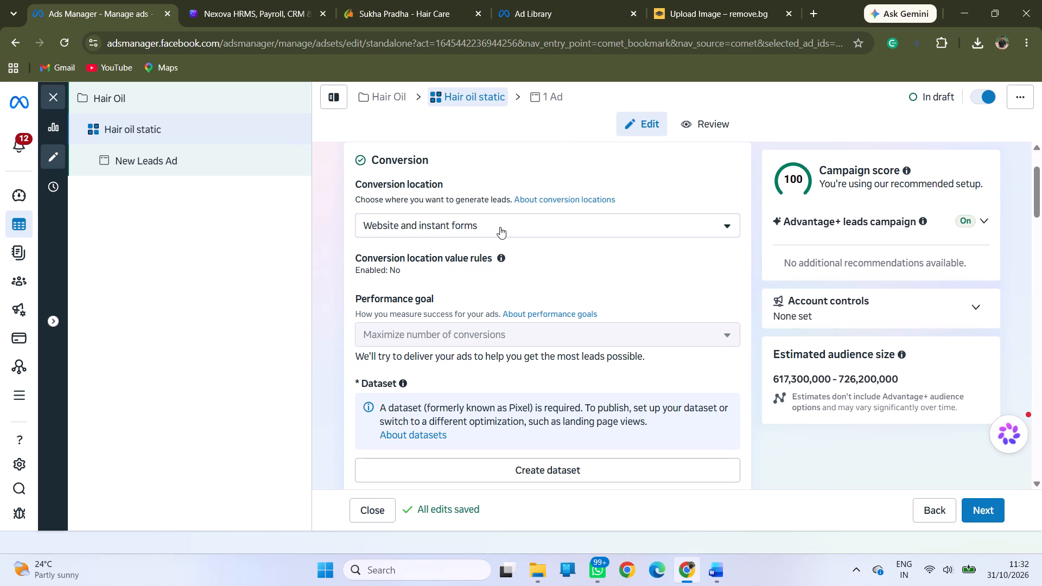
pyautogui.click(500, 227)
pyautogui.click(500, 227)
# Examine the rule sets offered under the ad set's conversion location value rules.
pyautogui.click(728, 264)
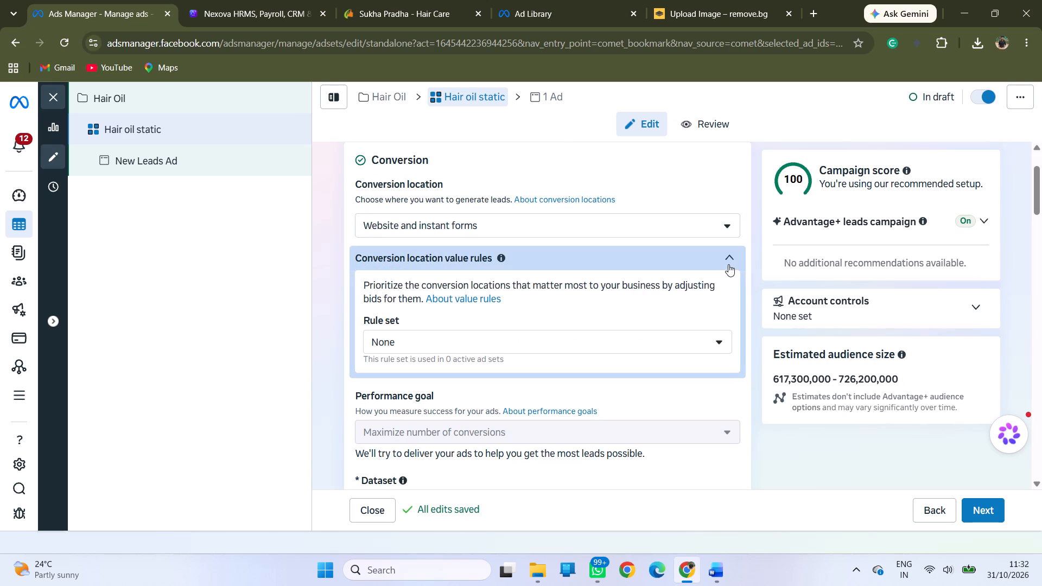
pyautogui.click(713, 343)
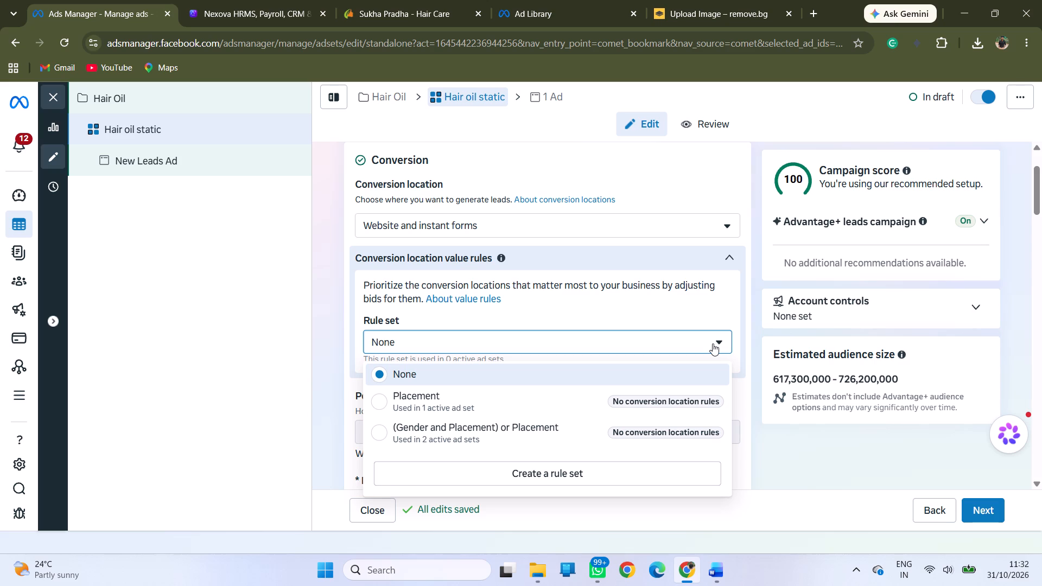
pyautogui.click(713, 343)
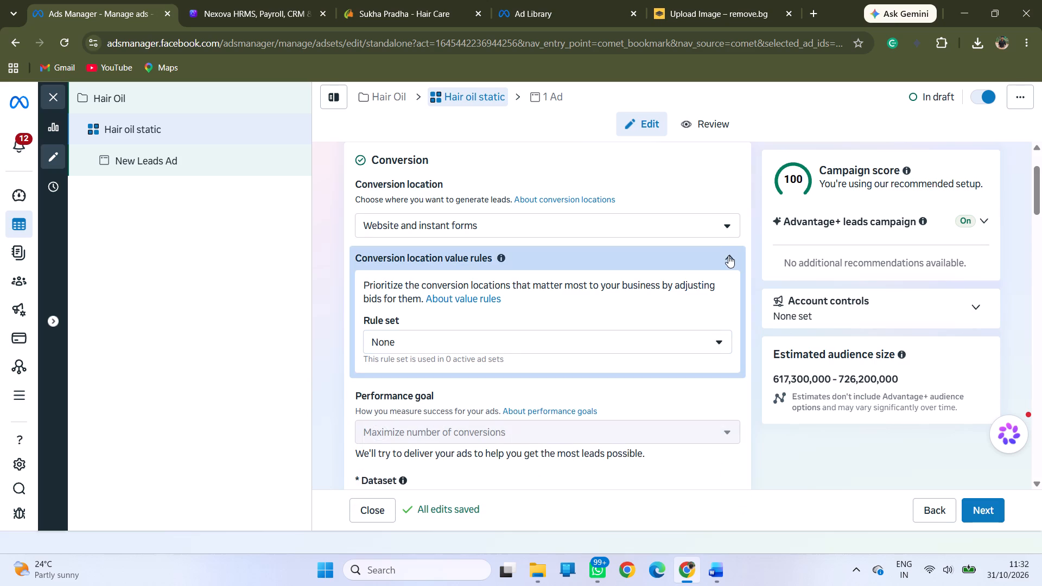
# Examine the single-destination conversion location options for the Hair oil static ad set.
pyautogui.click(728, 256)
pyautogui.click(729, 227)
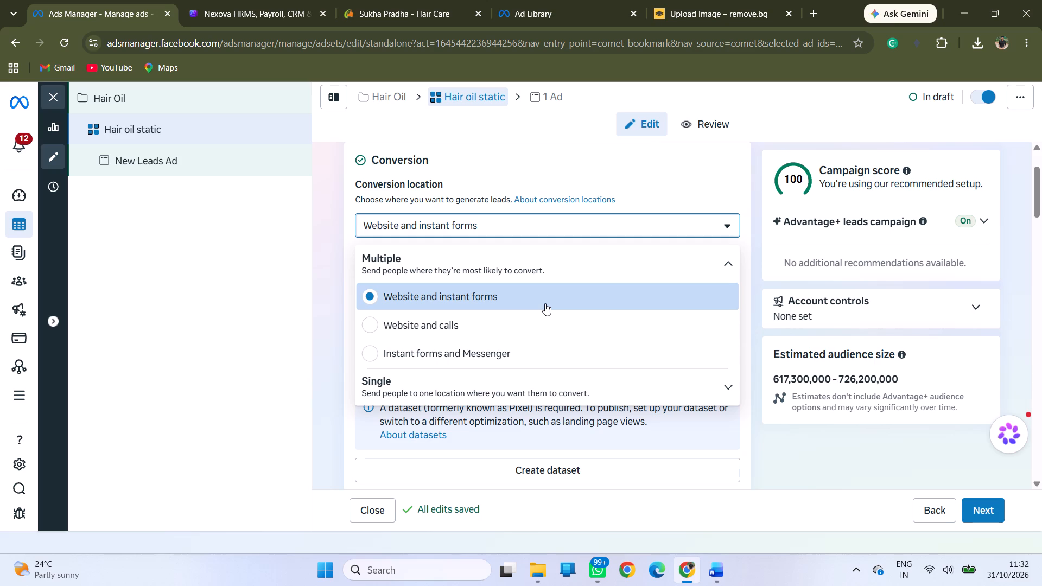
pyautogui.click(481, 391)
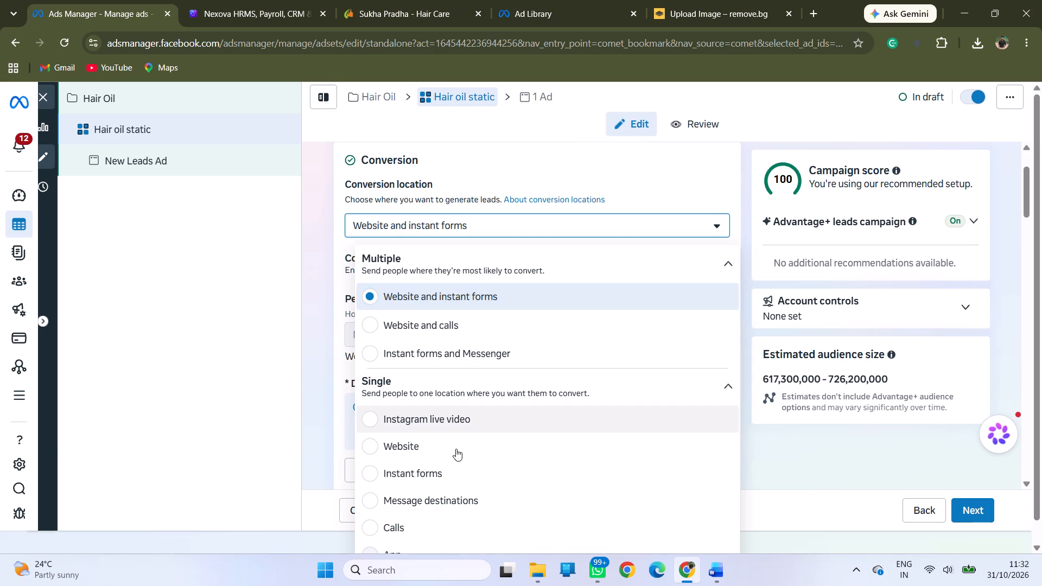
pyautogui.scroll(-1, 460, 470)
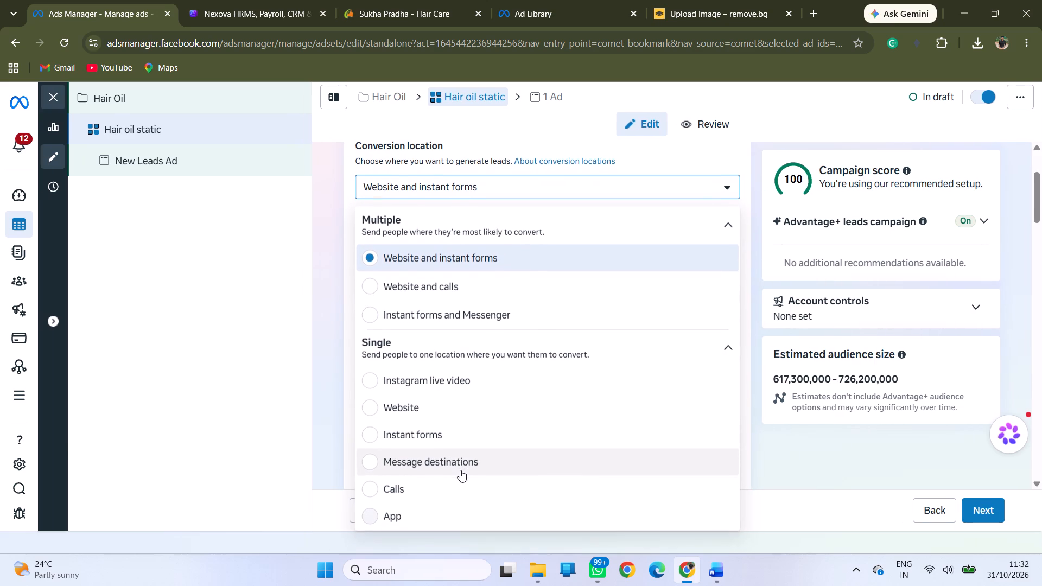
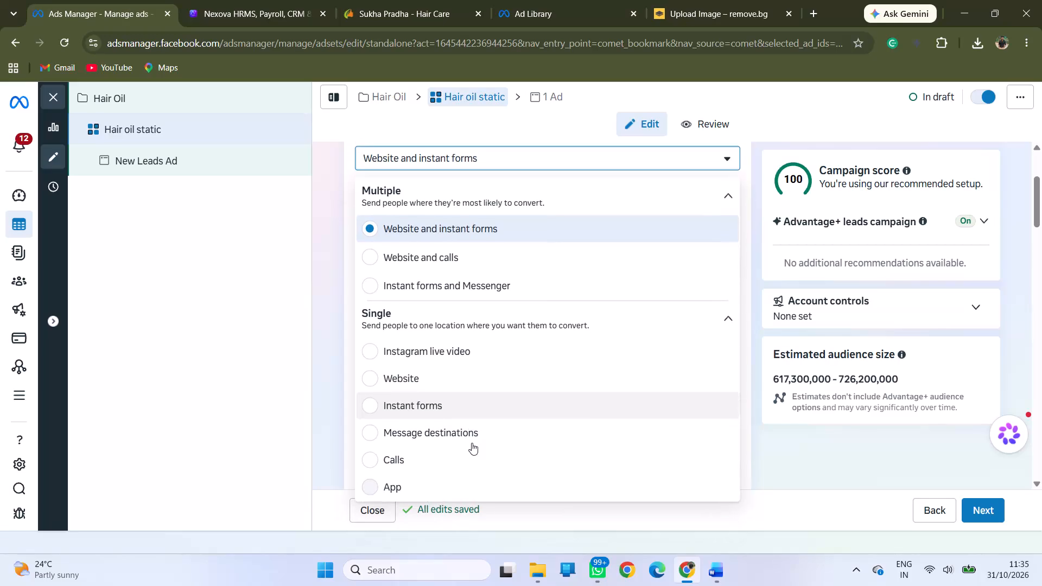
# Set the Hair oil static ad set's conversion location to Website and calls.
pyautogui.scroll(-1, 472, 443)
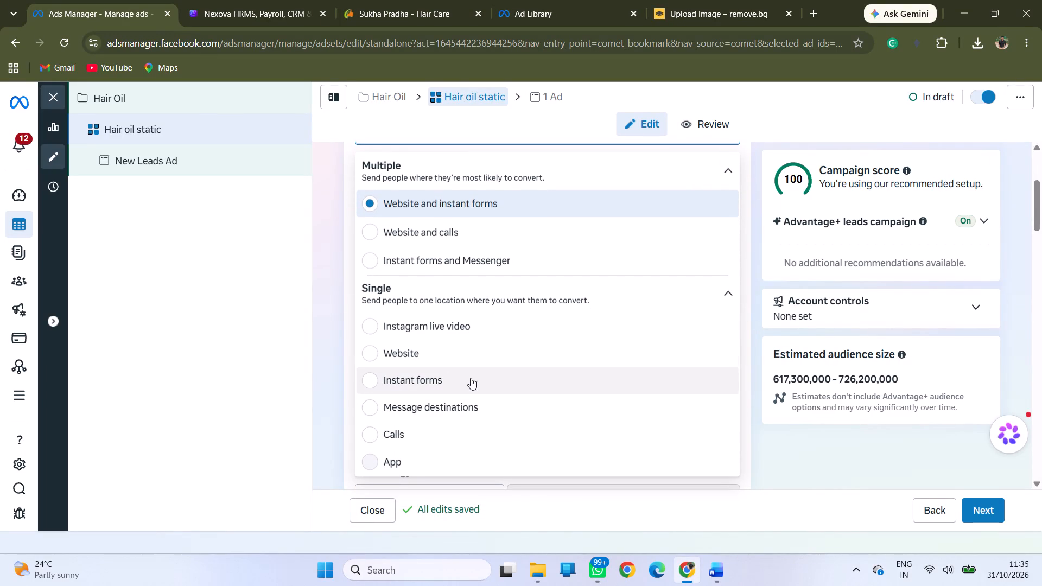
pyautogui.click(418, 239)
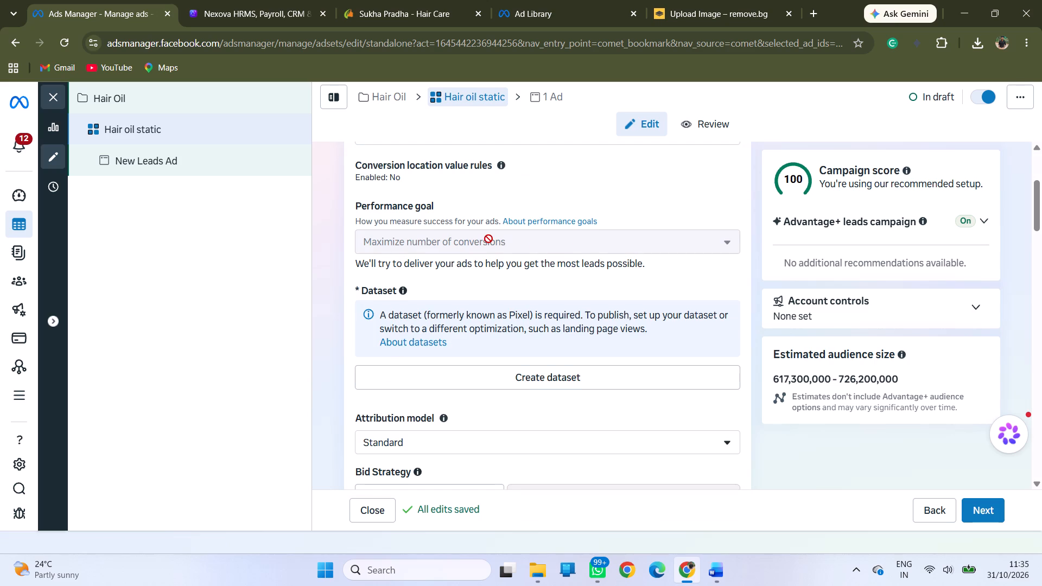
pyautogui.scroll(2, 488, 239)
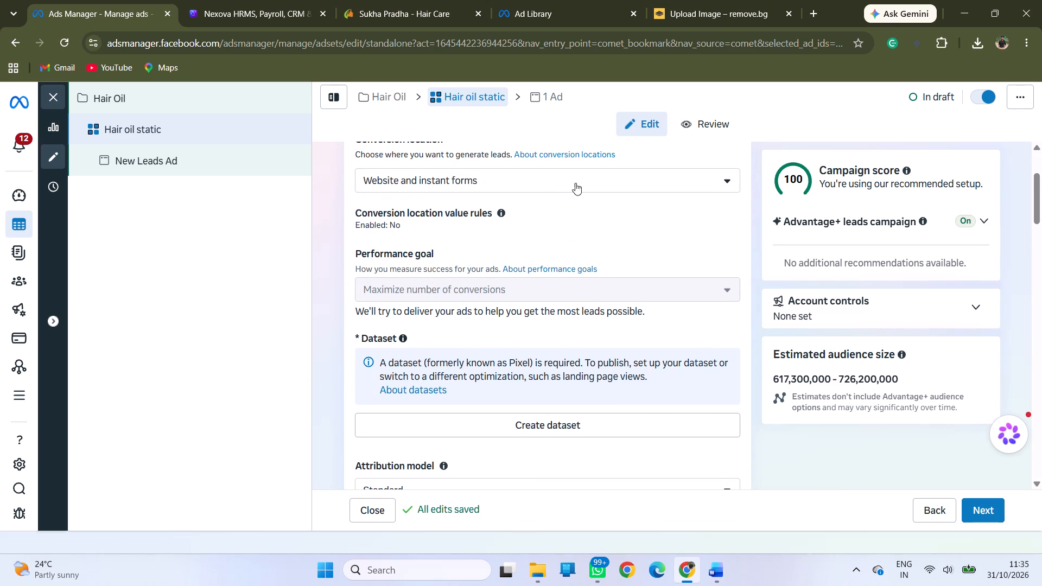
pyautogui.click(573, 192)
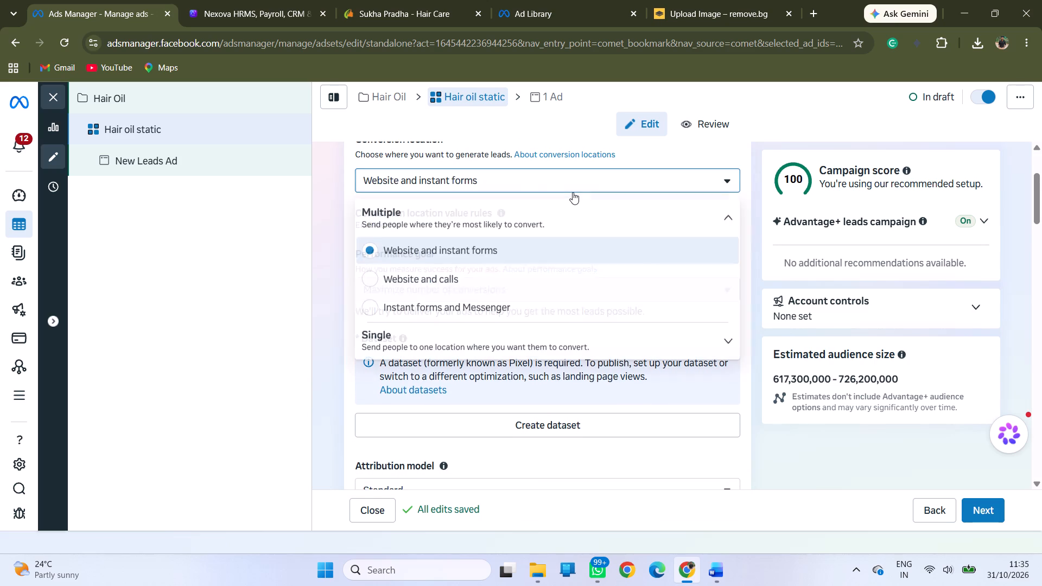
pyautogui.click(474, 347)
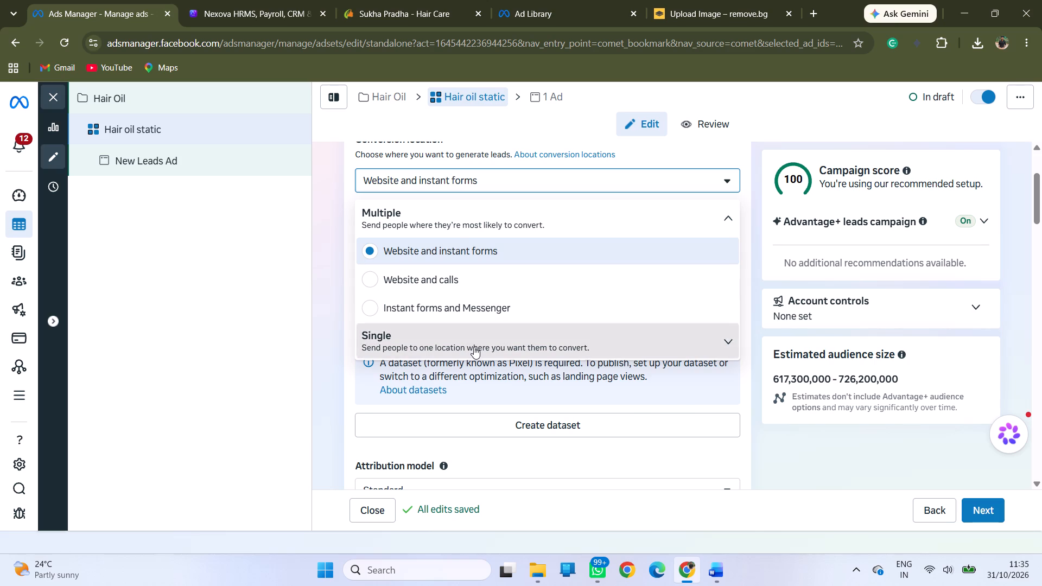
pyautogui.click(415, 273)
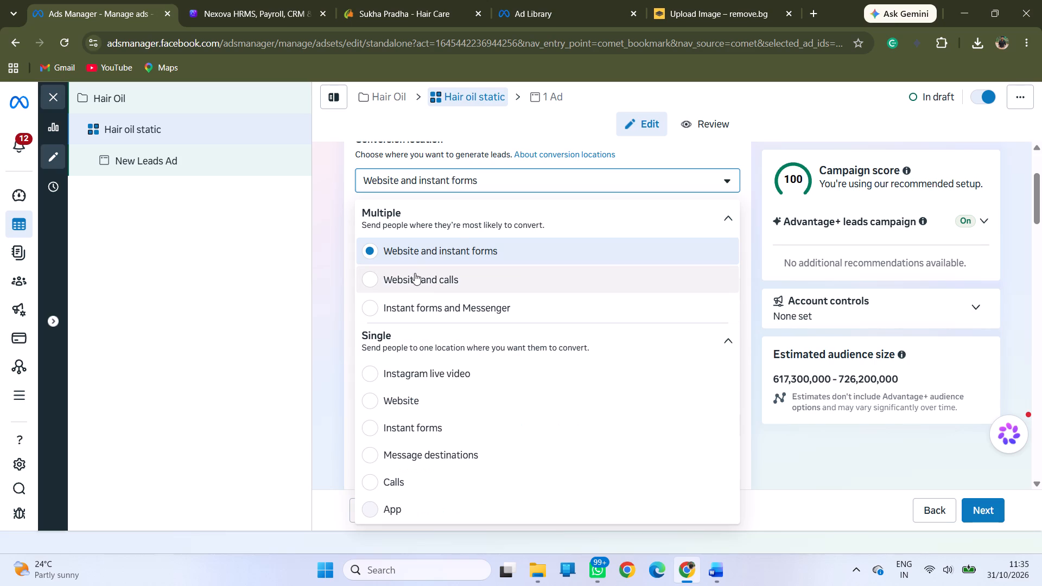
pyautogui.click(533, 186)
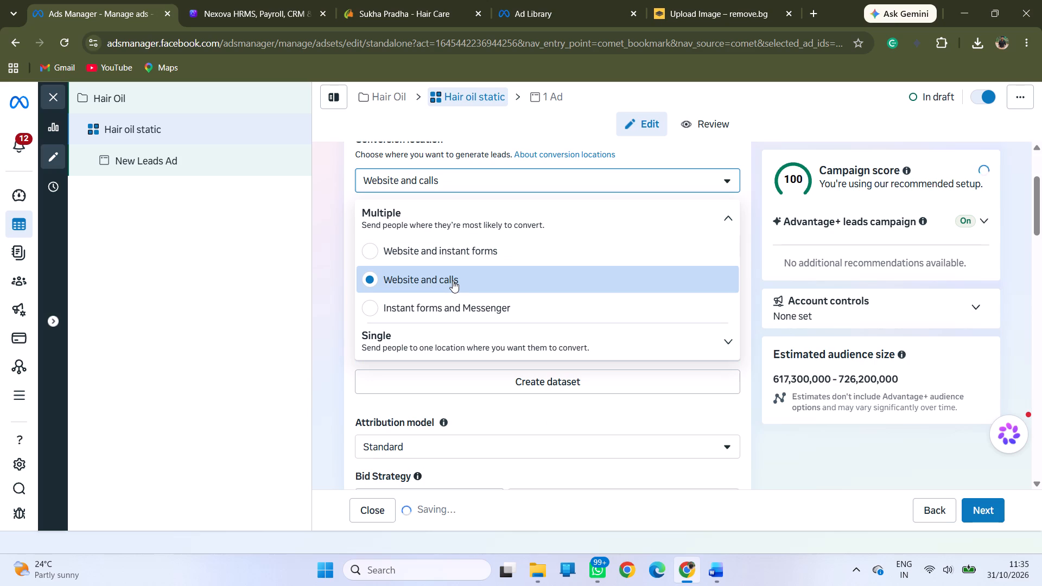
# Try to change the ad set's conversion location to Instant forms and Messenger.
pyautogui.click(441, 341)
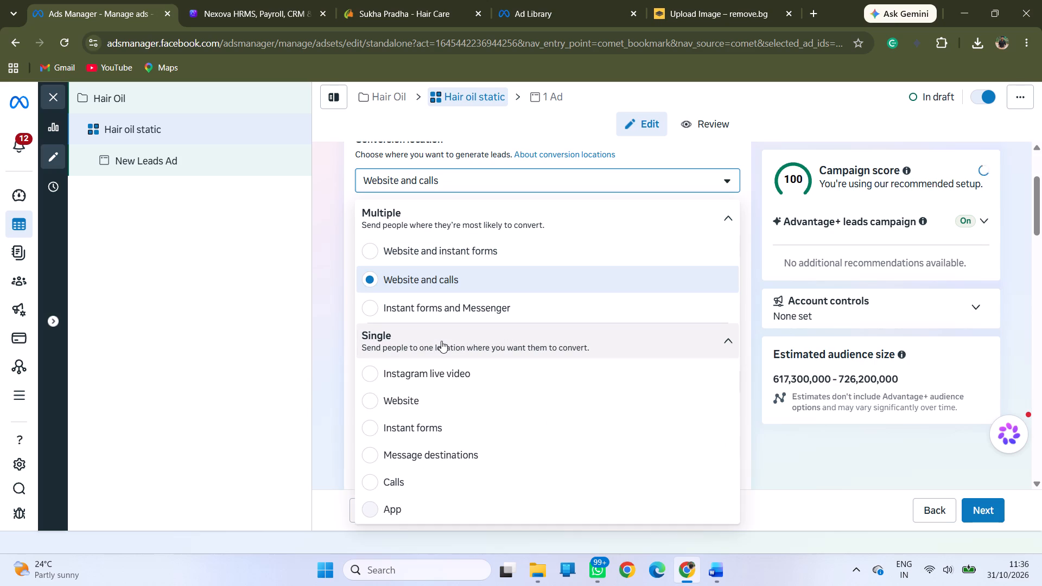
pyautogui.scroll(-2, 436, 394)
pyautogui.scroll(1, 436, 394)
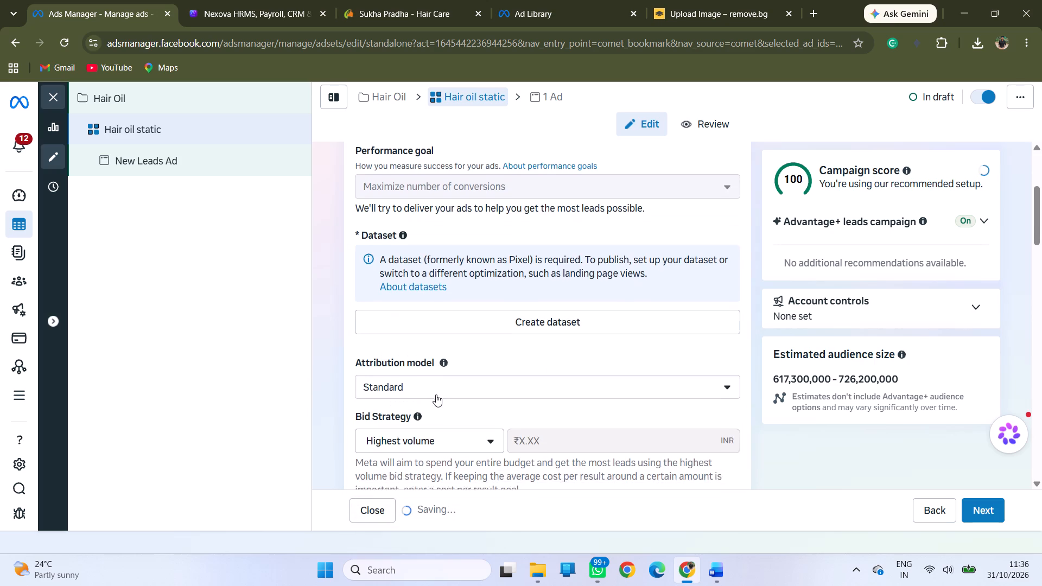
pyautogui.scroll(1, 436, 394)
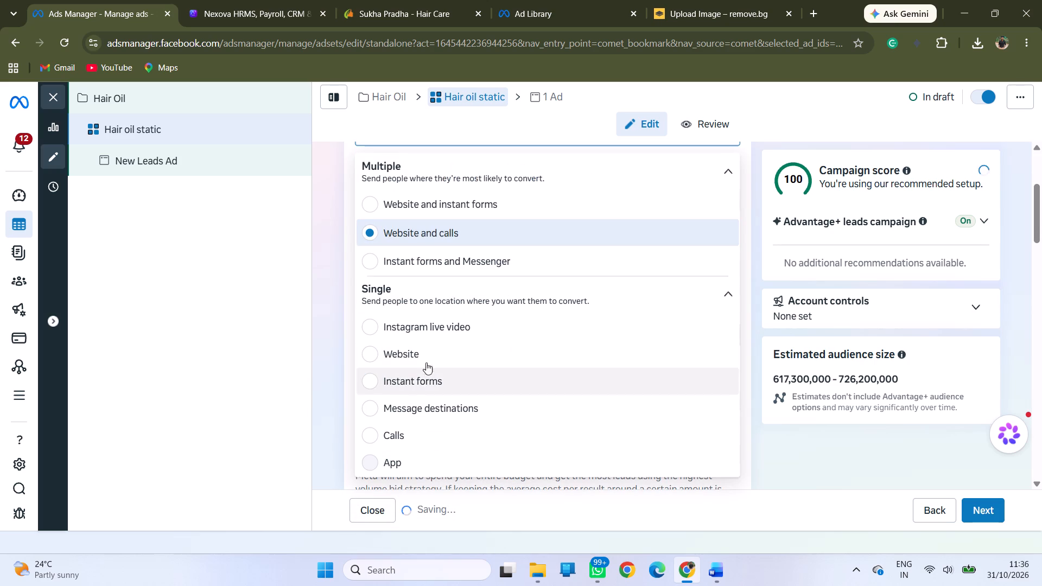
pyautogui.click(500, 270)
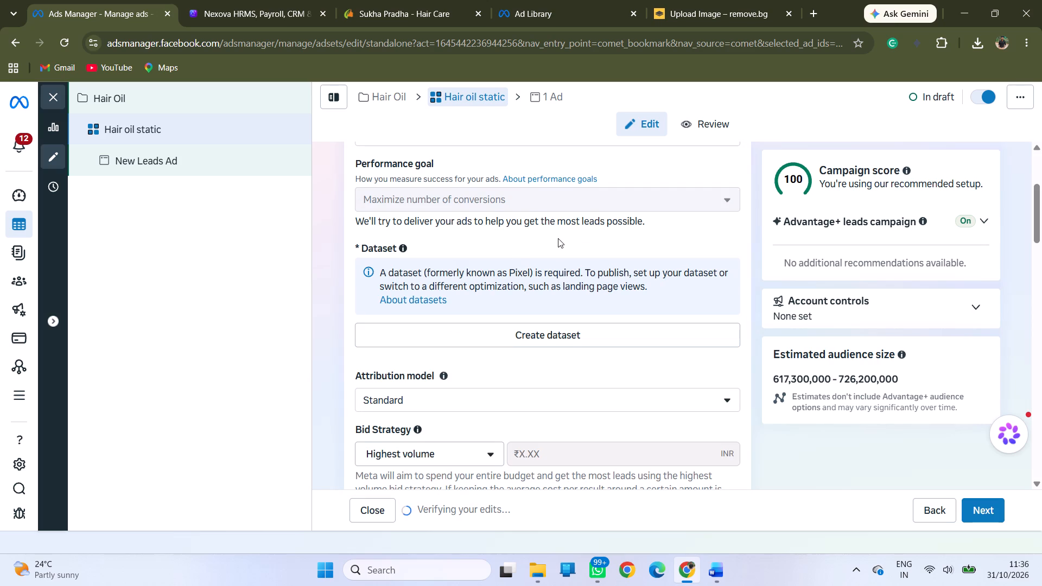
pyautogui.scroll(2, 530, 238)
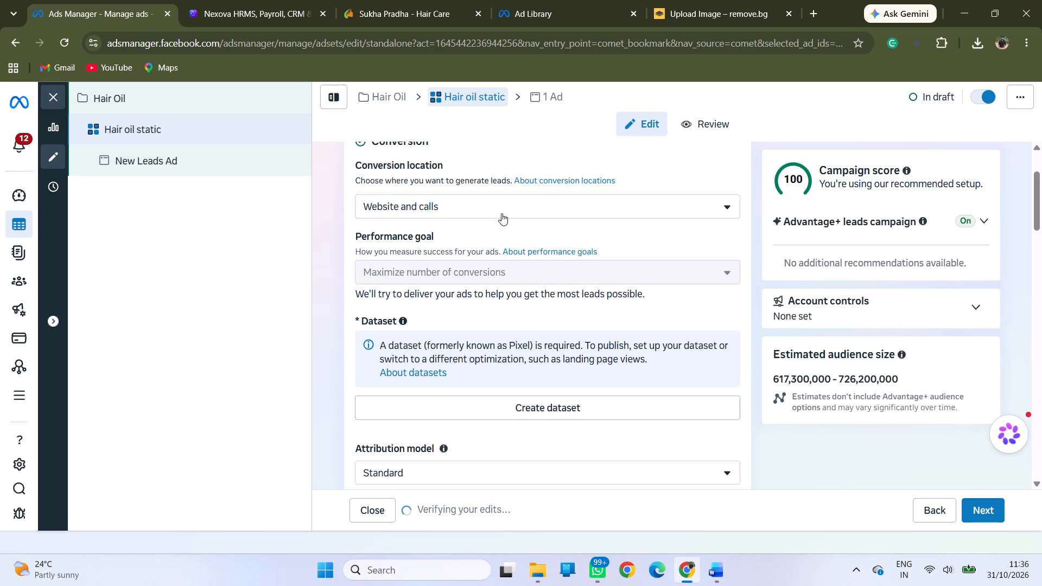
# Show the single conversion locations offered for the Hair oil static ad set.
pyautogui.click(501, 213)
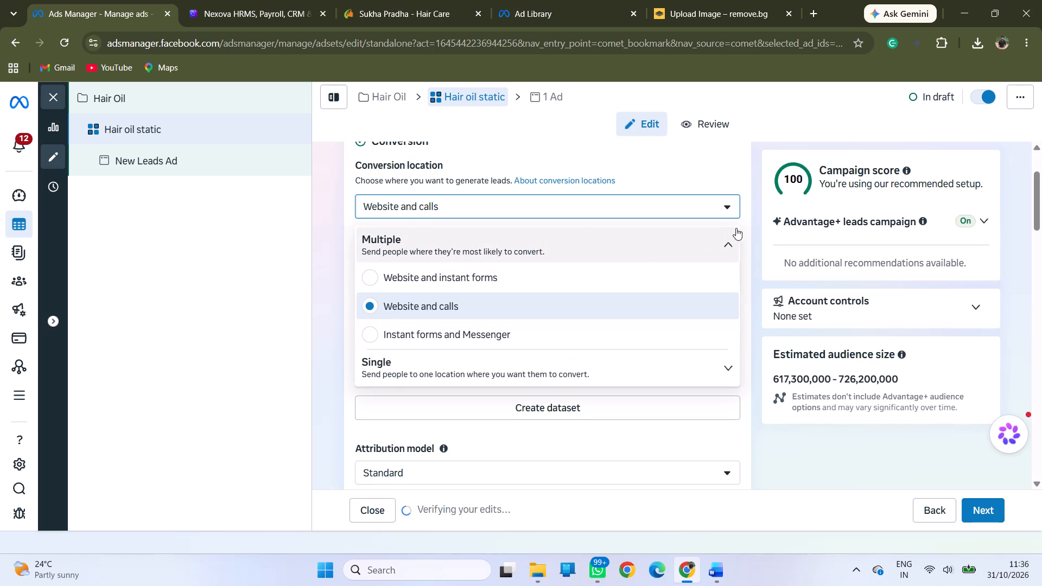
pyautogui.click(472, 364)
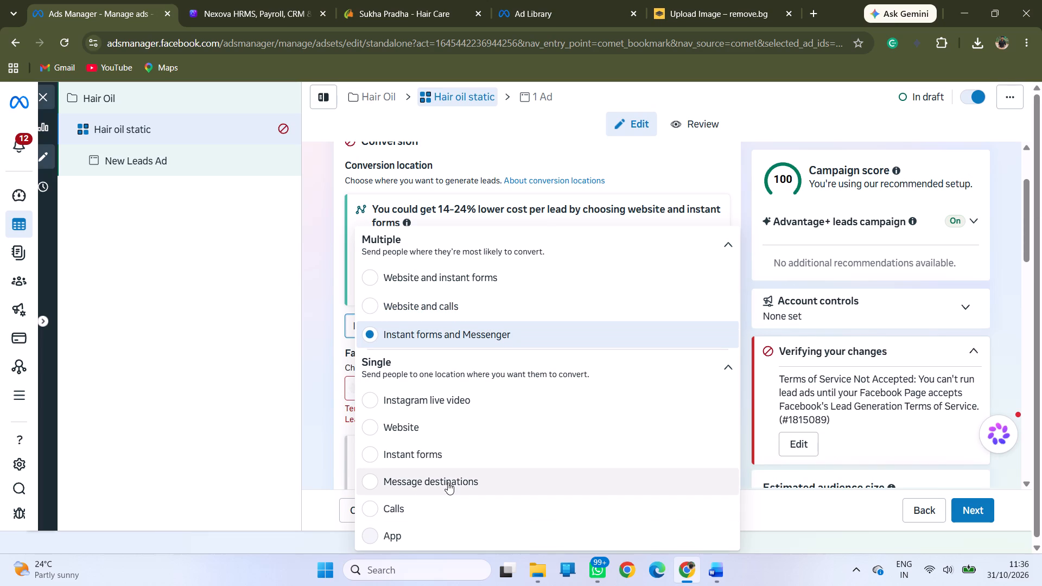
# Set the Hair oil static ad set's conversion location to Calls.
pyautogui.click(403, 502)
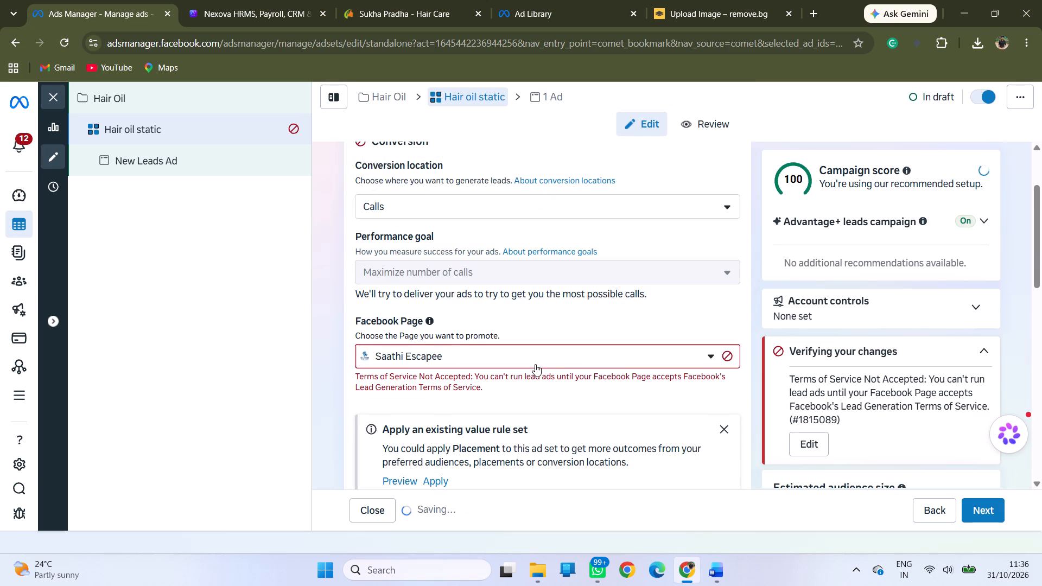
# Choose SukhaPradha- Paroo Herbal Products. as the Facebook Page to promote in the Hair oil static ad set.
pyautogui.click(708, 352)
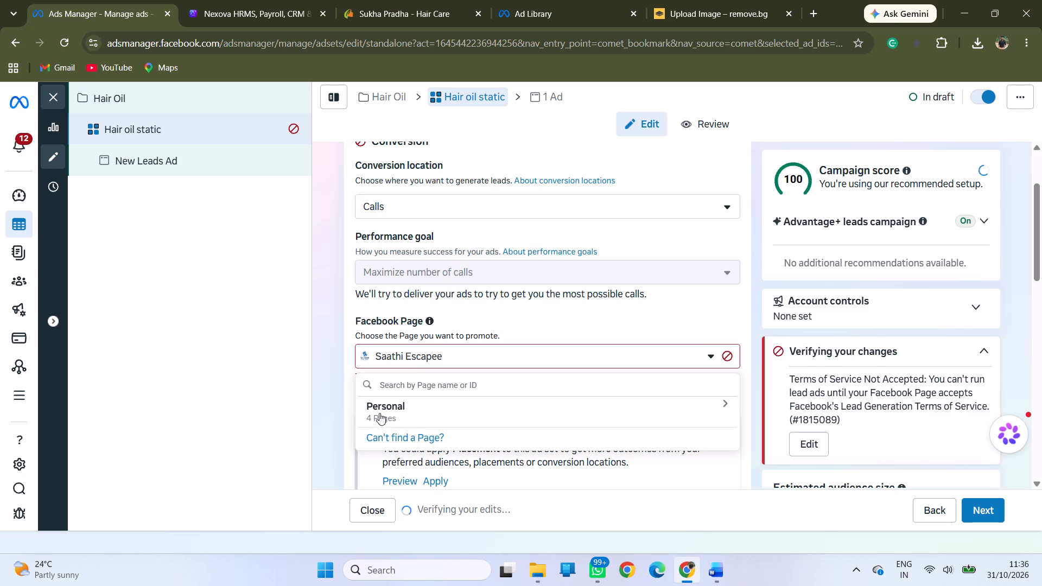
pyautogui.click(379, 413)
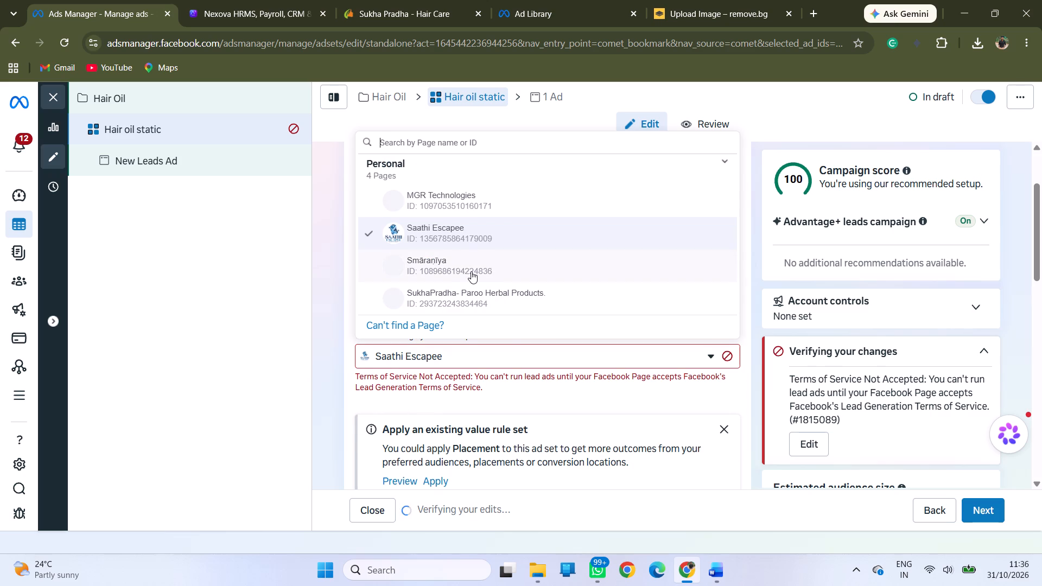
pyautogui.click(428, 296)
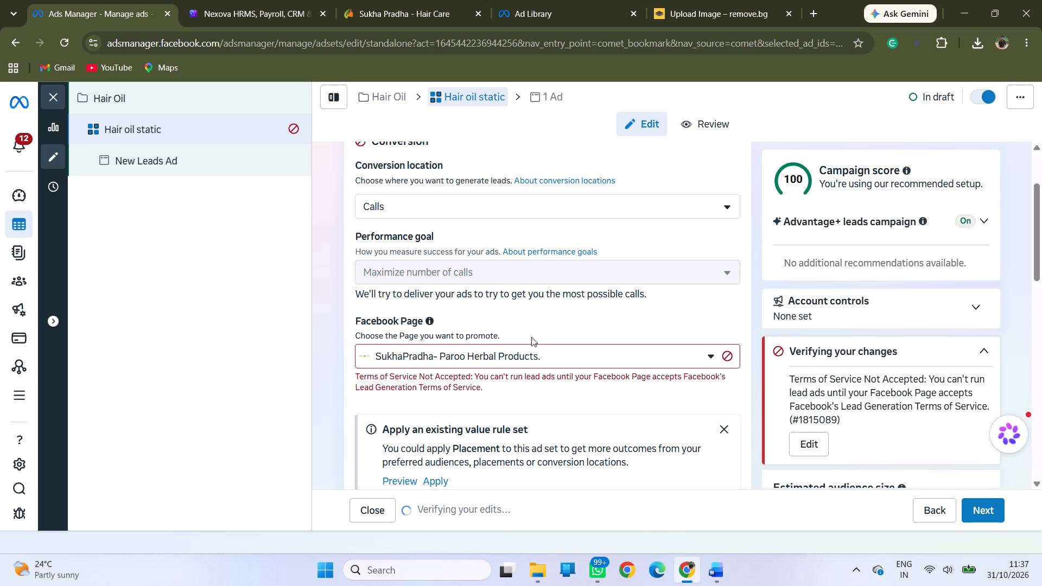
# Recheck the conversion locations offered for the Hair oil static ad set, keeping Calls selected.
pyautogui.scroll(2, 509, 310)
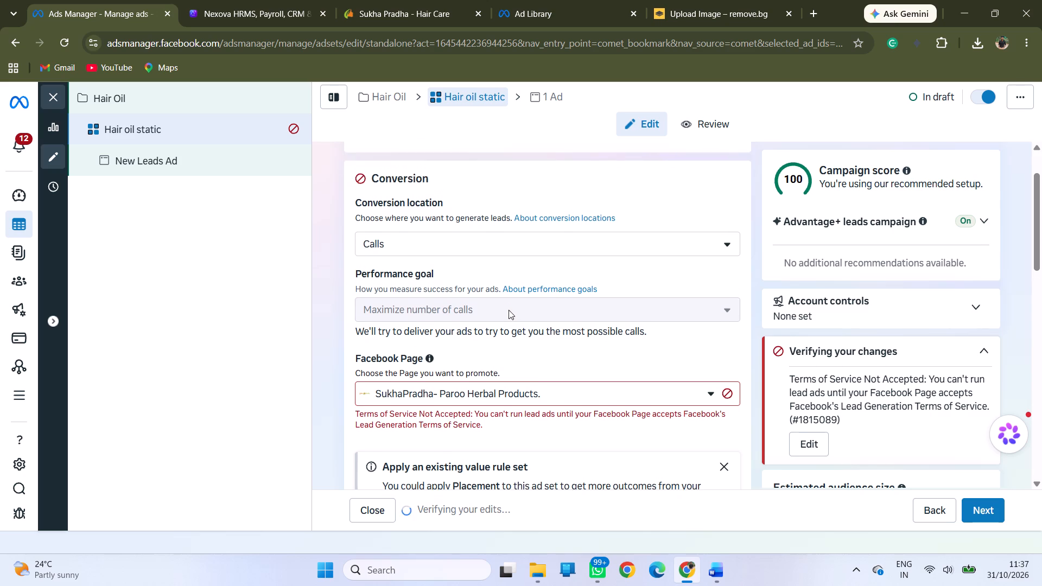
pyautogui.scroll(2, 509, 310)
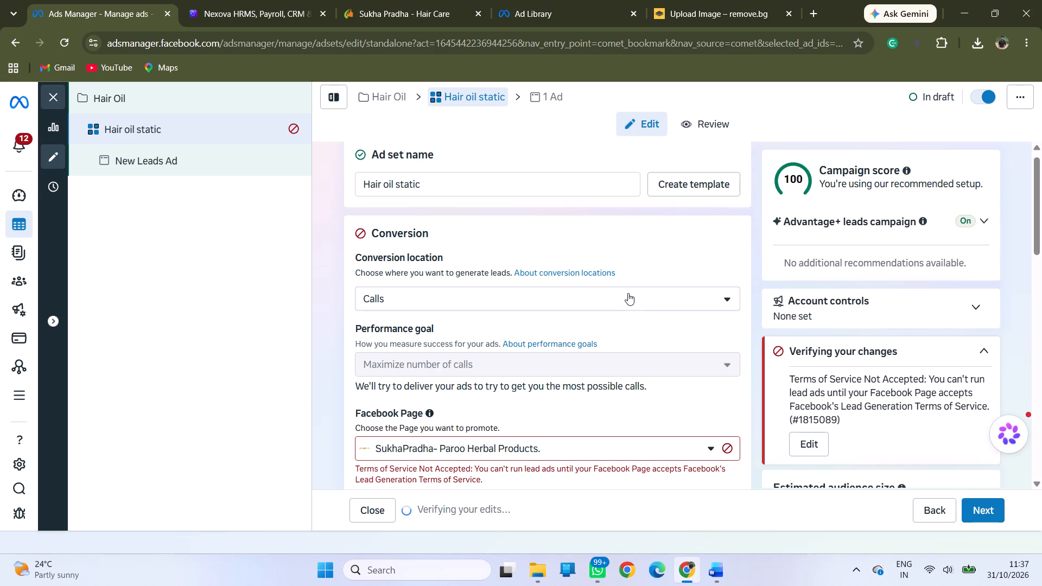
pyautogui.click(628, 293)
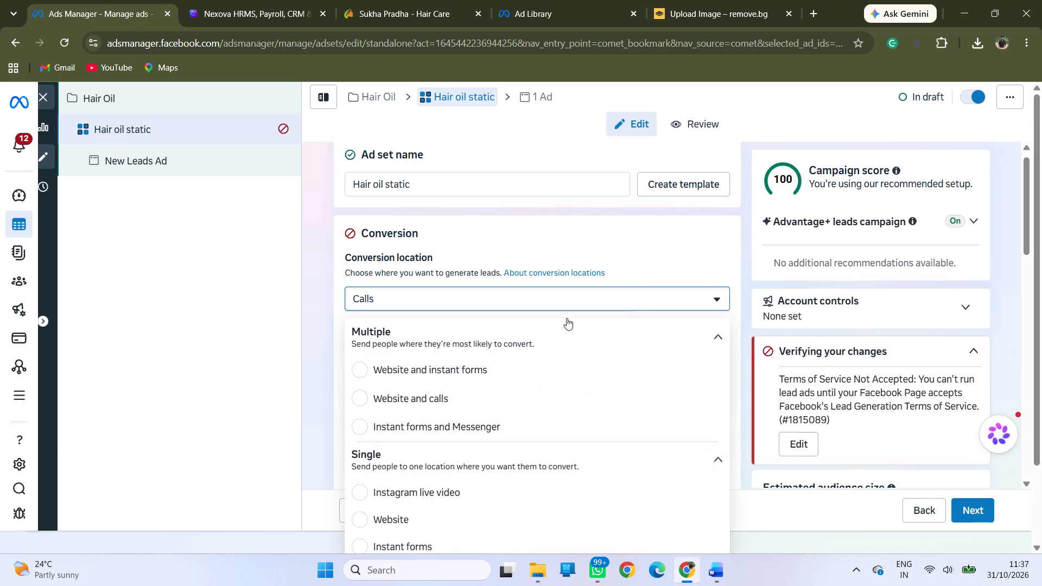
pyautogui.scroll(-2, 463, 422)
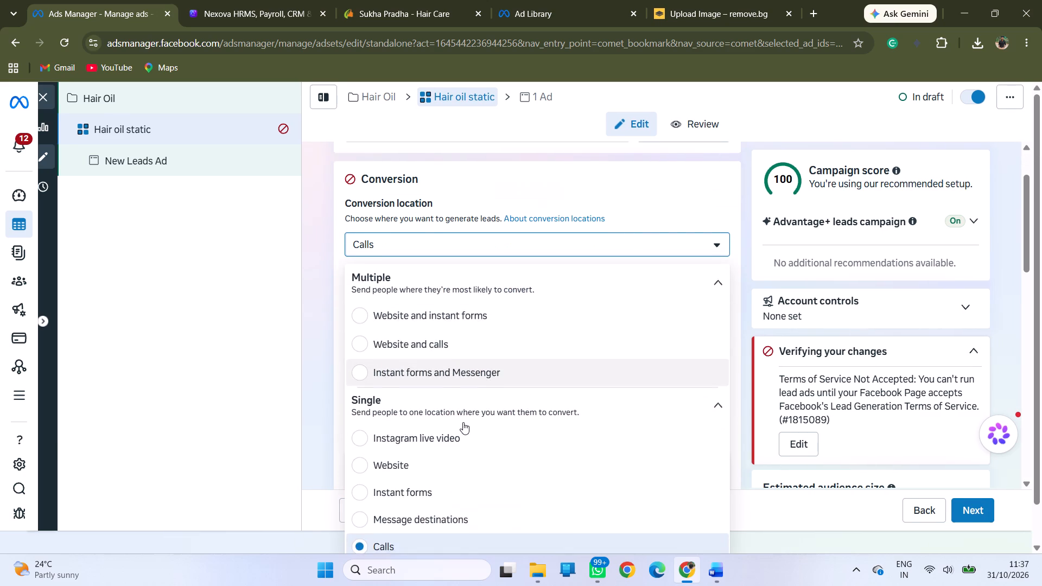
pyautogui.scroll(-1, 463, 422)
pyautogui.click(412, 448)
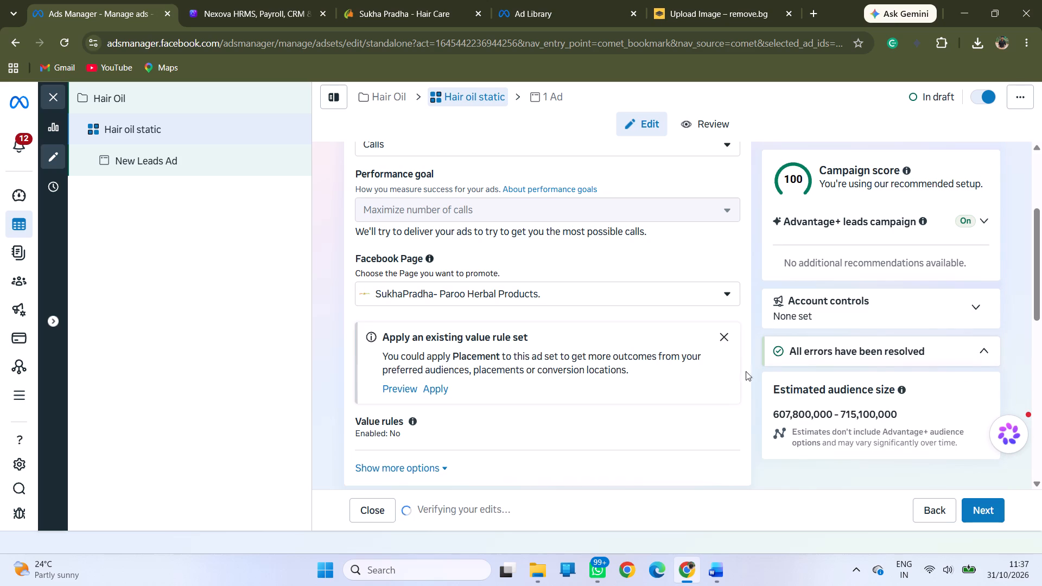
# Open the Hair oil static ad set's daily budget amount for editing.
pyautogui.scroll(2, 622, 358)
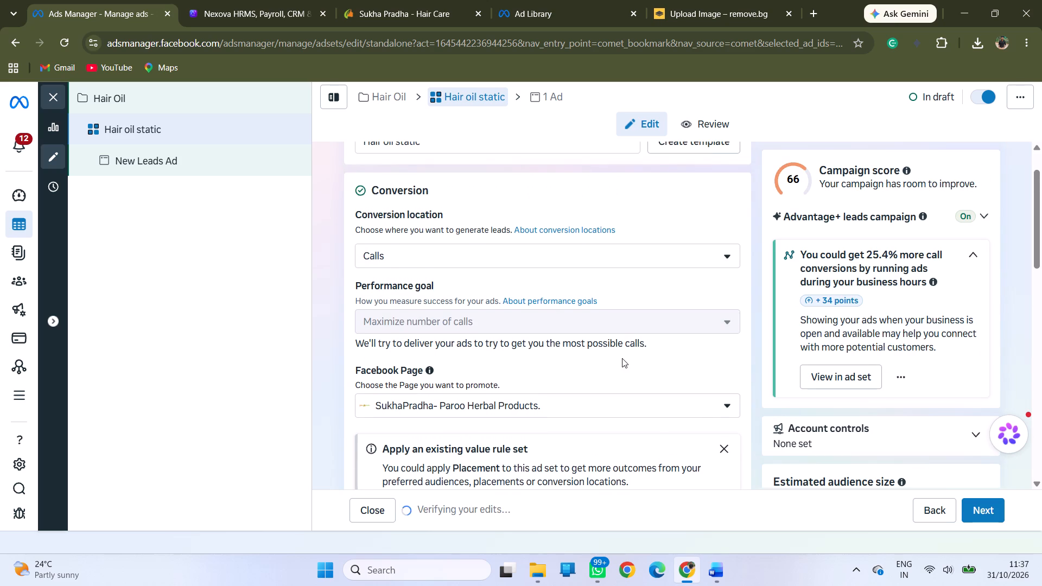
pyautogui.scroll(-2, 494, 405)
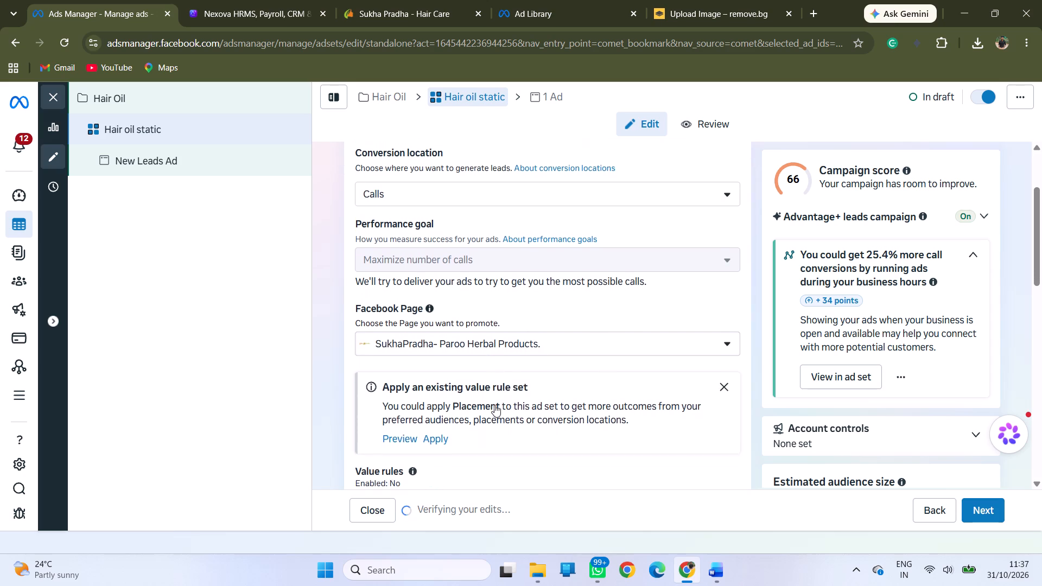
pyautogui.scroll(-3, 494, 405)
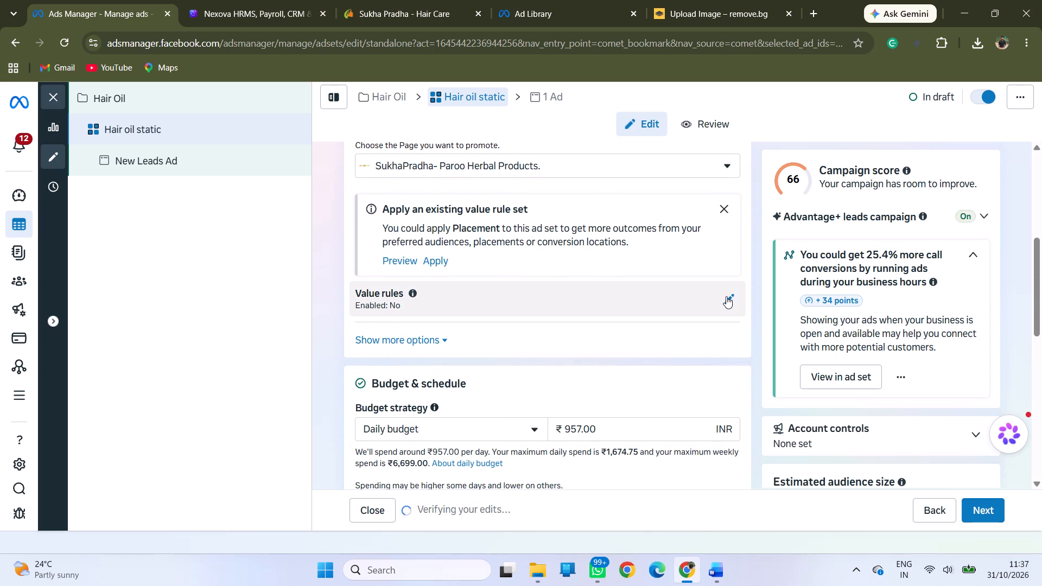
pyautogui.click(579, 431)
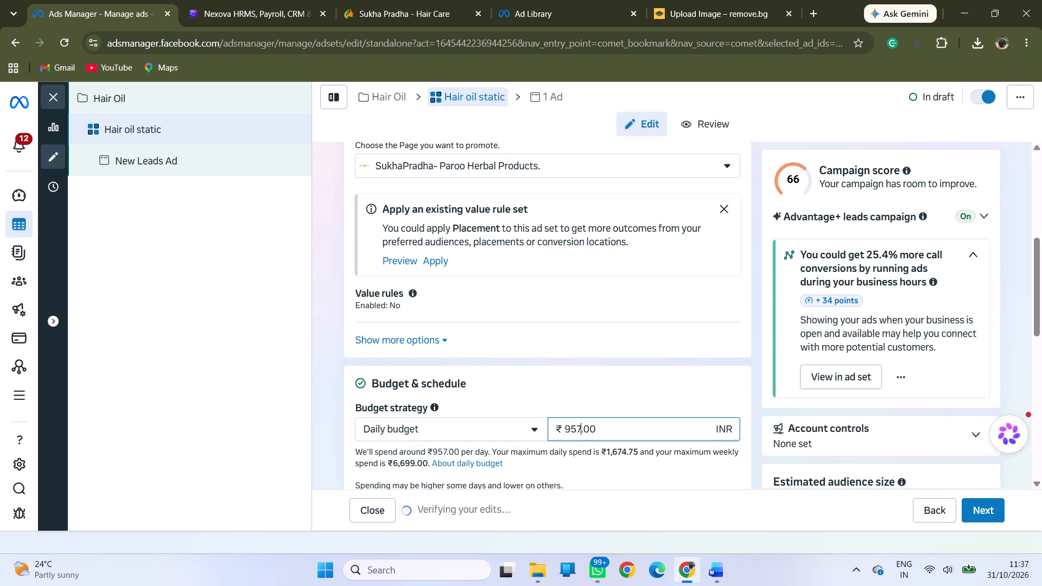
# Set the Hair oil static ad set's daily budget to ₹200.
pyautogui.press('BackSpace')
pyautogui.press('BackSpace')
pyautogui.press('BackSpace')
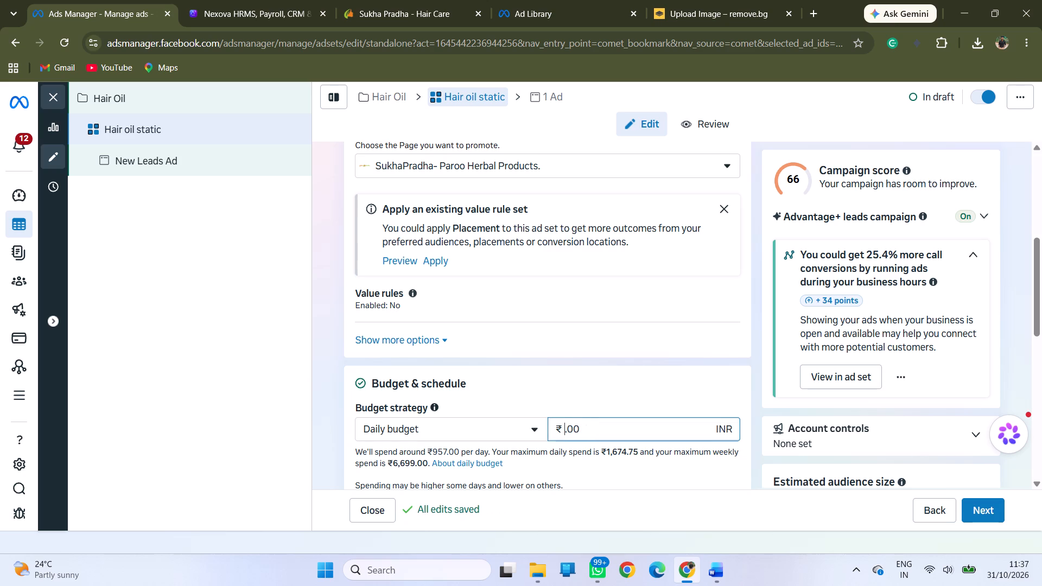
pyautogui.press('BackSpace')
pyautogui.press('2')
pyautogui.write('00')
pyautogui.click(640, 335)
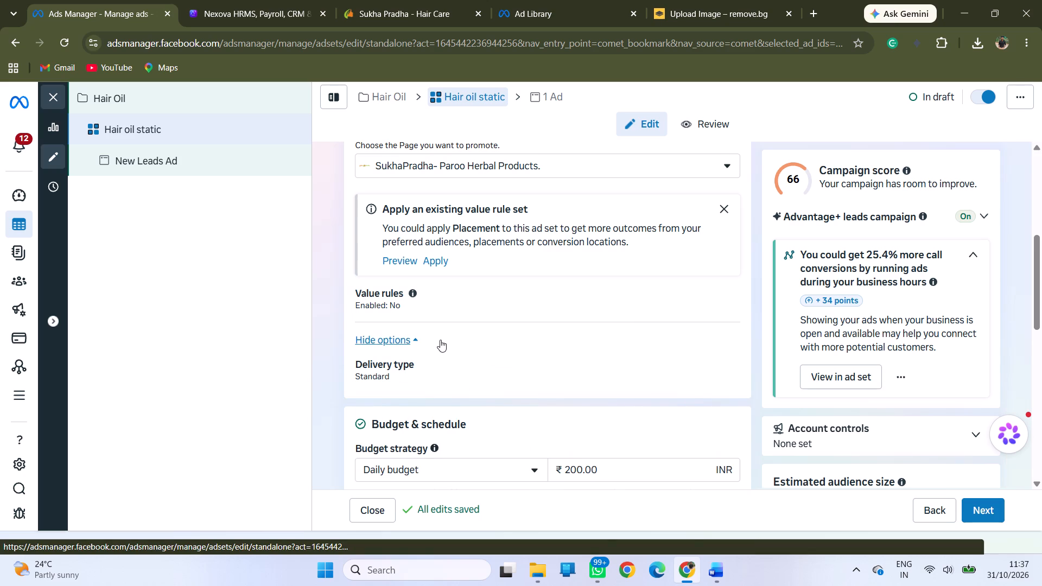
# Review the ad set's conversion settings, budget, schedule and ad scheduling sections.
pyautogui.click(404, 336)
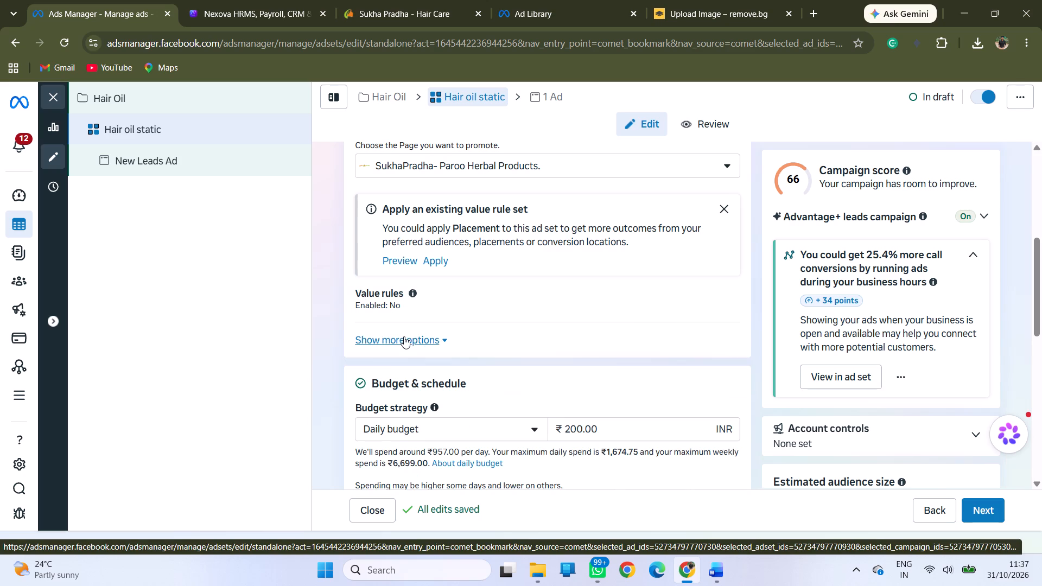
pyautogui.scroll(-2, 588, 305)
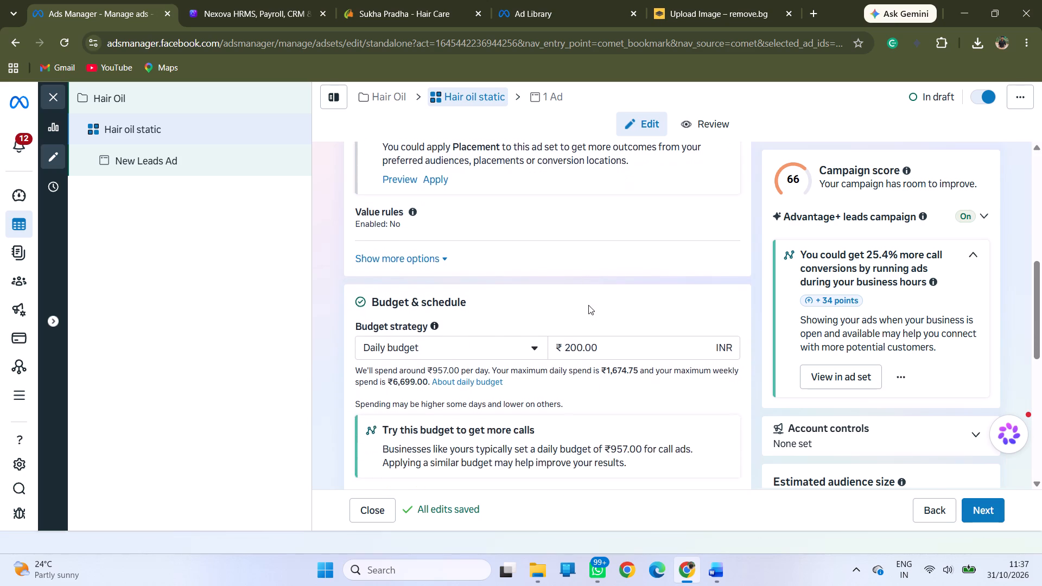
pyautogui.scroll(-1, 588, 305)
pyautogui.scroll(6, 588, 305)
pyautogui.scroll(-1, 588, 305)
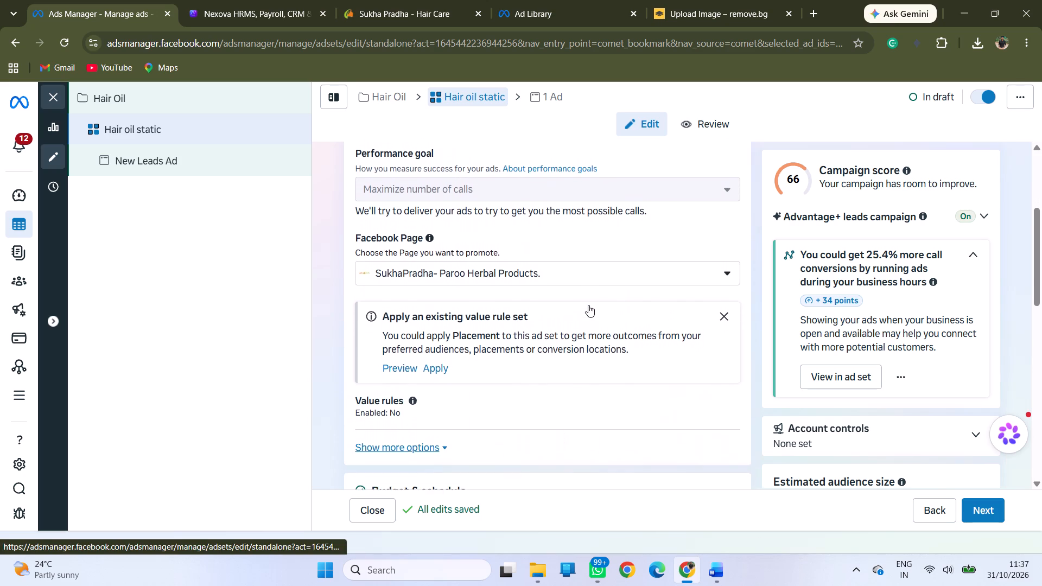
pyautogui.scroll(-14, 588, 305)
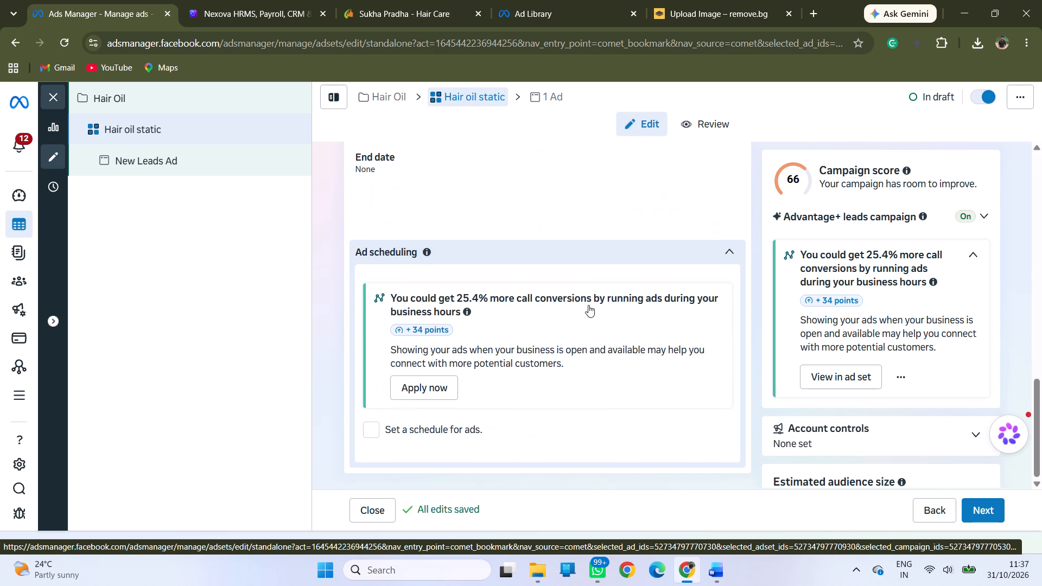
pyautogui.scroll(-1, 588, 305)
pyautogui.scroll(1, 588, 305)
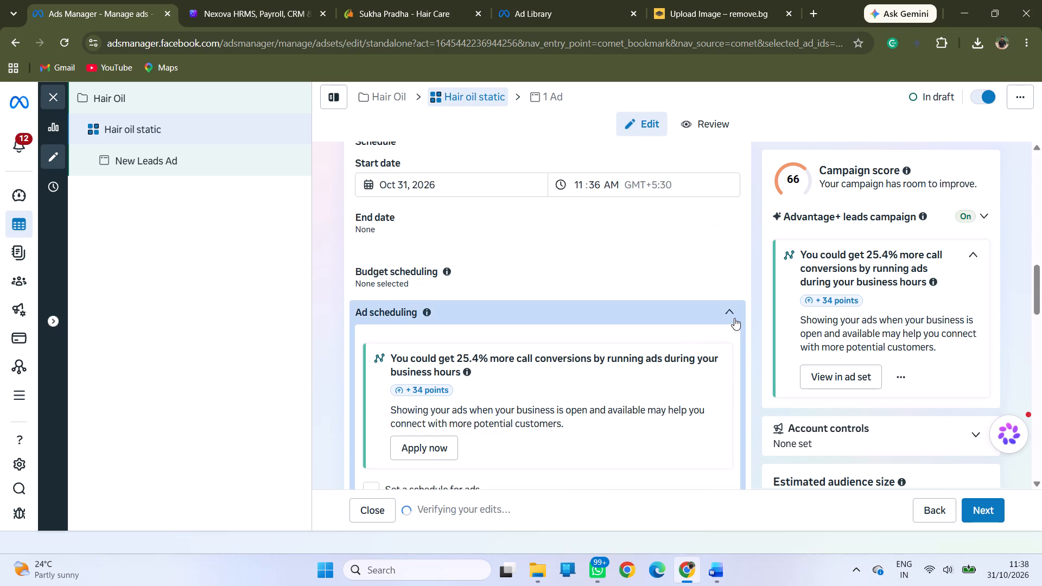
pyautogui.click(734, 318)
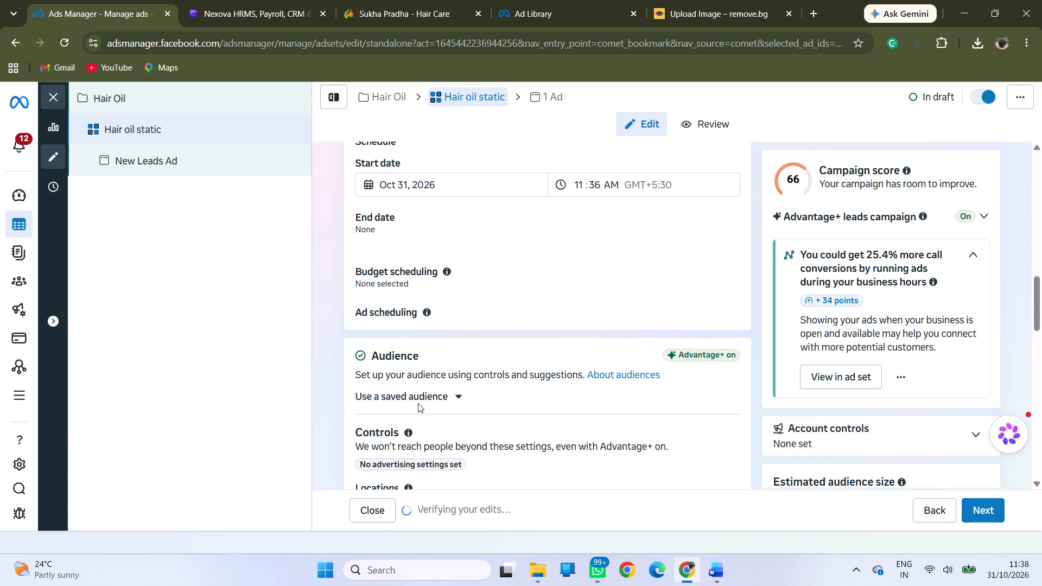
# Review the Hair oil static ad set's audience controls, schedule, budget and conversion settings.
pyautogui.scroll(-6, 413, 425)
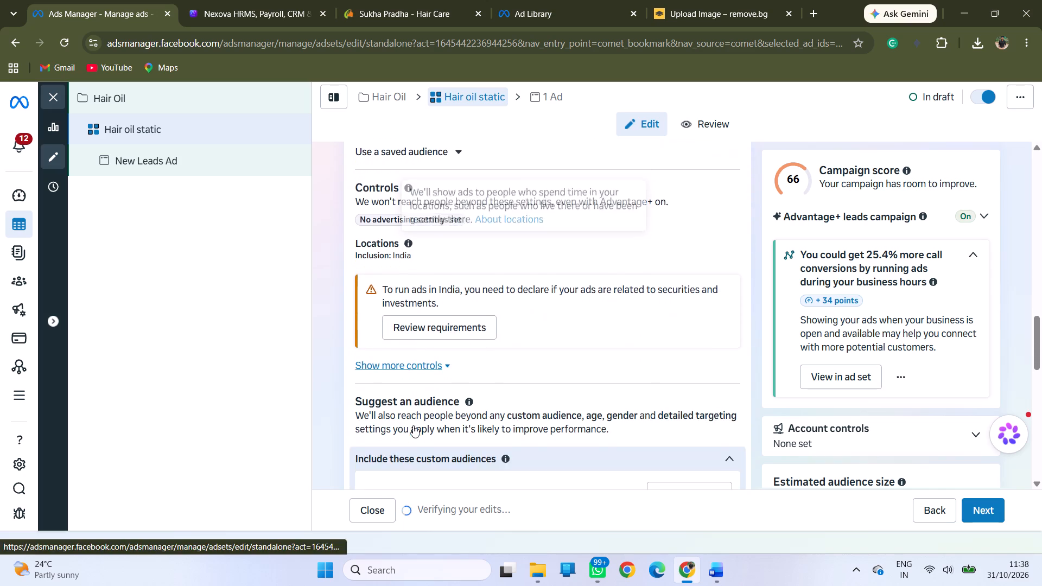
pyautogui.scroll(-2, 413, 425)
pyautogui.scroll(10, 413, 425)
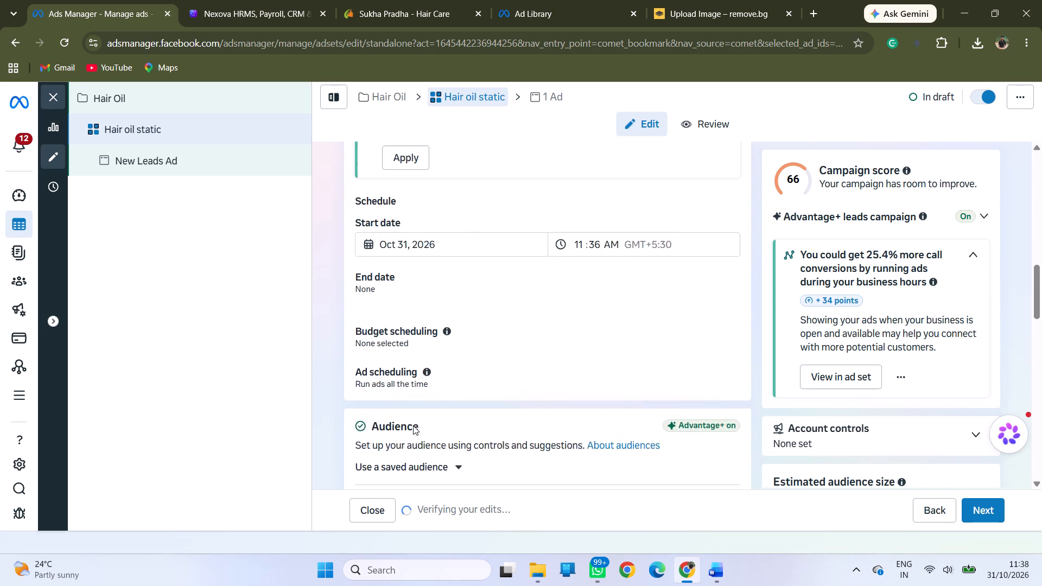
pyautogui.scroll(14, 413, 425)
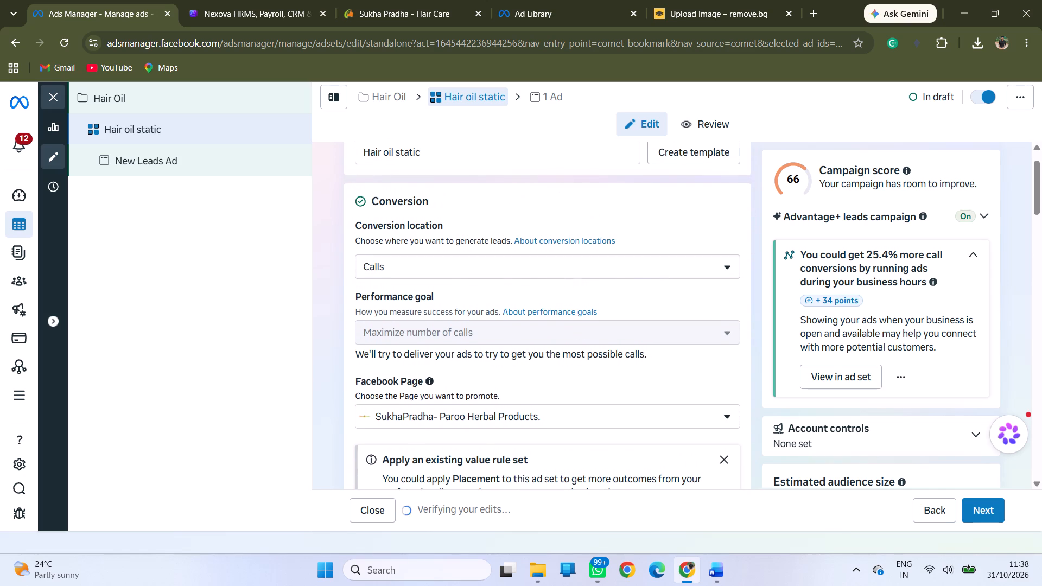
pyautogui.scroll(-3, 502, 393)
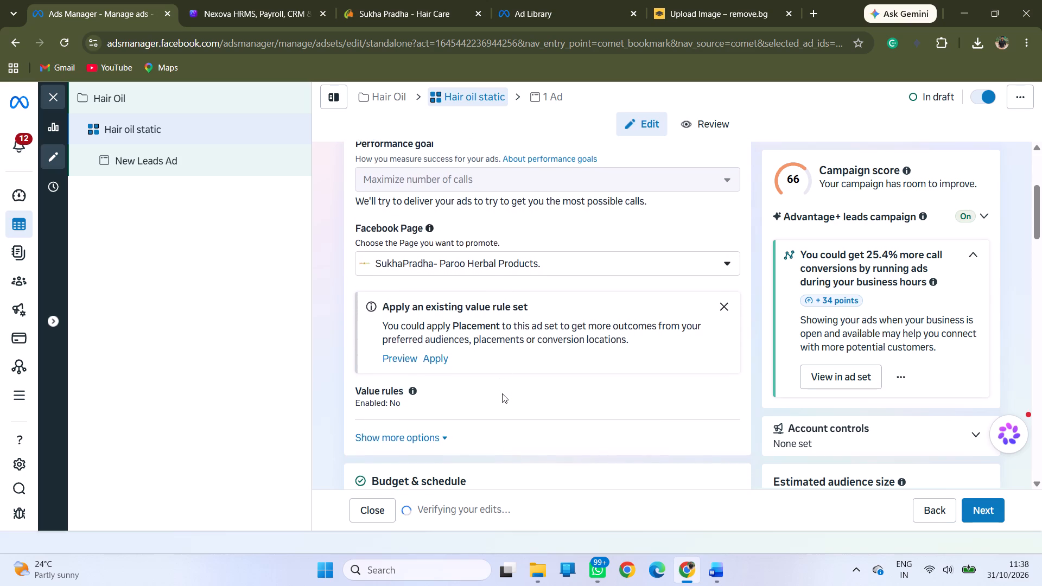
pyautogui.scroll(-1, 502, 393)
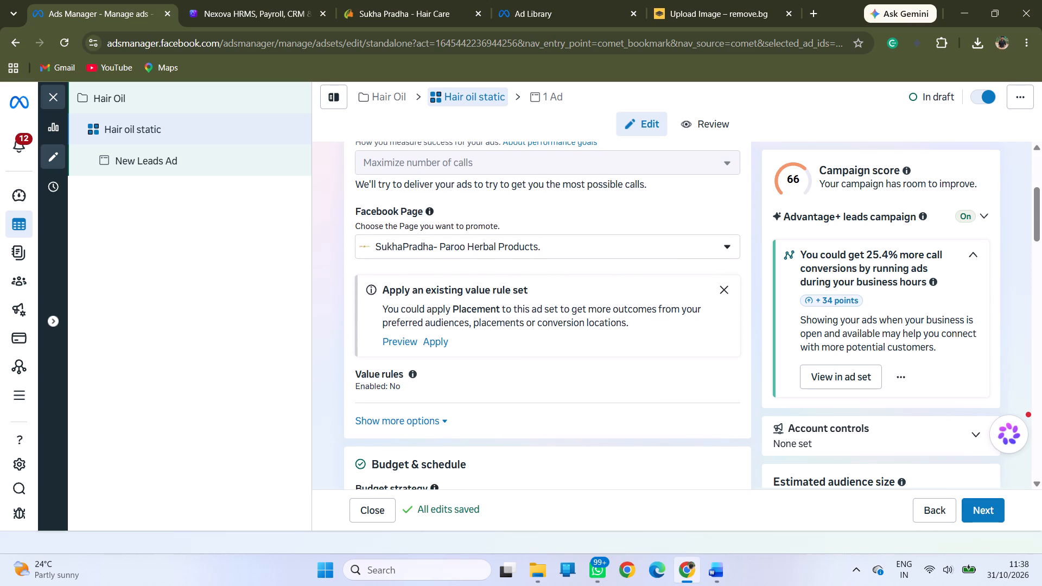
pyautogui.scroll(7, 633, 272)
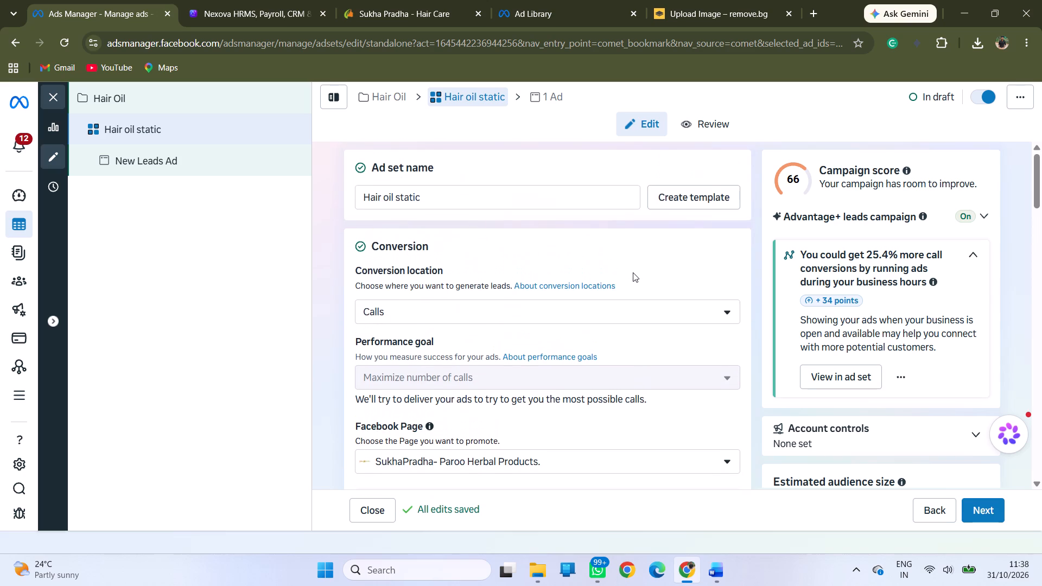
pyautogui.scroll(5, 633, 272)
# Choose SukhaPradha- Paroo Herbal Products. as the ad set's Facebook Page.
pyautogui.click(677, 462)
pyautogui.scroll(-2, 505, 446)
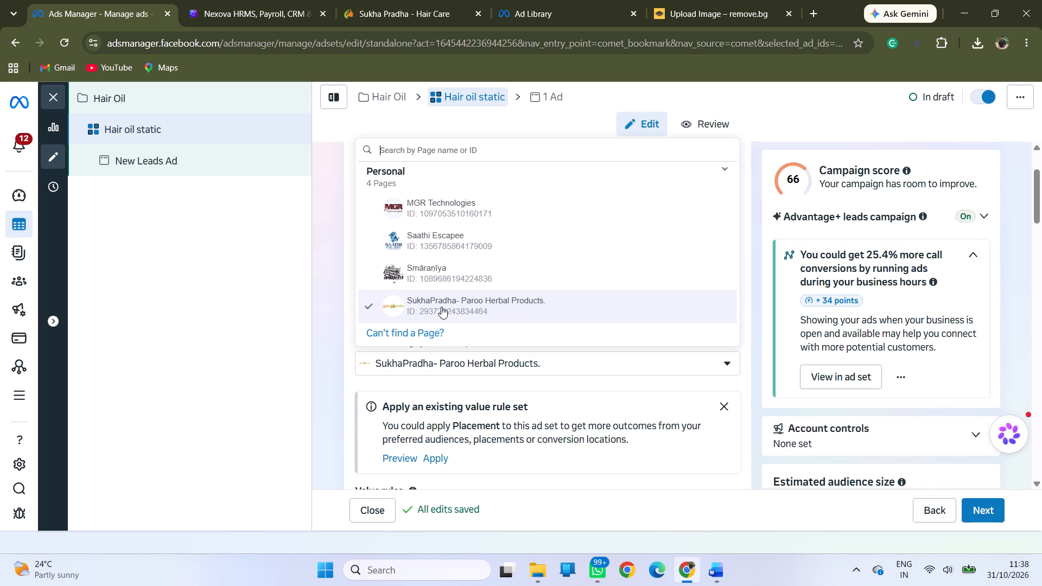
pyautogui.click(458, 296)
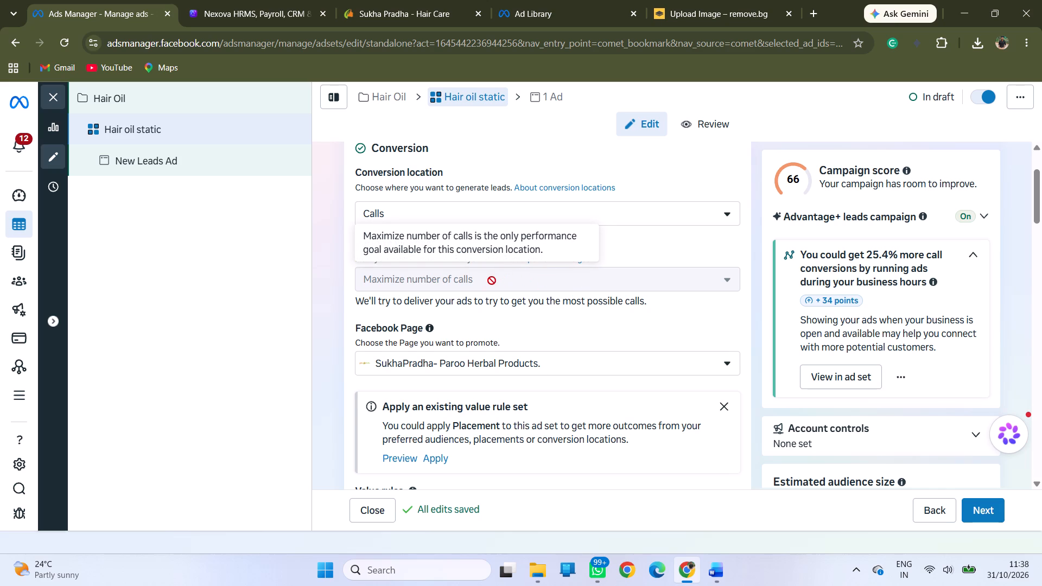
# Show the conversion locations offered for the Hair oil static ad set.
pyautogui.click(730, 215)
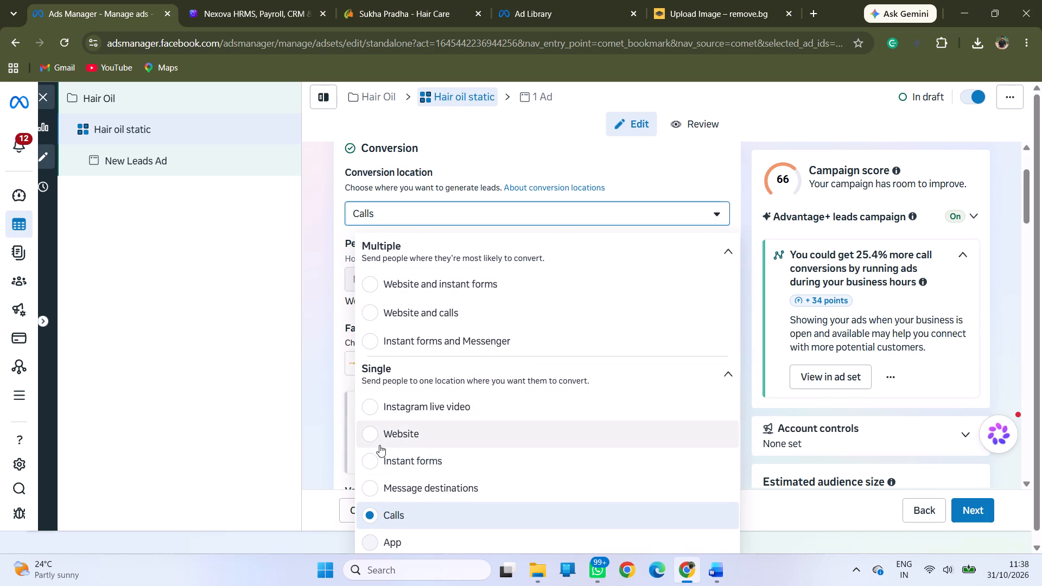
pyautogui.click(379, 479)
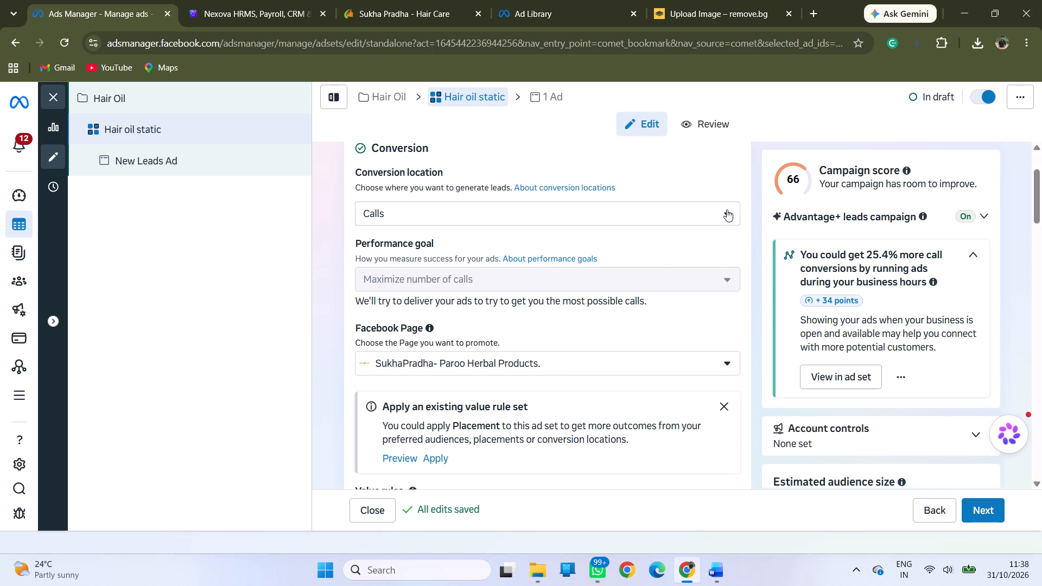
# Collapse the custom audience inclusion setting in the ad set's suggested audience section.
pyautogui.scroll(-5, 517, 423)
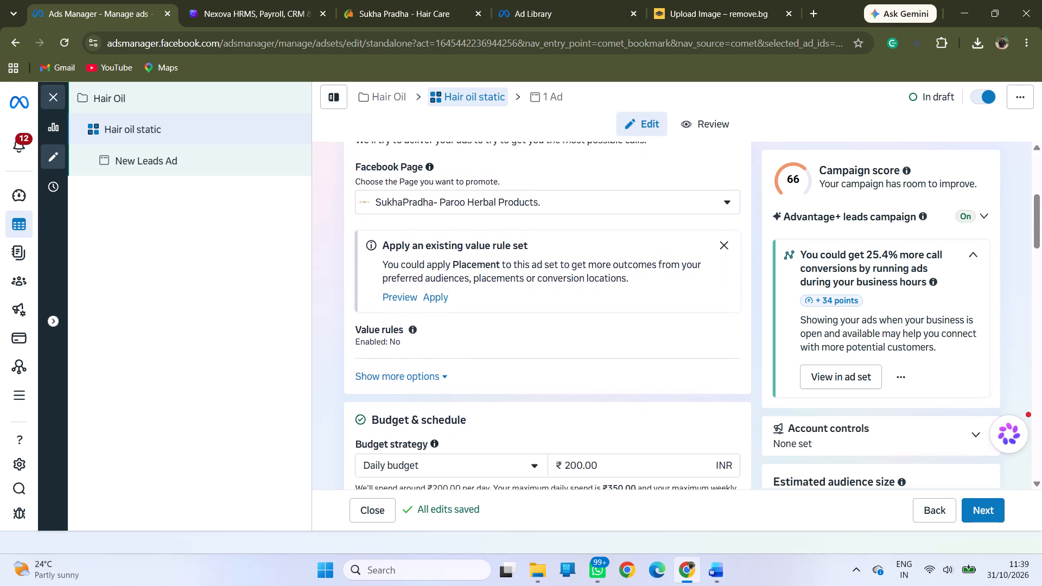
pyautogui.scroll(-13, 517, 423)
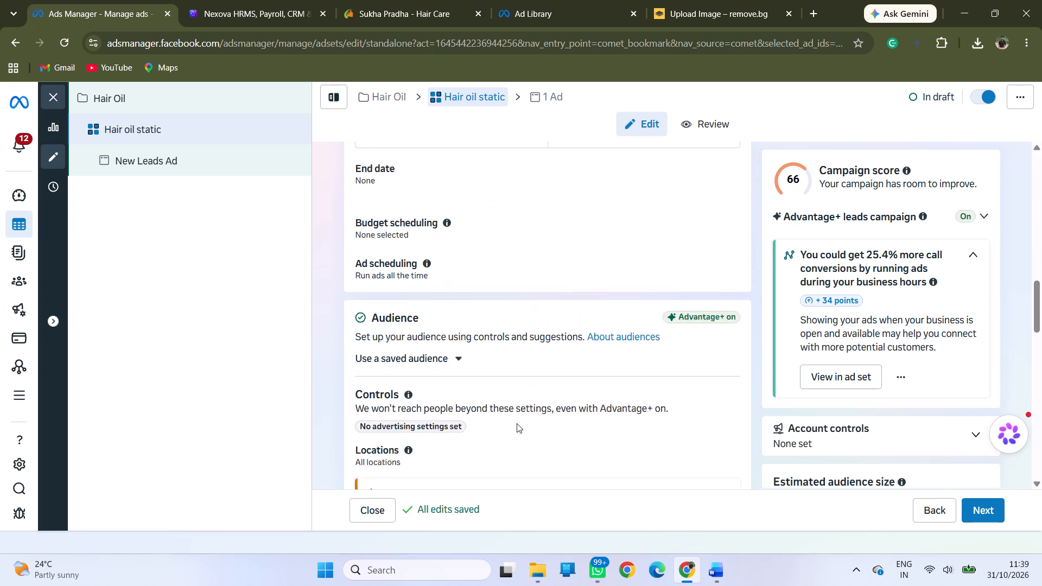
pyautogui.scroll(-4, 517, 423)
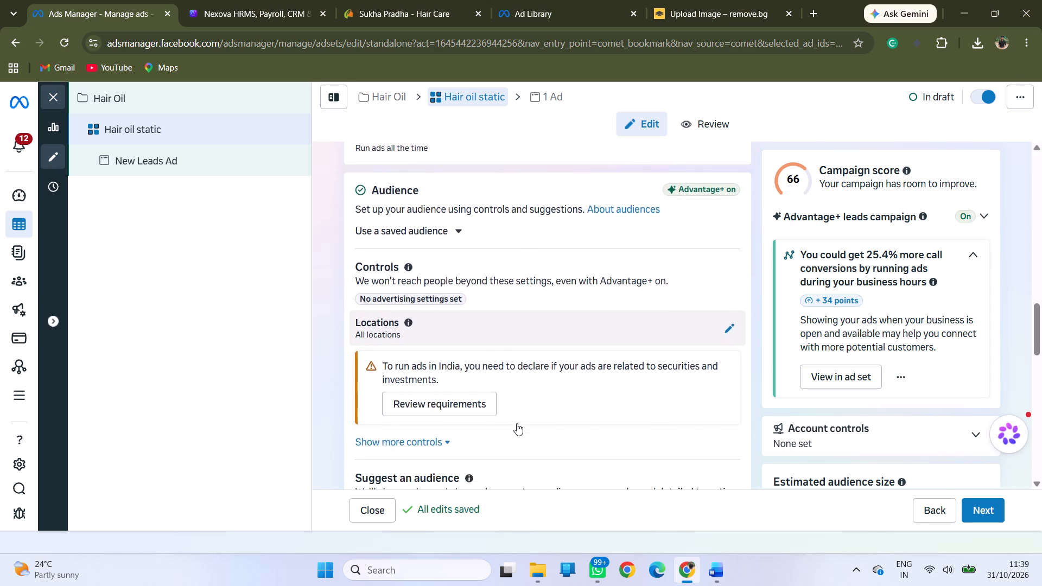
pyautogui.scroll(-5, 517, 423)
pyautogui.scroll(1, 517, 423)
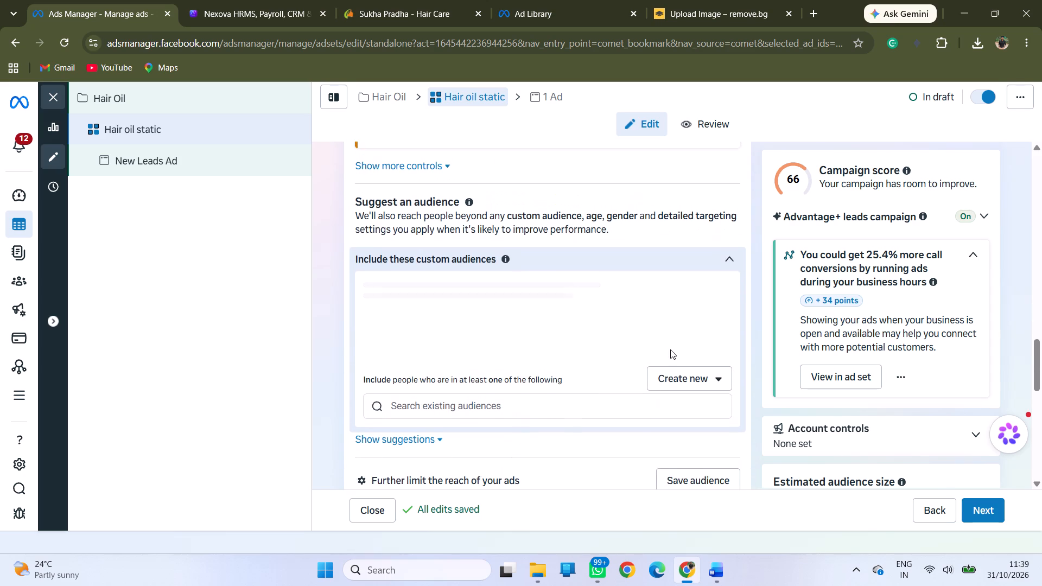
pyautogui.click(726, 263)
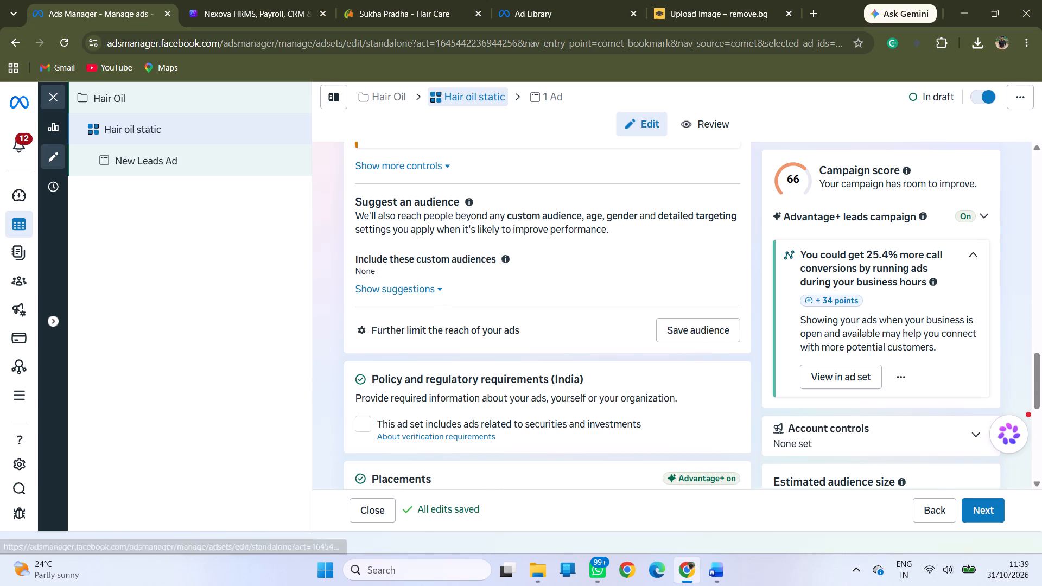
# Review the ad set's settings from the suggested audience back up through controls, schedule, budget, Facebook Page and conversion location.
pyautogui.scroll(2, 502, 307)
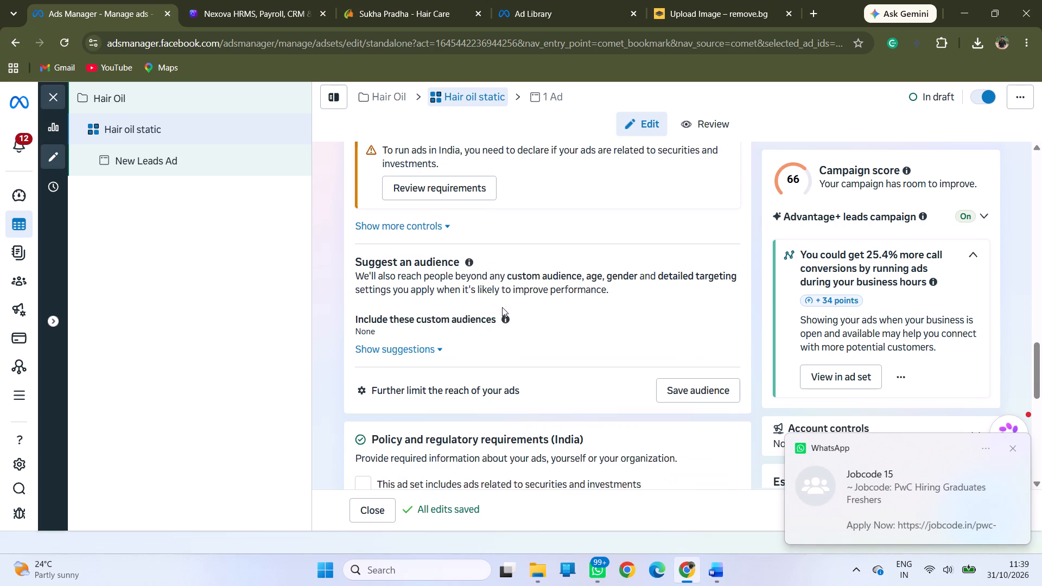
pyautogui.scroll(5, 502, 307)
pyautogui.scroll(-1, 502, 307)
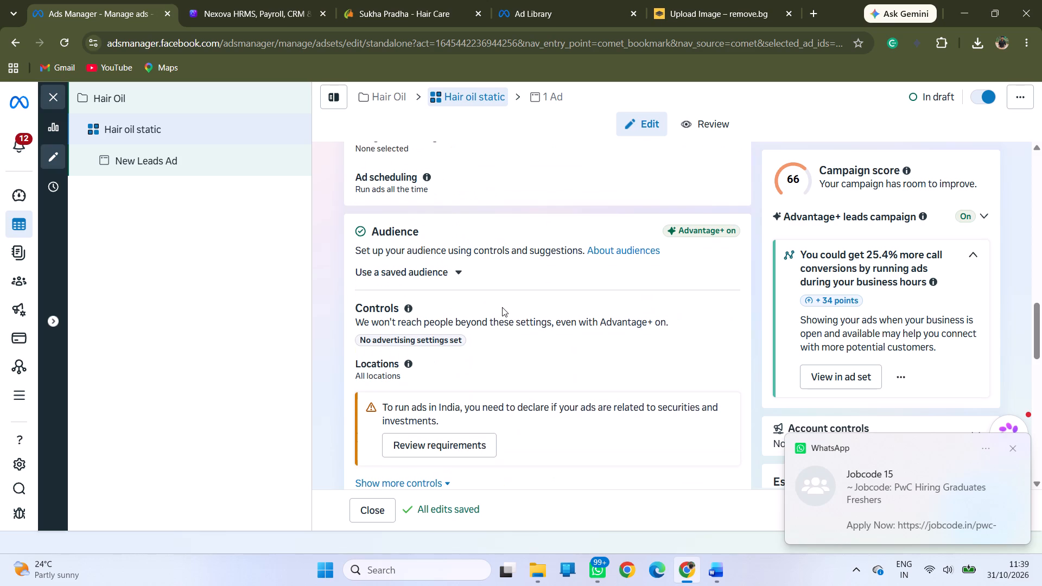
pyautogui.scroll(2, 502, 307)
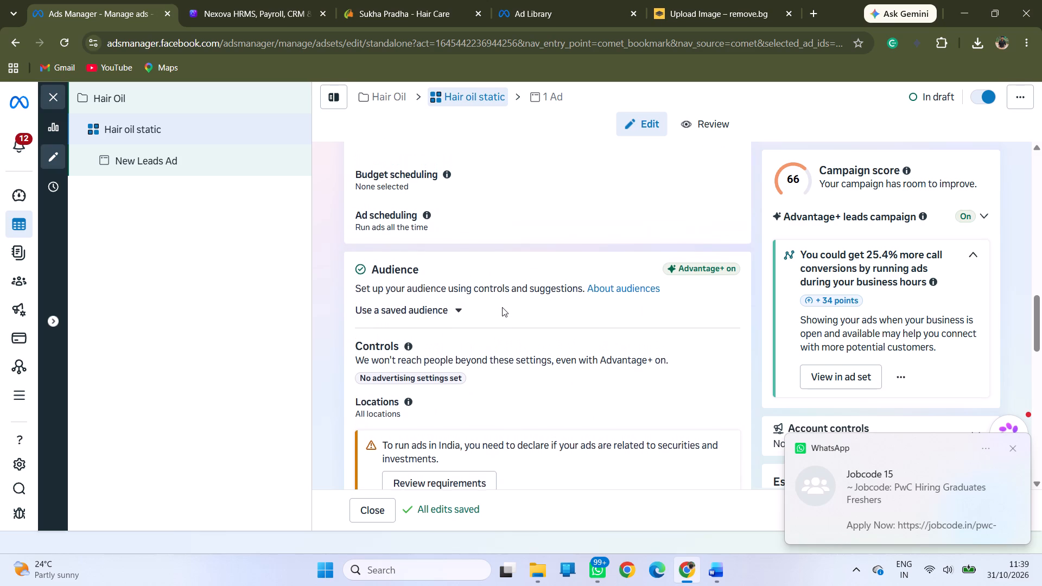
pyautogui.scroll(2, 502, 307)
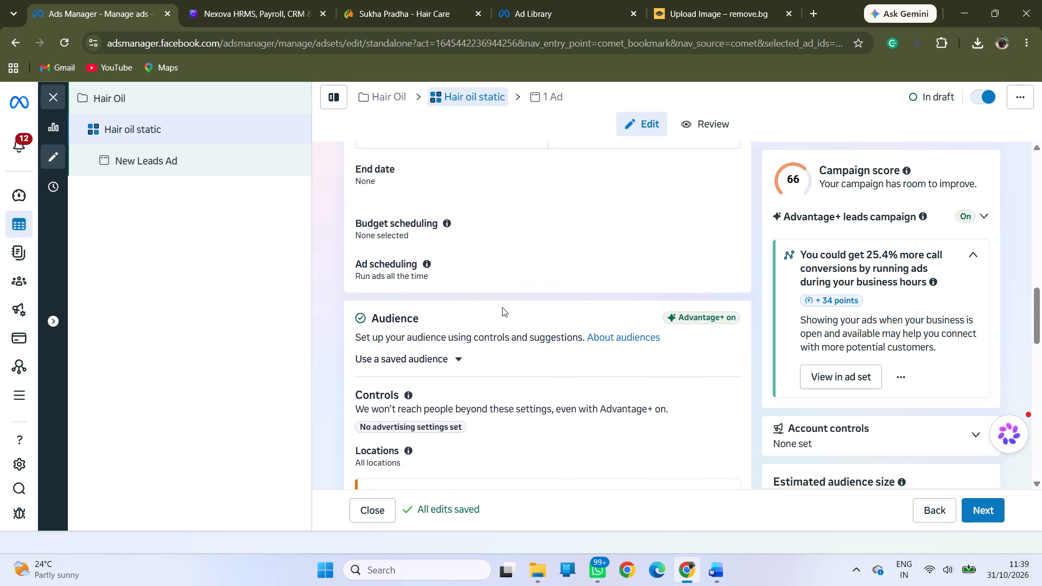
pyautogui.scroll(5, 502, 307)
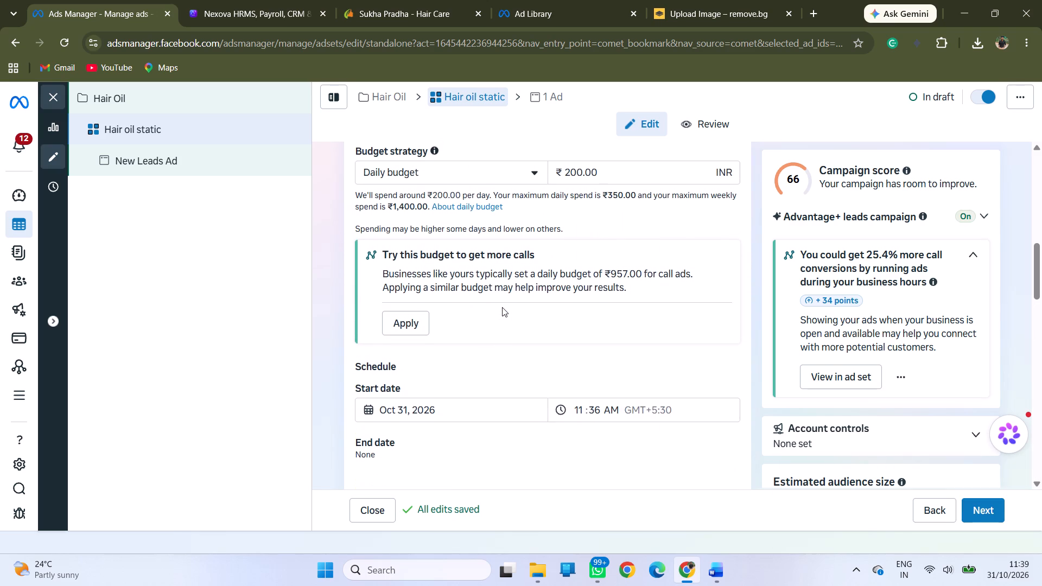
pyautogui.scroll(-1, 502, 307)
pyautogui.scroll(2, 502, 307)
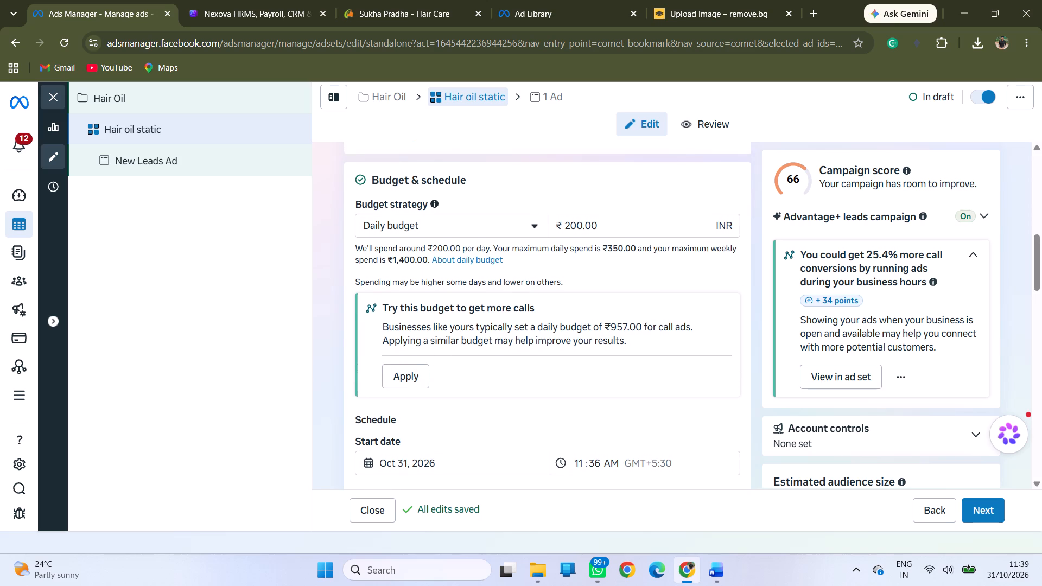
pyautogui.scroll(1, 472, 347)
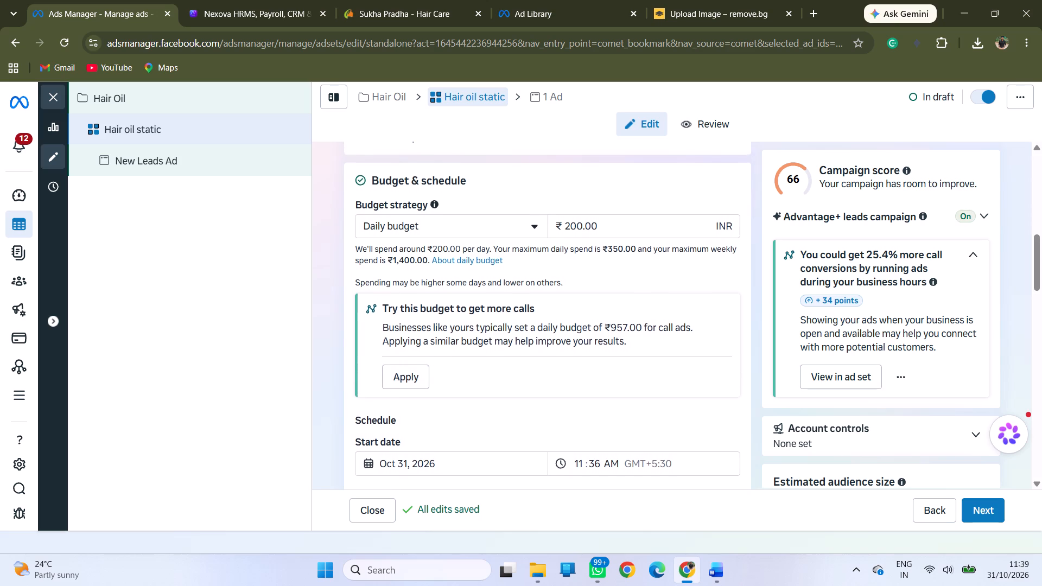
pyautogui.scroll(6, 472, 347)
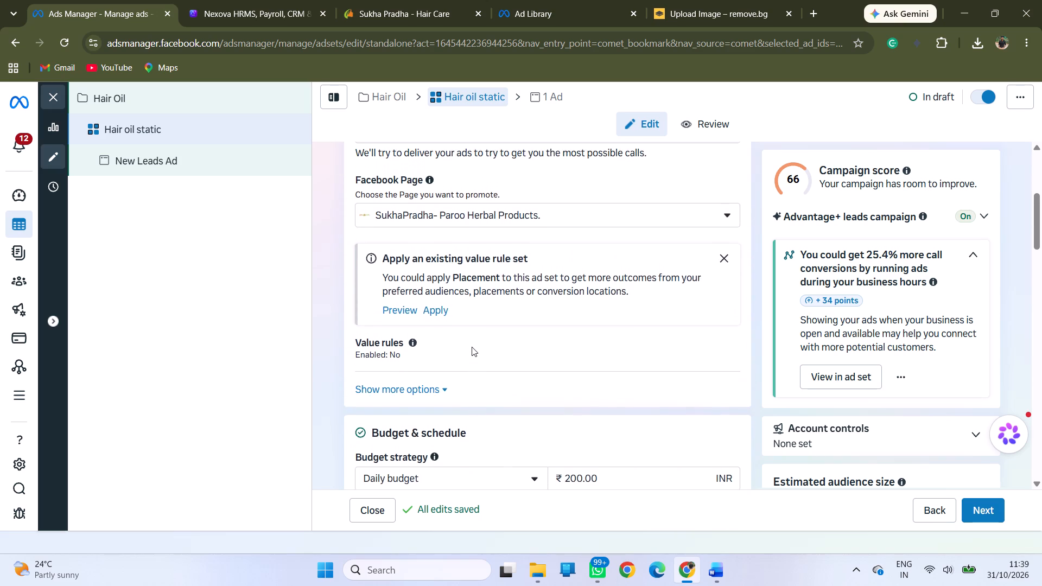
pyautogui.scroll(2, 472, 347)
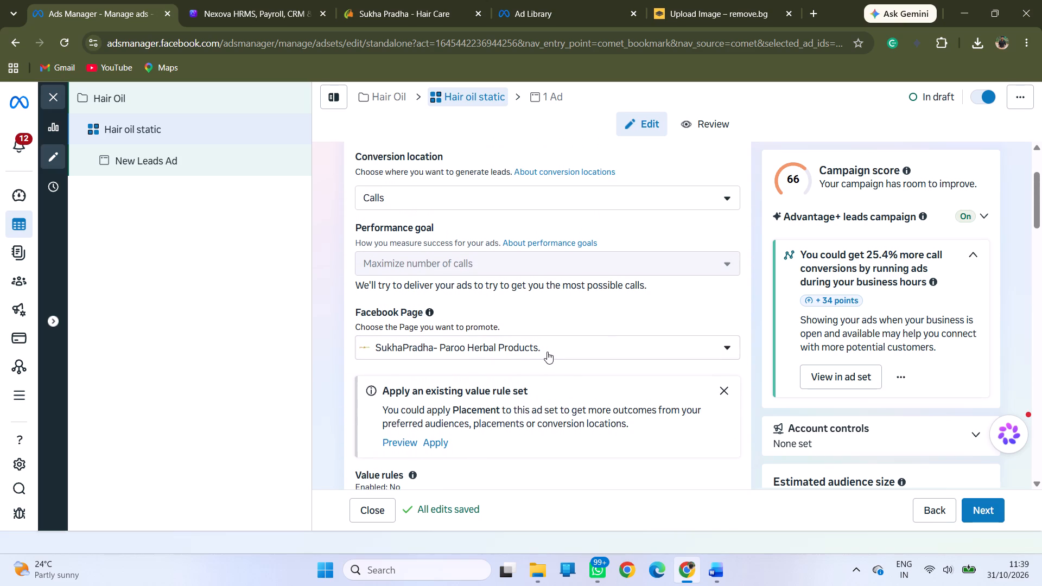
pyautogui.scroll(3, 603, 335)
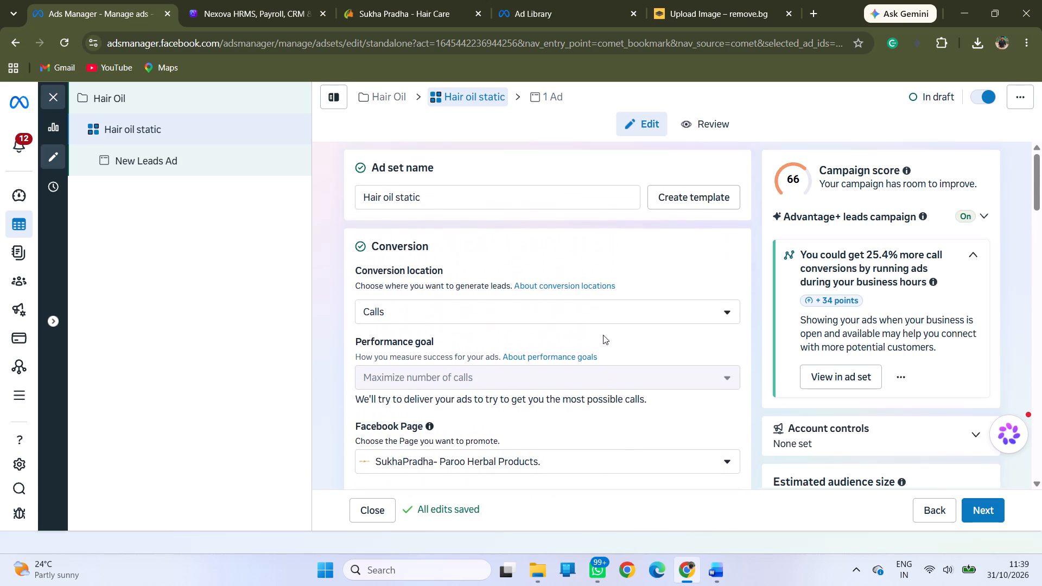
pyautogui.scroll(1, 603, 335)
pyautogui.scroll(-2, 603, 335)
pyautogui.scroll(2, 603, 335)
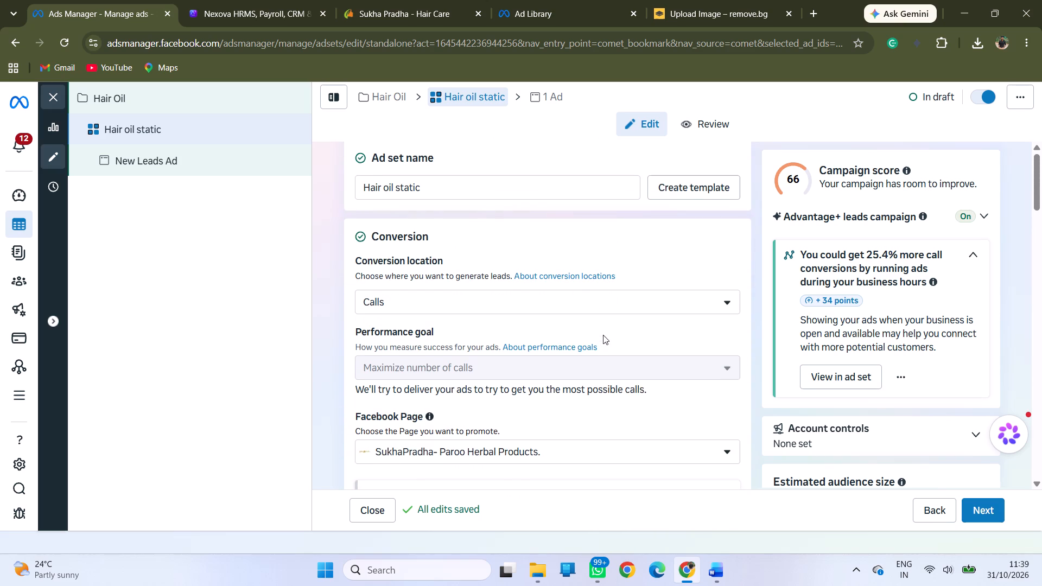
# Open the Hair Oil campaign's settings, collapse the budget strategy options, and review its details, A/B test and Special Ad Categories.
pyautogui.click(197, 106)
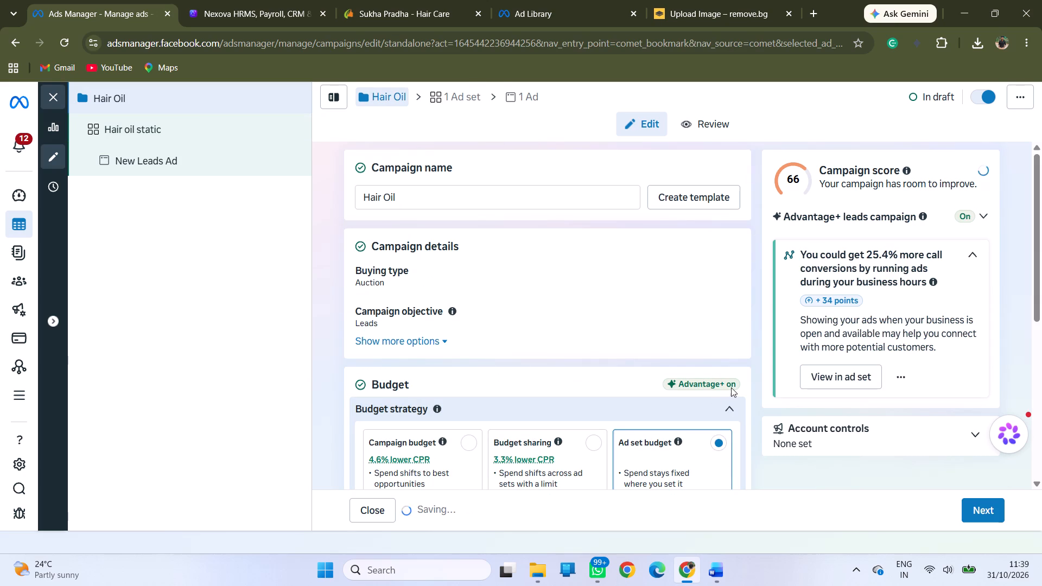
pyautogui.click(729, 412)
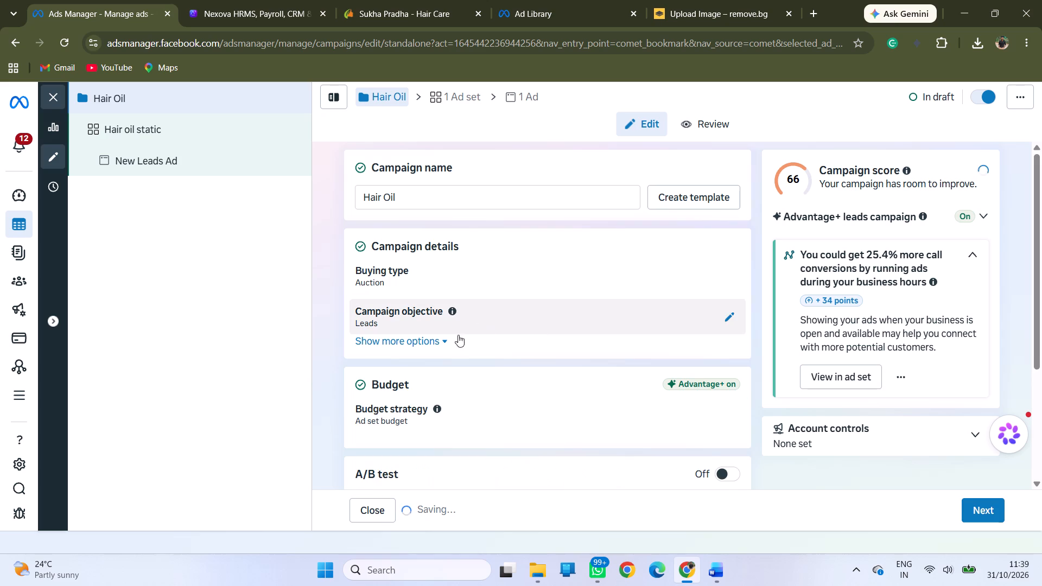
pyautogui.scroll(-1, 427, 418)
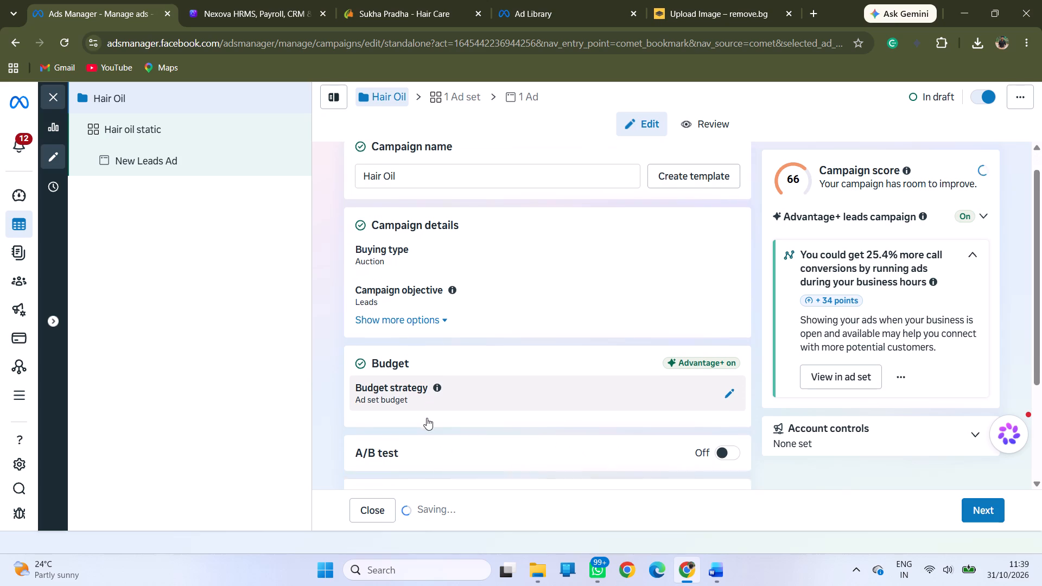
pyautogui.scroll(-7, 427, 418)
pyautogui.scroll(4, 427, 418)
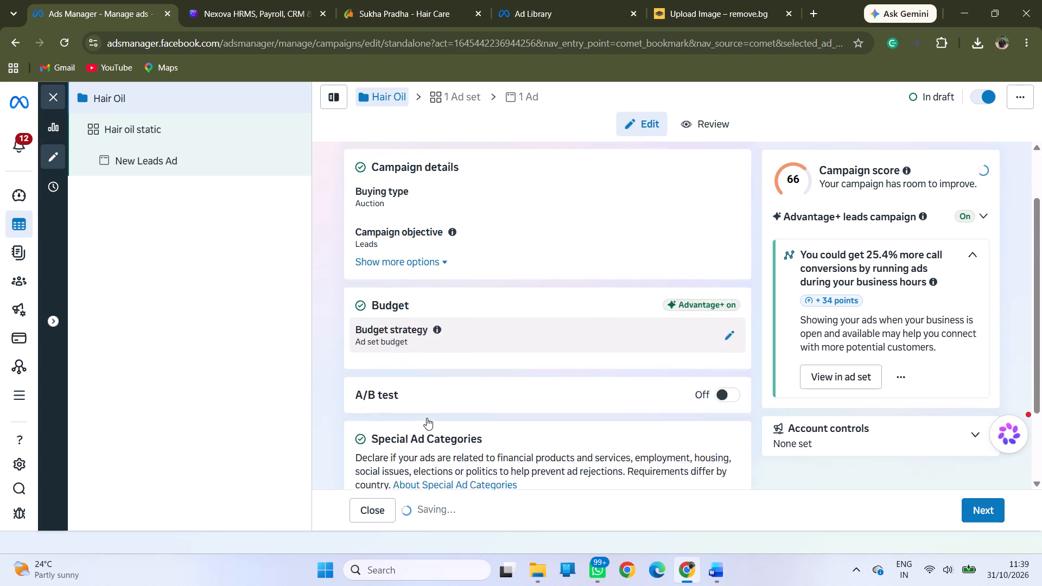
pyautogui.scroll(8, 427, 418)
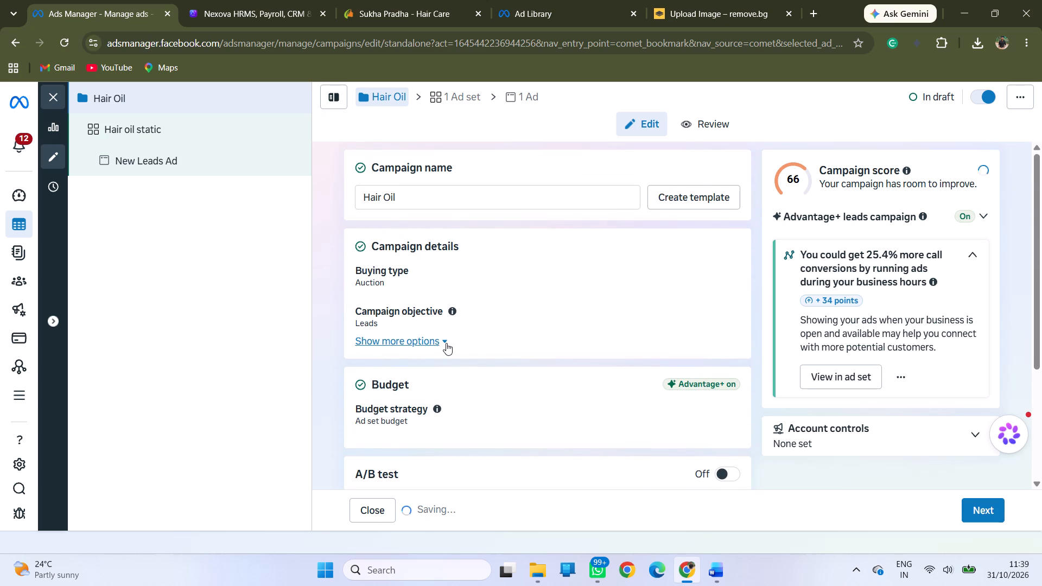
# Examine the Hair Oil campaign's additional details, spending limit, budget strategy, A/B test and Special Ad Categories sections.
pyautogui.click(446, 343)
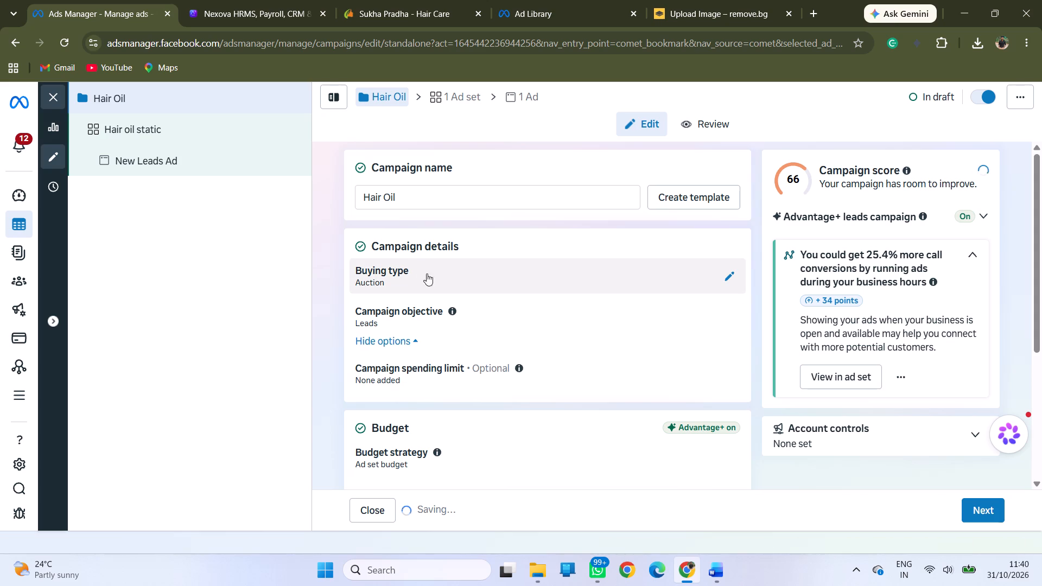
pyautogui.scroll(-3, 472, 319)
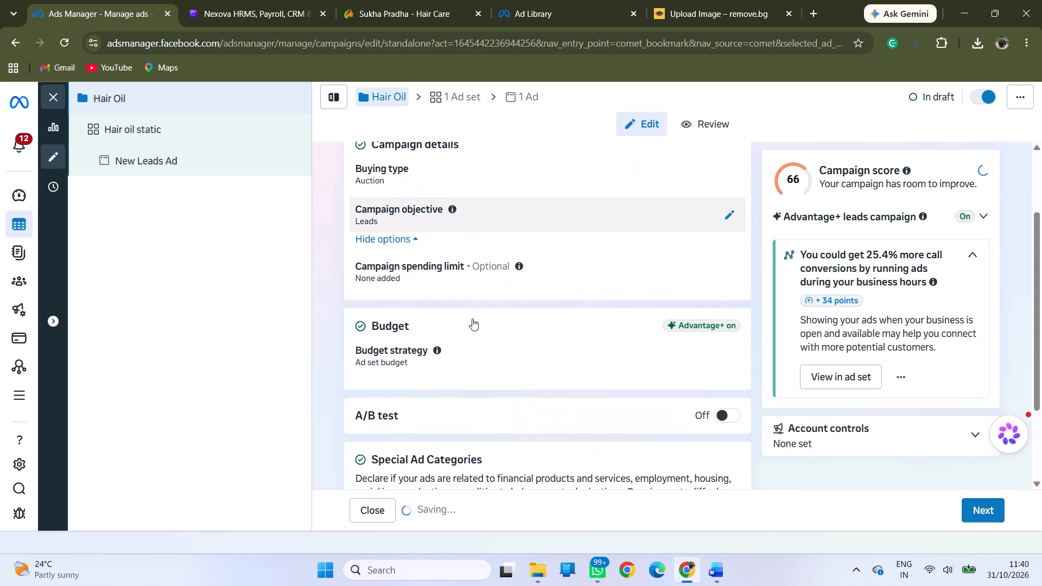
pyautogui.scroll(-7, 472, 319)
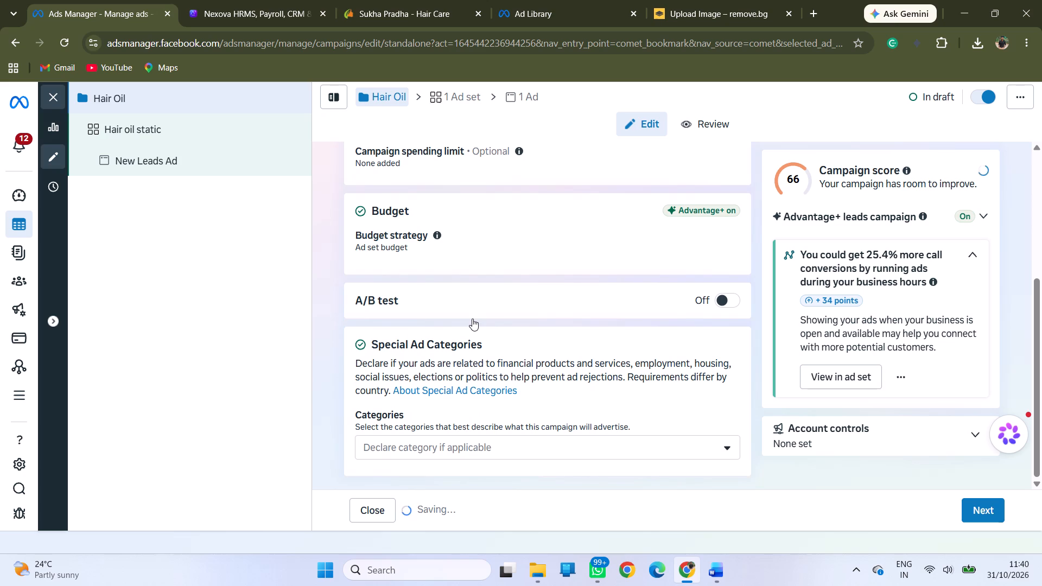
pyautogui.scroll(-1, 472, 319)
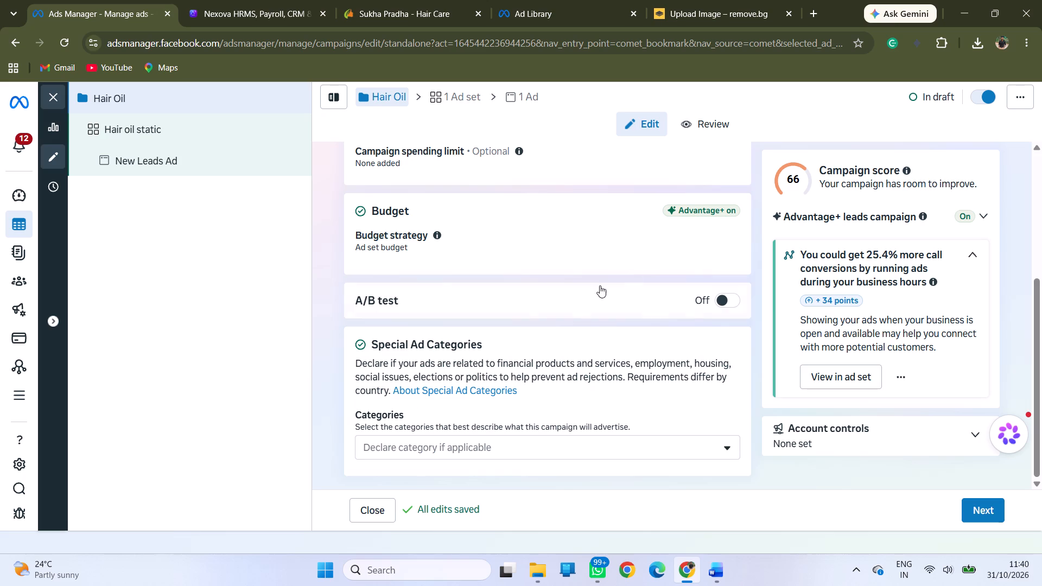
pyautogui.scroll(14, 539, 282)
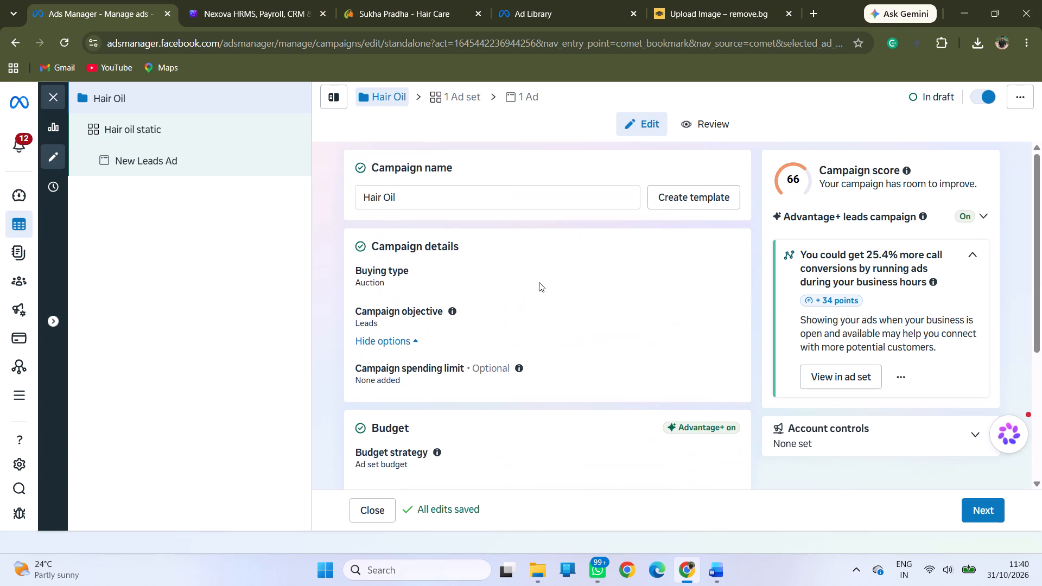
# Limit the Hair oil static ad set's message destinations to WhatsApp by deselecting Instagram and Messenger.
pyautogui.click(459, 95)
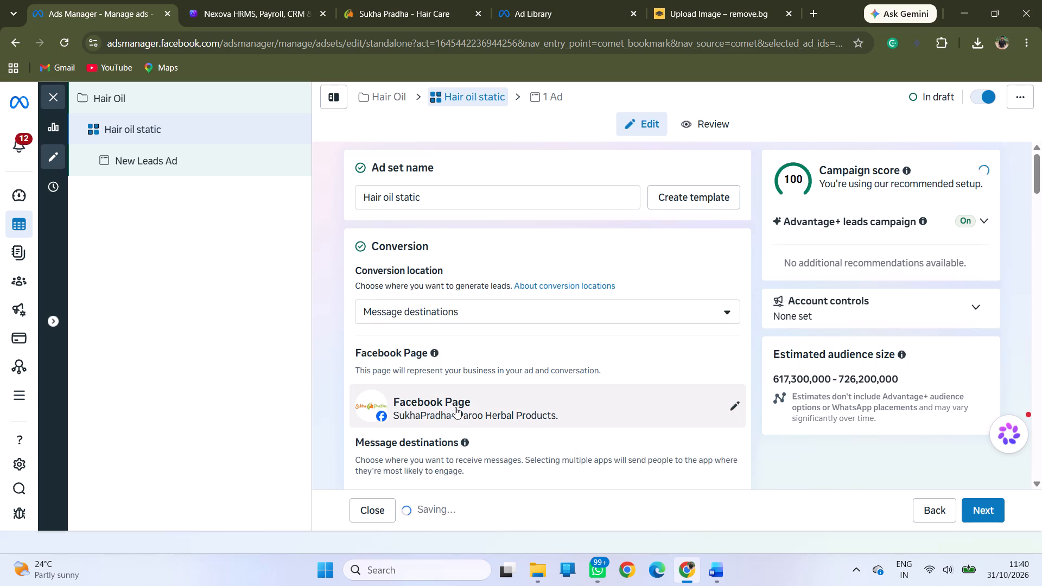
pyautogui.scroll(-4, 497, 465)
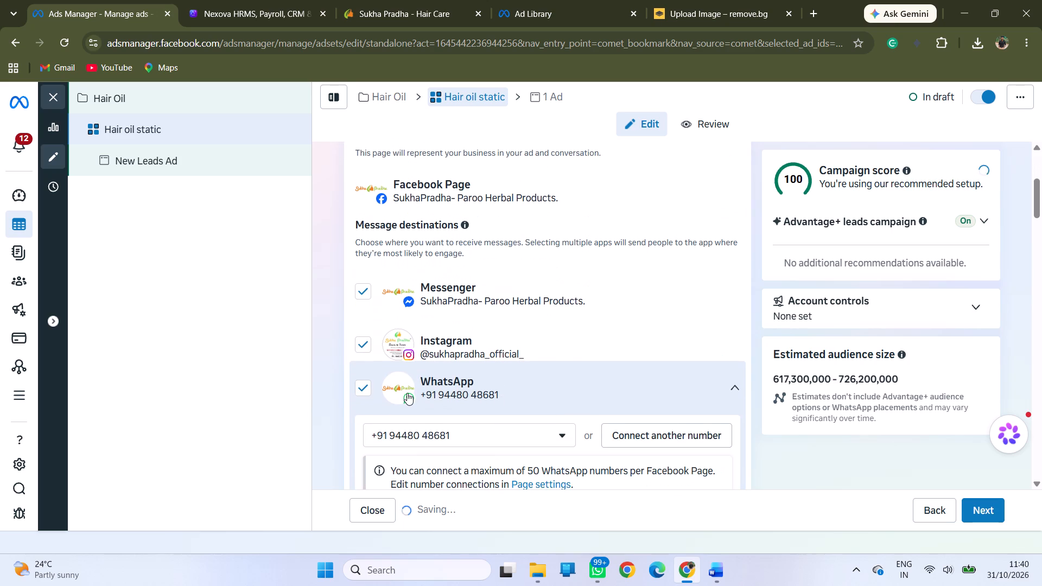
pyautogui.click(361, 343)
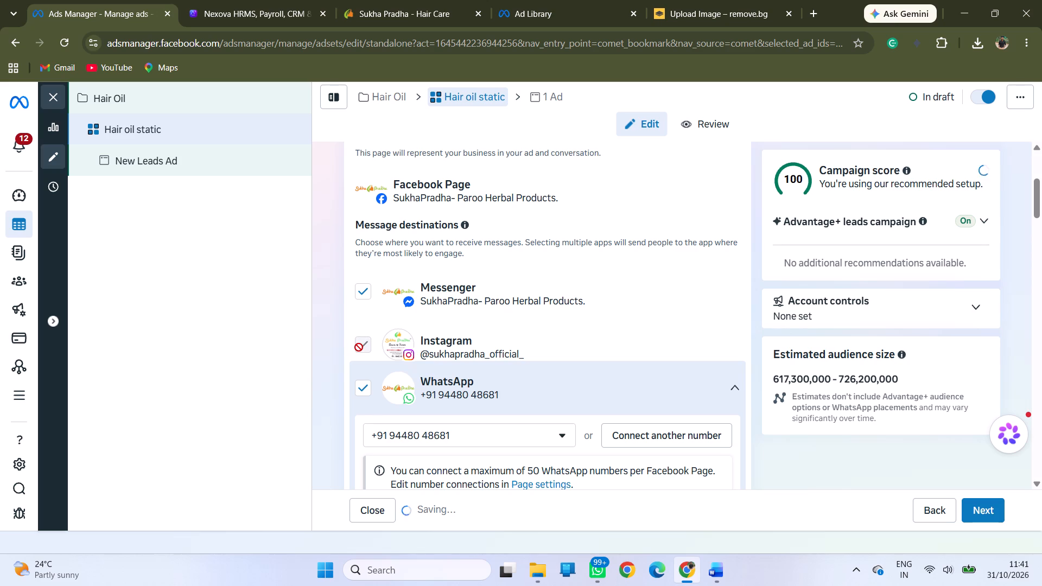
pyautogui.click(360, 288)
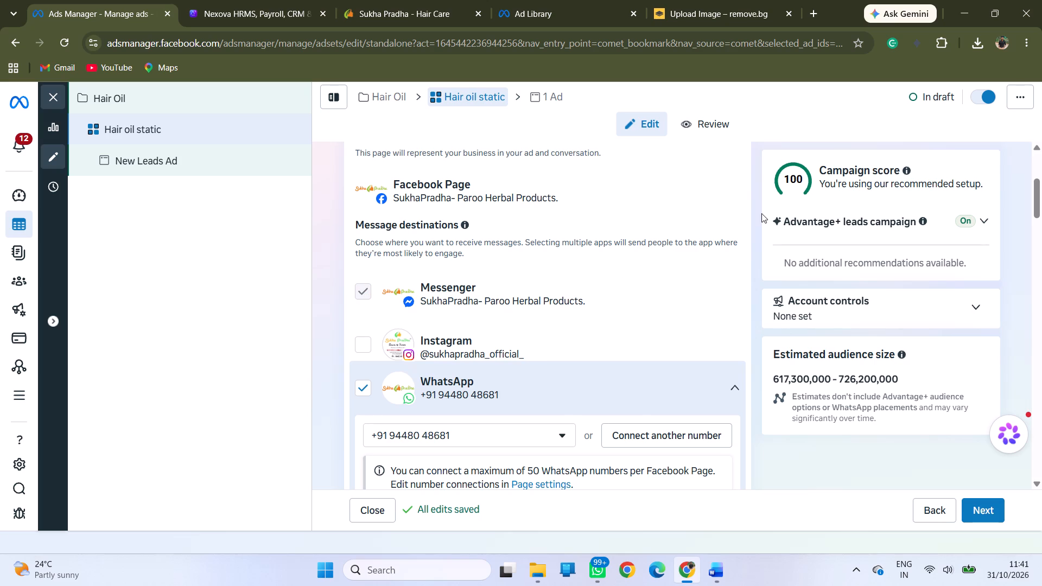
# Review the ad set's conversion location, Facebook Page, message destinations and WhatsApp data sharing settings.
pyautogui.scroll(3, 590, 300)
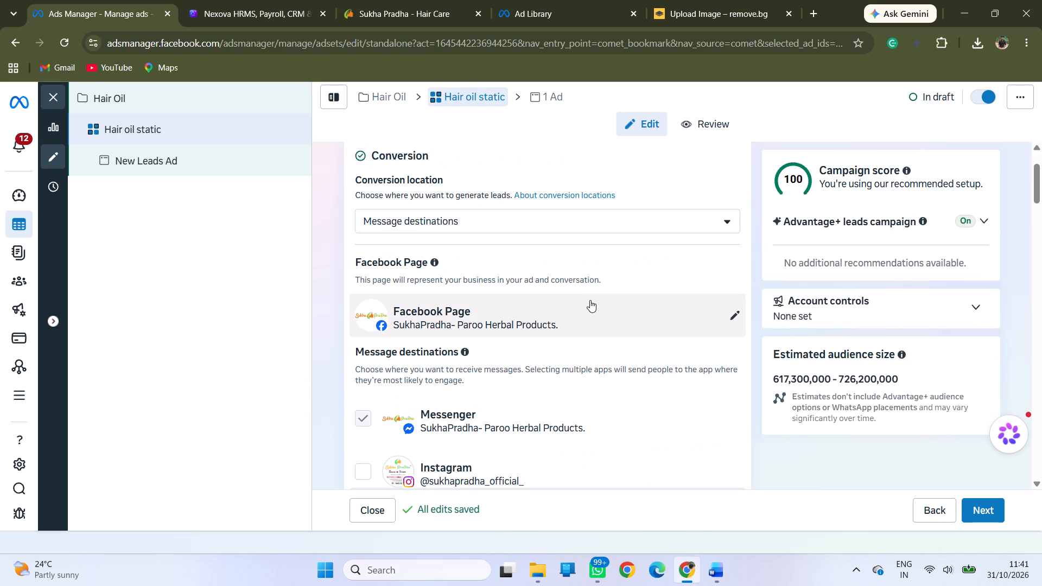
pyautogui.scroll(-2, 590, 300)
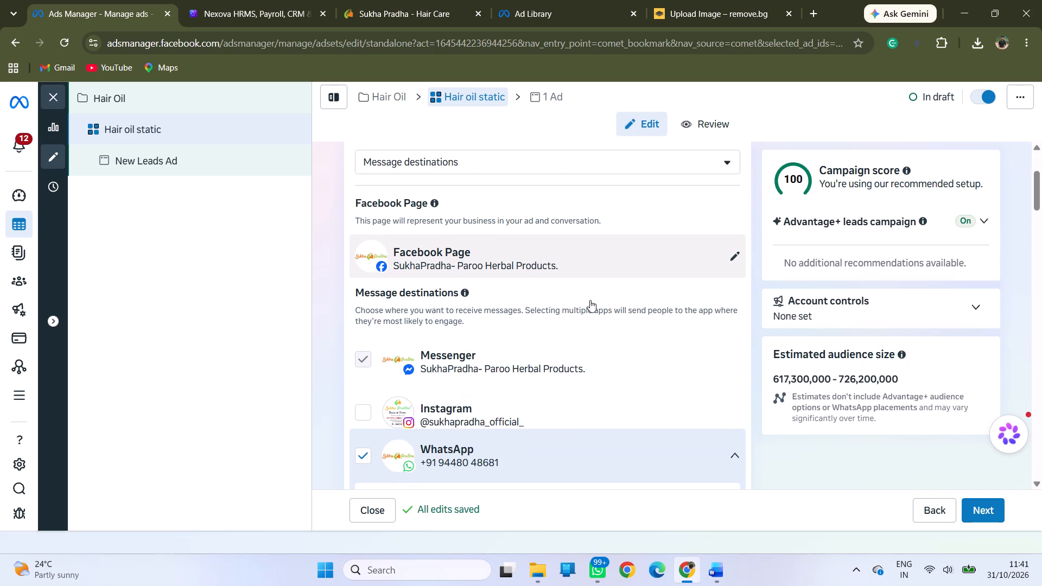
pyautogui.scroll(-1, 590, 300)
pyautogui.scroll(1, 590, 300)
pyautogui.scroll(-1, 590, 300)
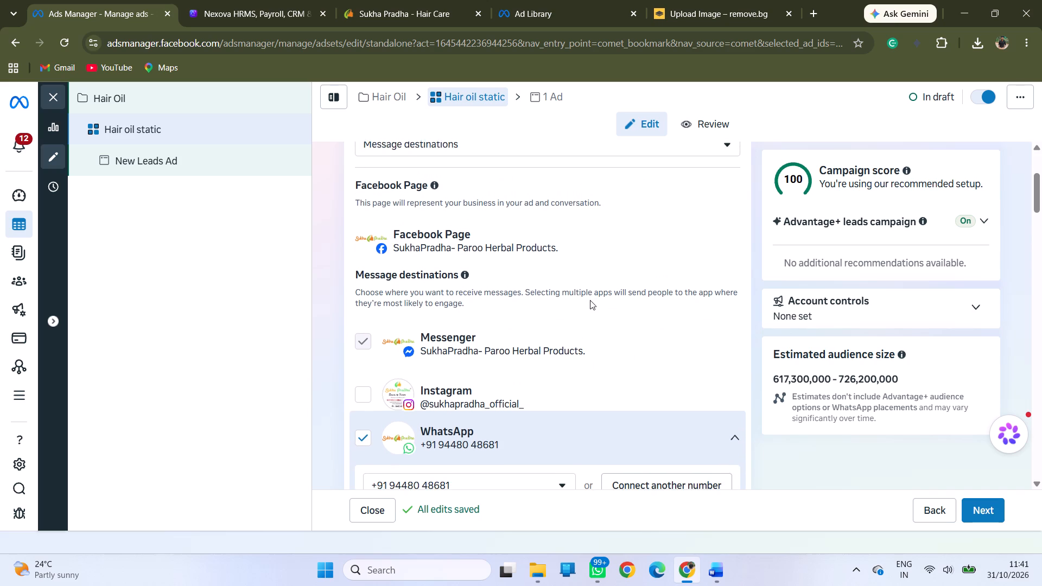
pyautogui.scroll(-5, 590, 300)
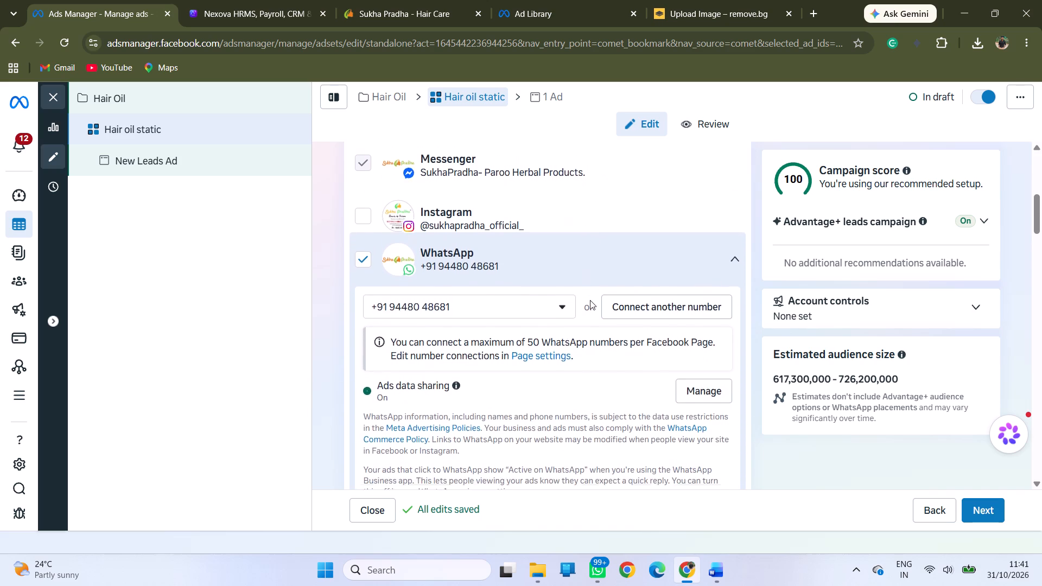
pyautogui.scroll(-1, 590, 300)
pyautogui.scroll(4, 590, 300)
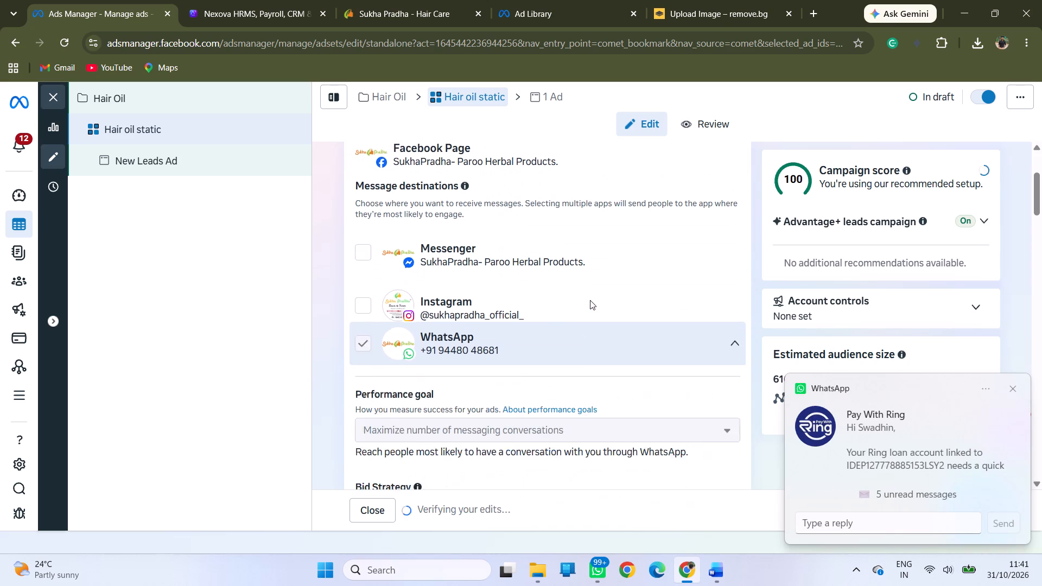
pyautogui.scroll(3, 590, 300)
pyautogui.scroll(-1, 590, 300)
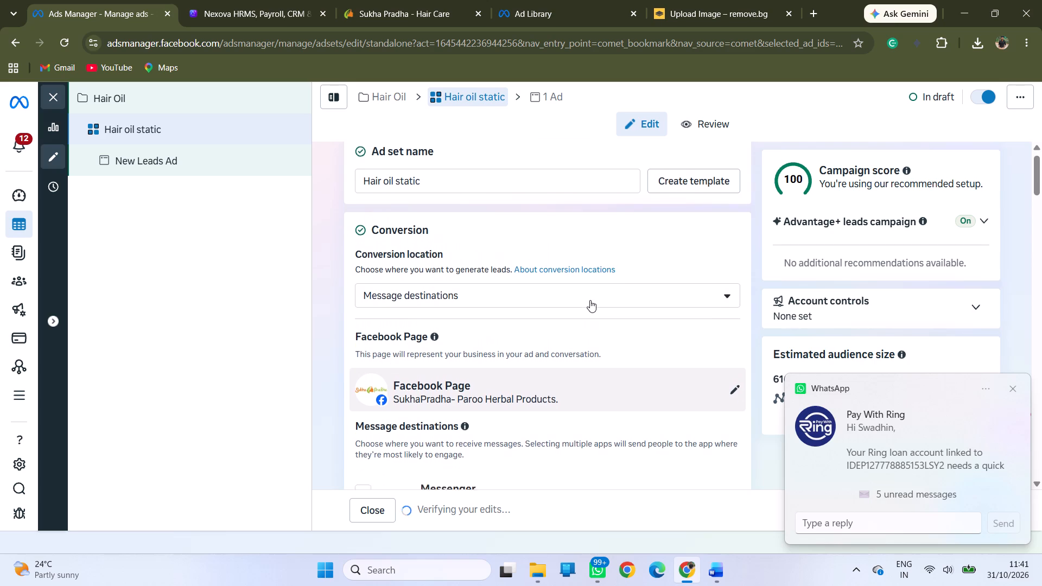
pyautogui.scroll(-9, 590, 300)
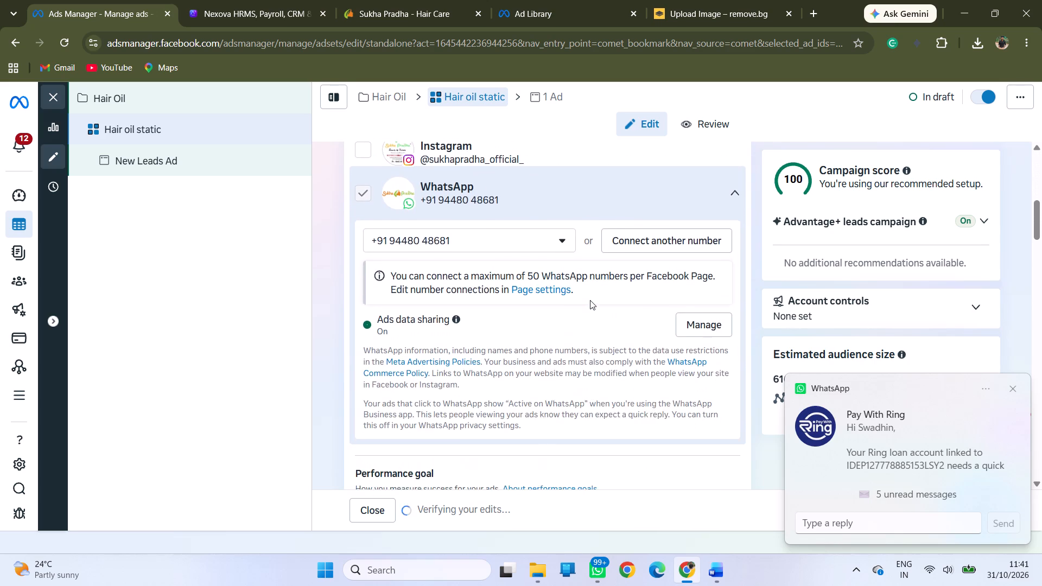
pyautogui.scroll(-2, 590, 300)
pyautogui.scroll(7, 590, 300)
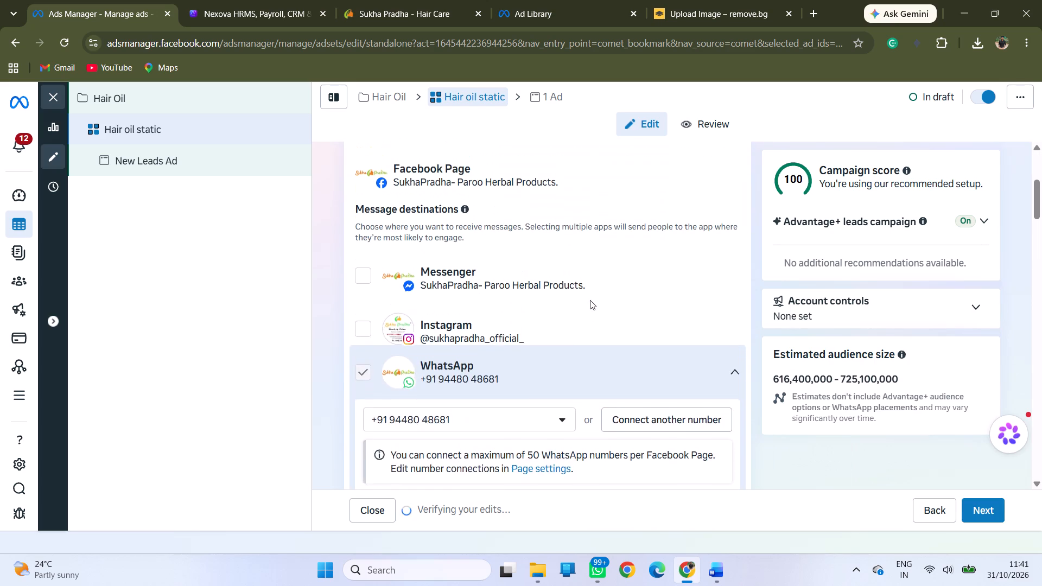
pyautogui.scroll(5, 590, 300)
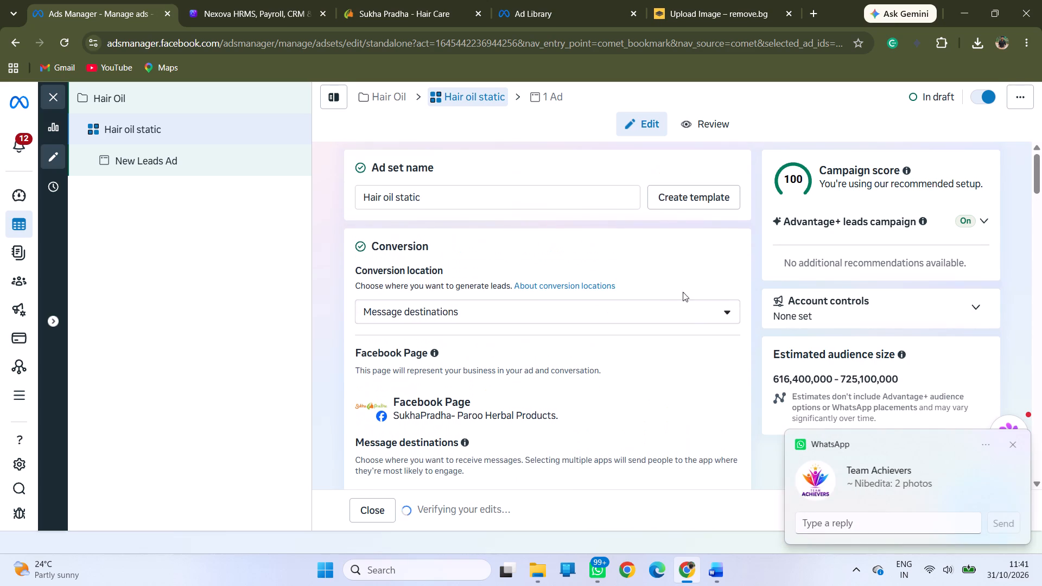
# Look over the multiple and single conversion locations offered for the Hair oil static ad set.
pyautogui.click(721, 313)
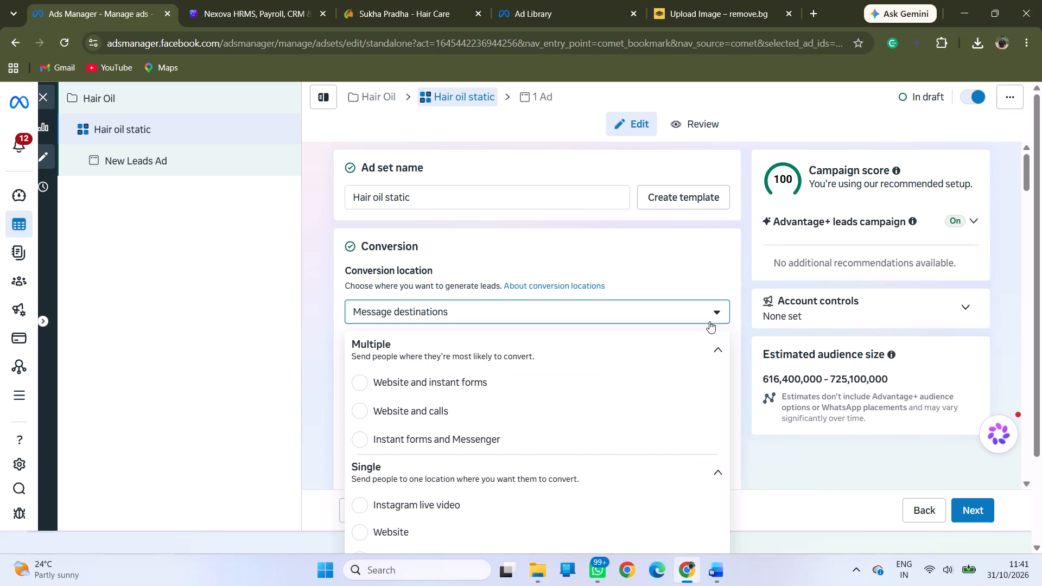
pyautogui.scroll(-7, 435, 473)
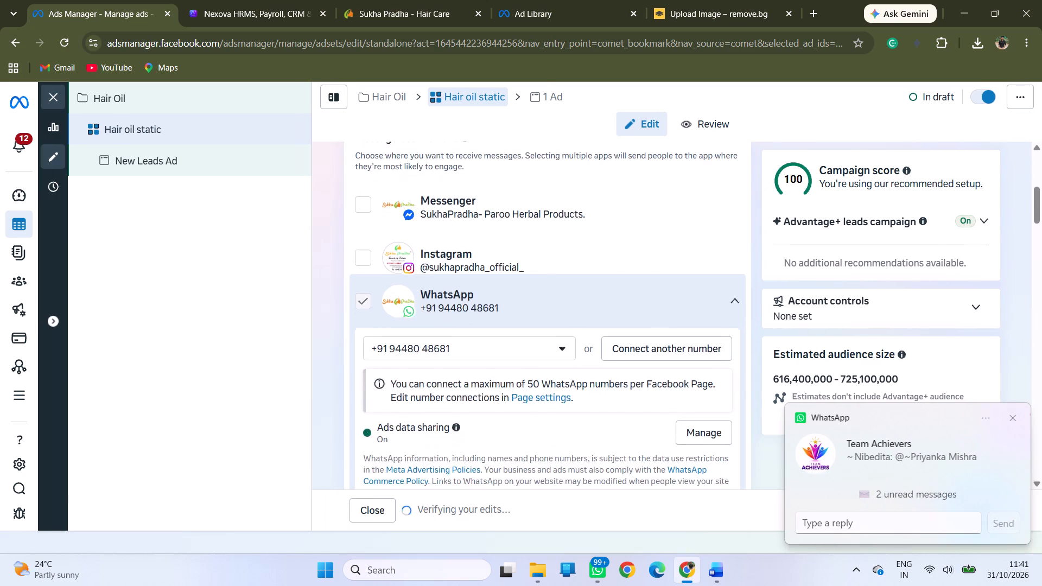
pyautogui.scroll(-2, 435, 473)
pyautogui.scroll(2, 435, 473)
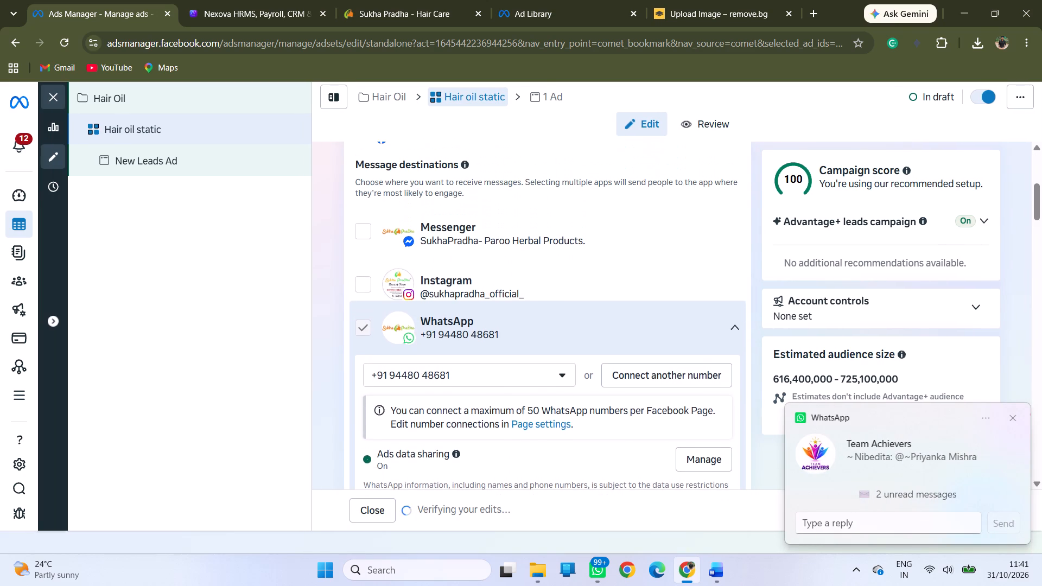
pyautogui.scroll(5, 435, 473)
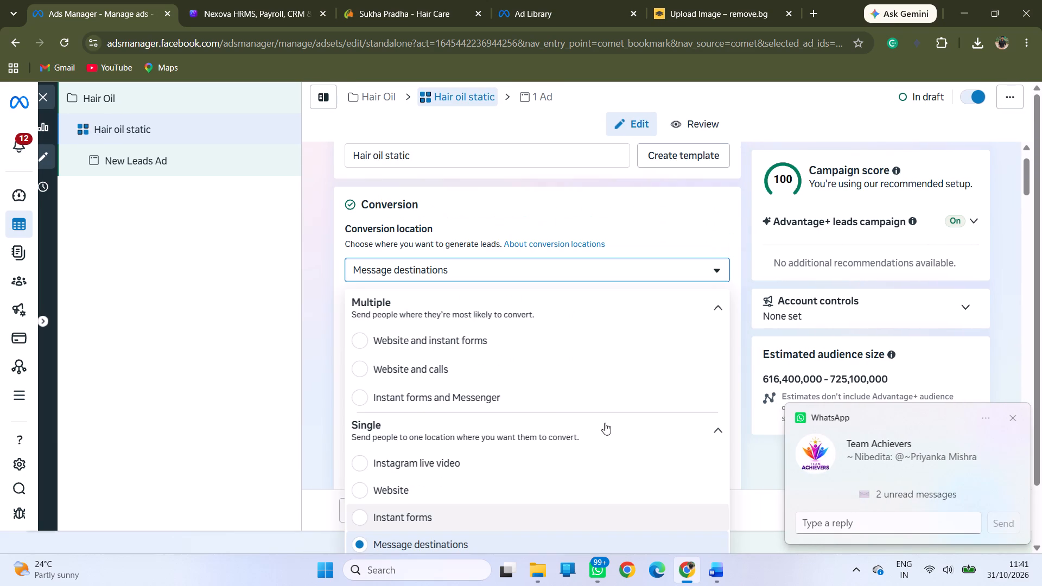
pyautogui.click(713, 276)
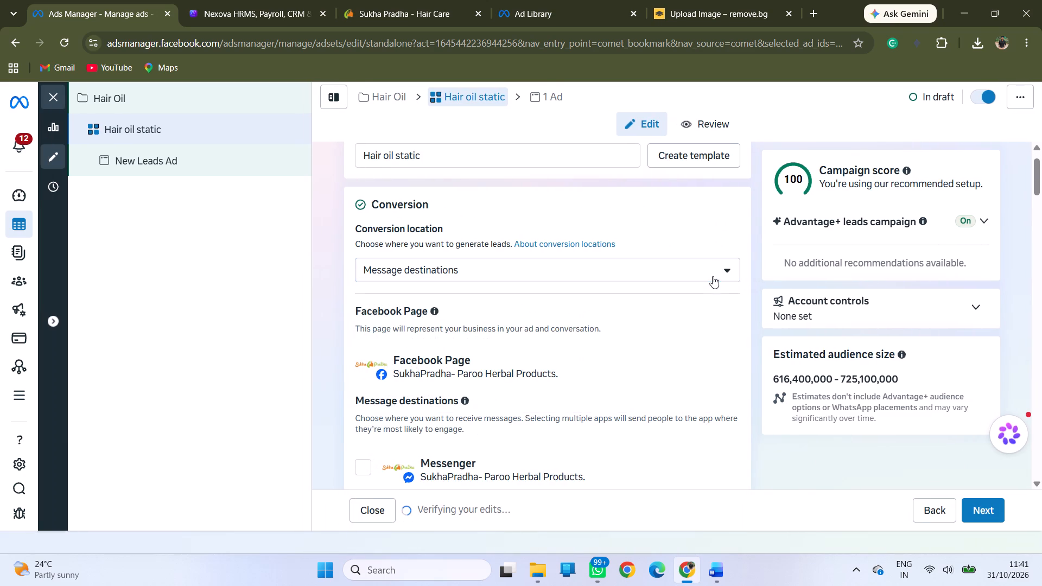
# Review the ad set's WhatsApp destination, performance goal, bid strategy and value rules settings.
pyautogui.scroll(-7, 537, 371)
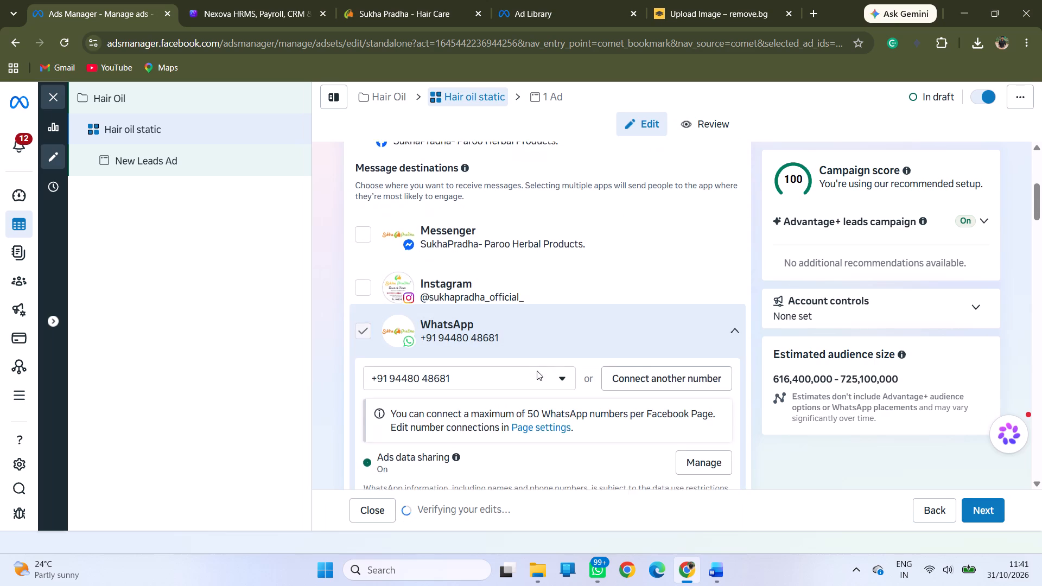
pyautogui.scroll(-8, 537, 371)
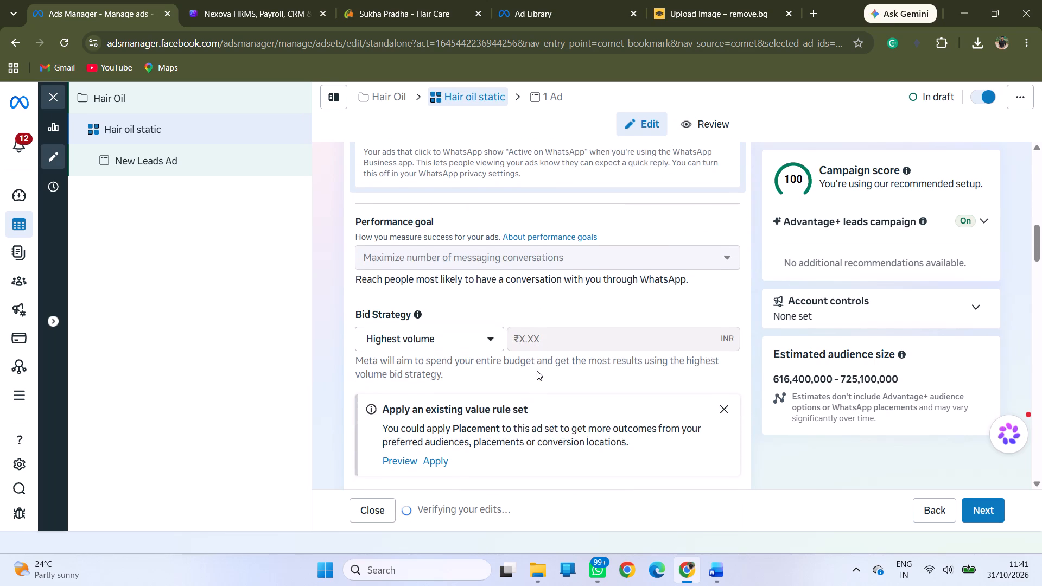
pyautogui.scroll(-1, 537, 371)
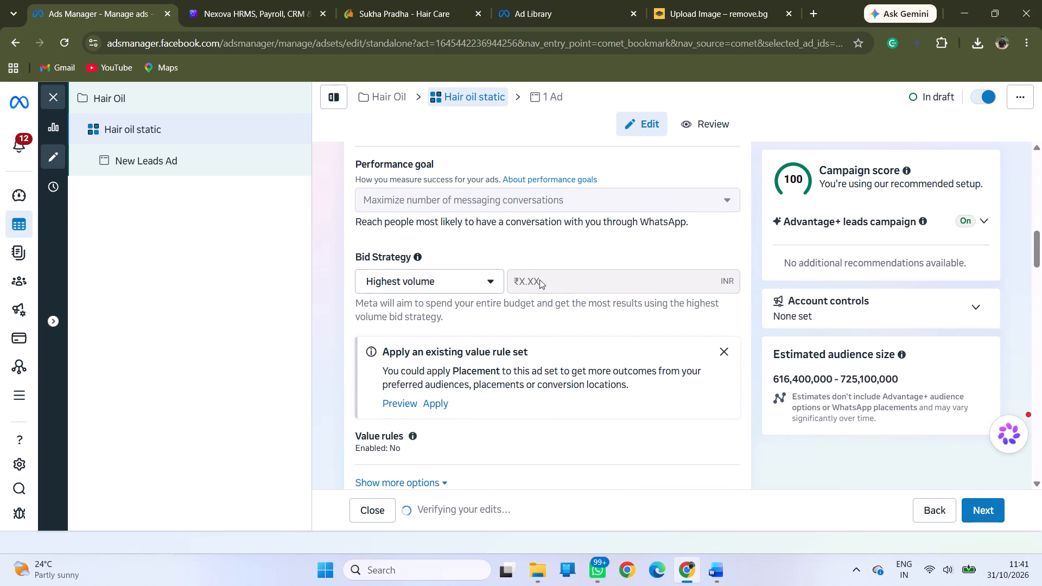
# Check the bid strategy options available for the ad set, including Bid cap.
pyautogui.click(497, 282)
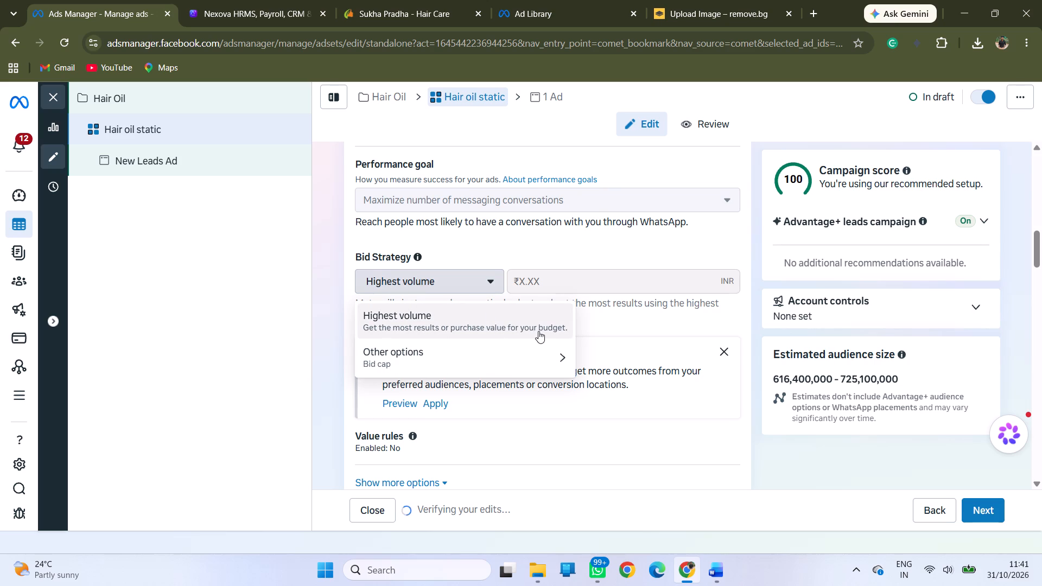
pyautogui.click(561, 355)
pyautogui.click(491, 279)
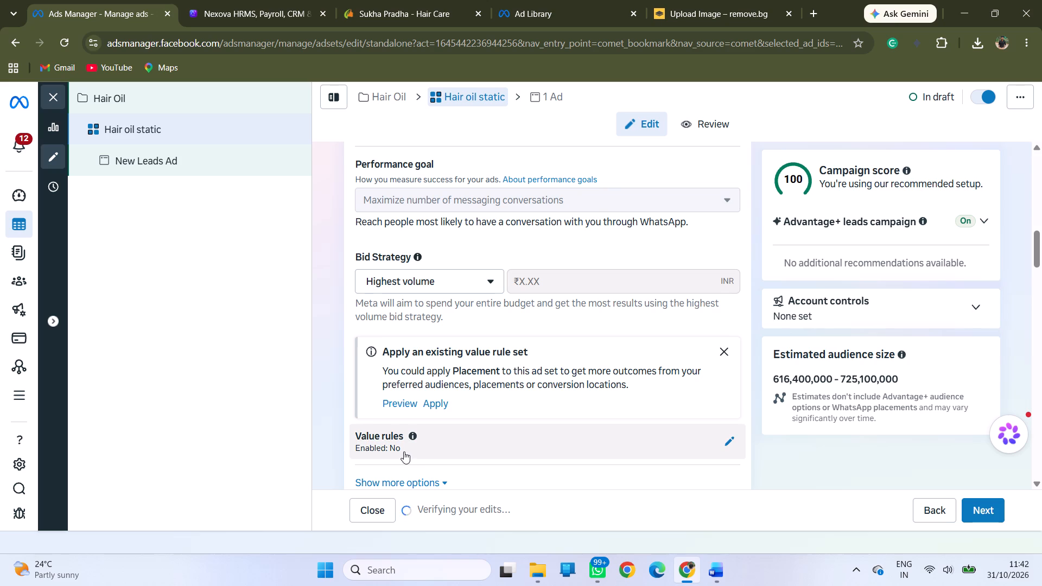
# Open the "(Gender and Placement) or Placement" rule set for editing from the ad set's value rules.
pyautogui.click(730, 438)
pyautogui.scroll(-1, 595, 431)
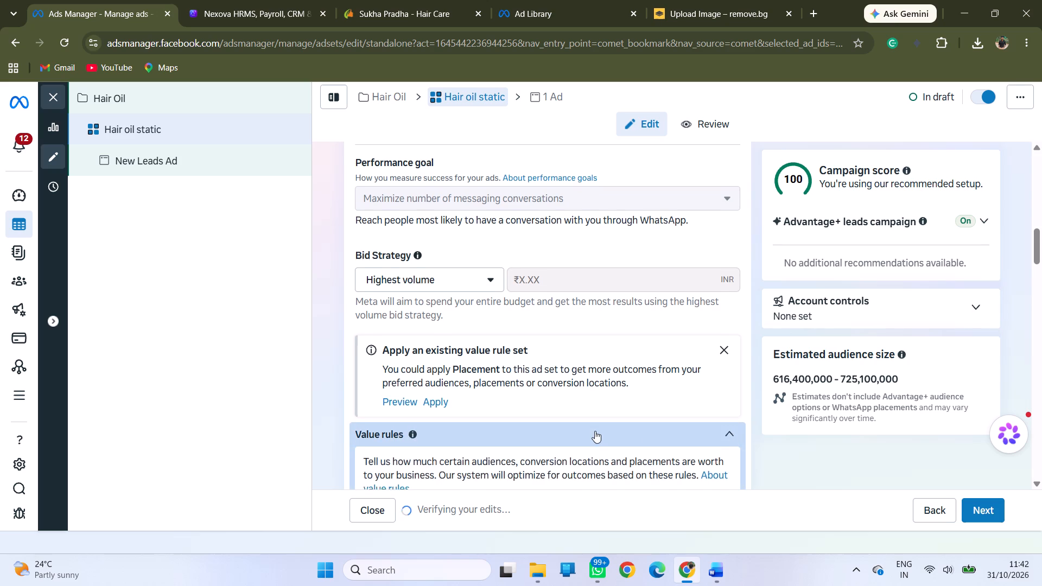
pyautogui.scroll(-2, 595, 431)
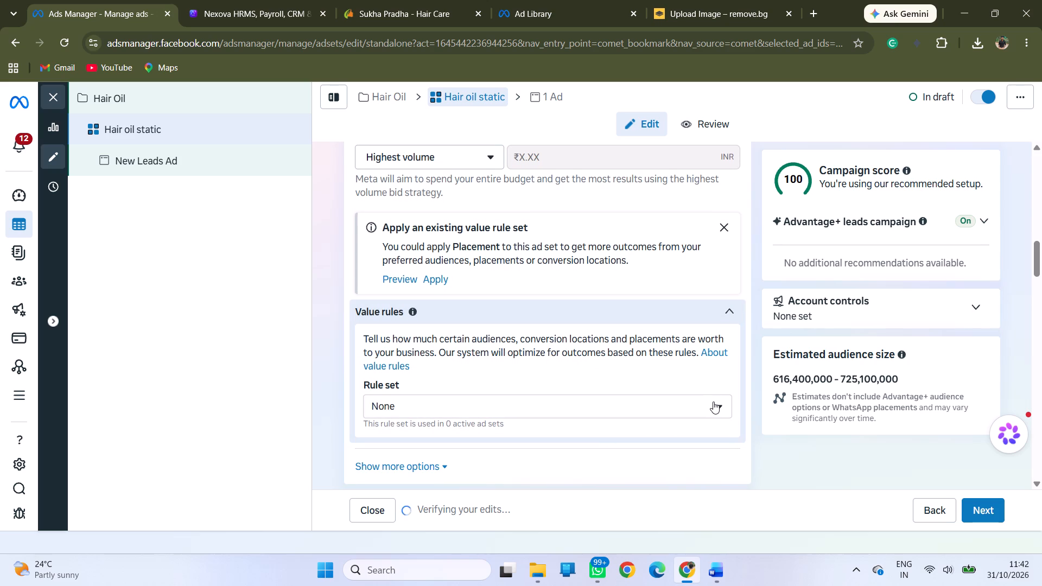
pyautogui.click(713, 402)
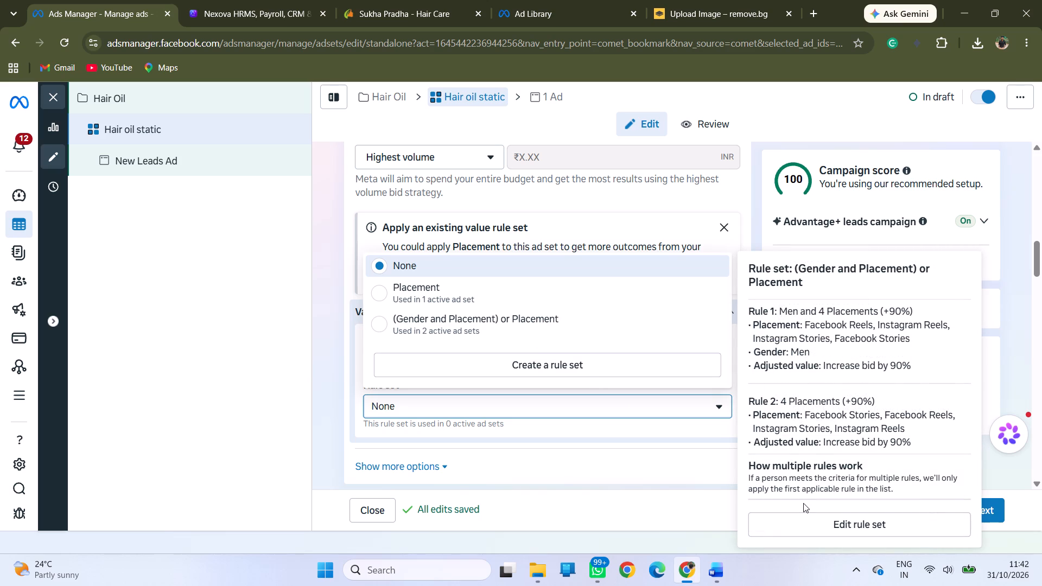
pyautogui.click(796, 521)
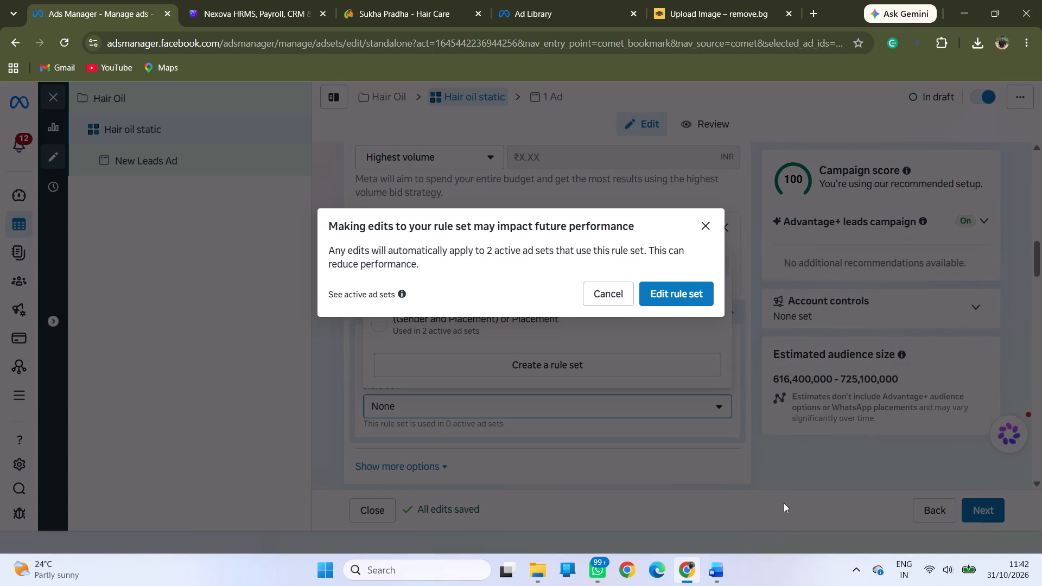
pyautogui.click(666, 293)
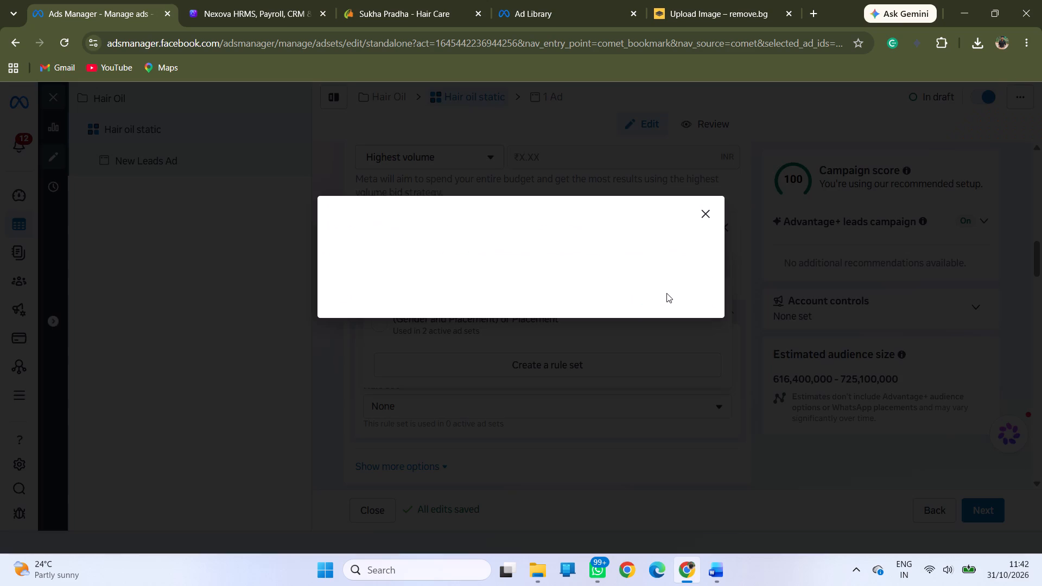
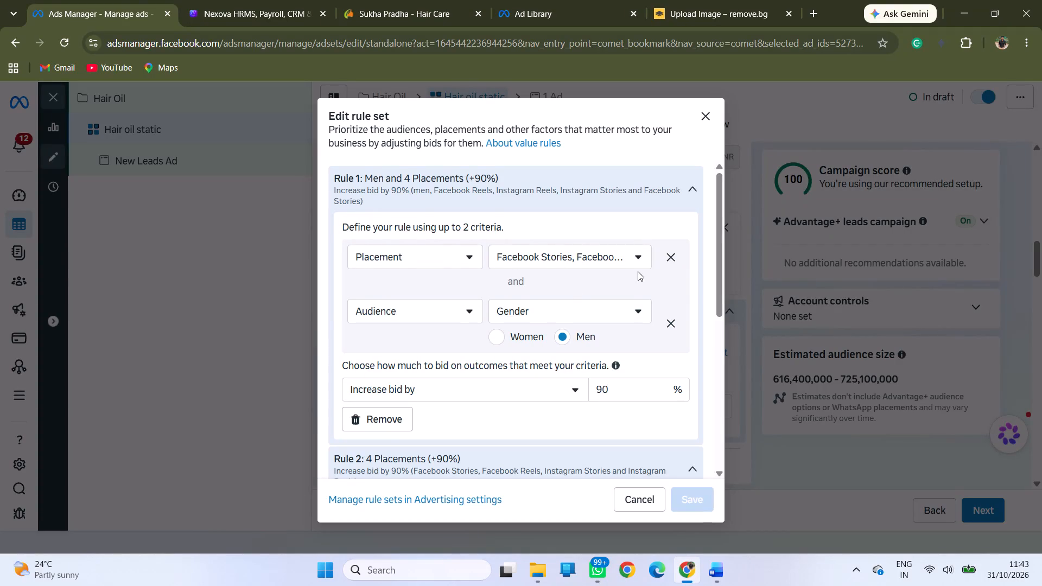
# Remove Facebook Stories from Rule 1's placement criterion, keeping Facebook Reels, Instagram Stories and Instagram Reels selected.
pyautogui.click(641, 254)
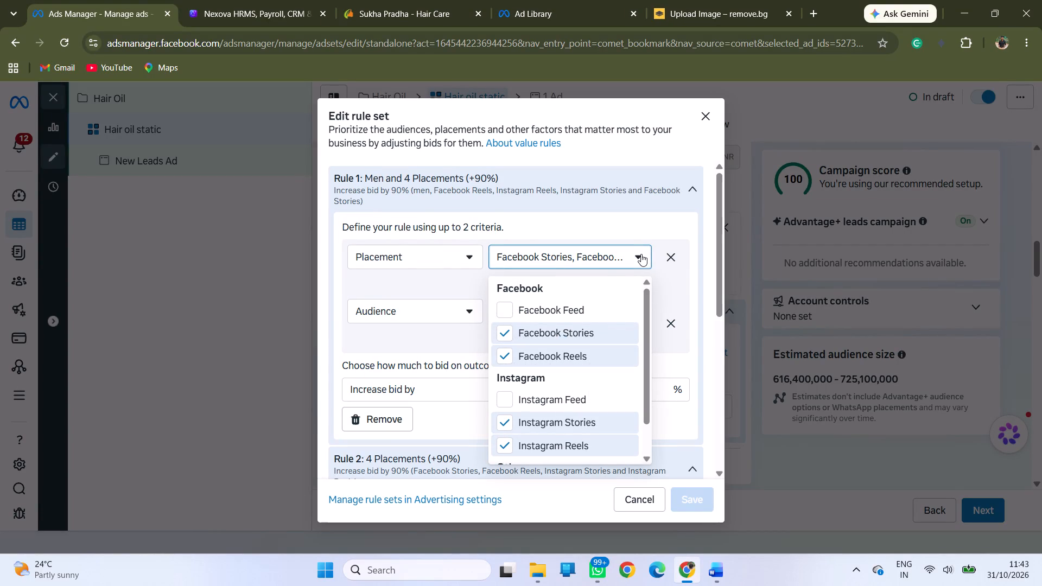
pyautogui.click(547, 333)
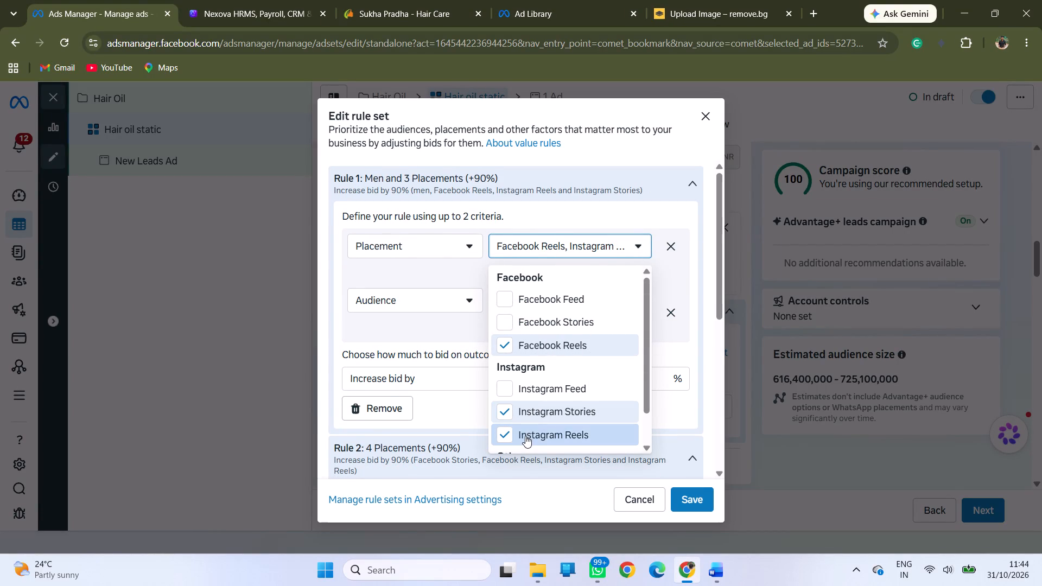
pyautogui.click(638, 253)
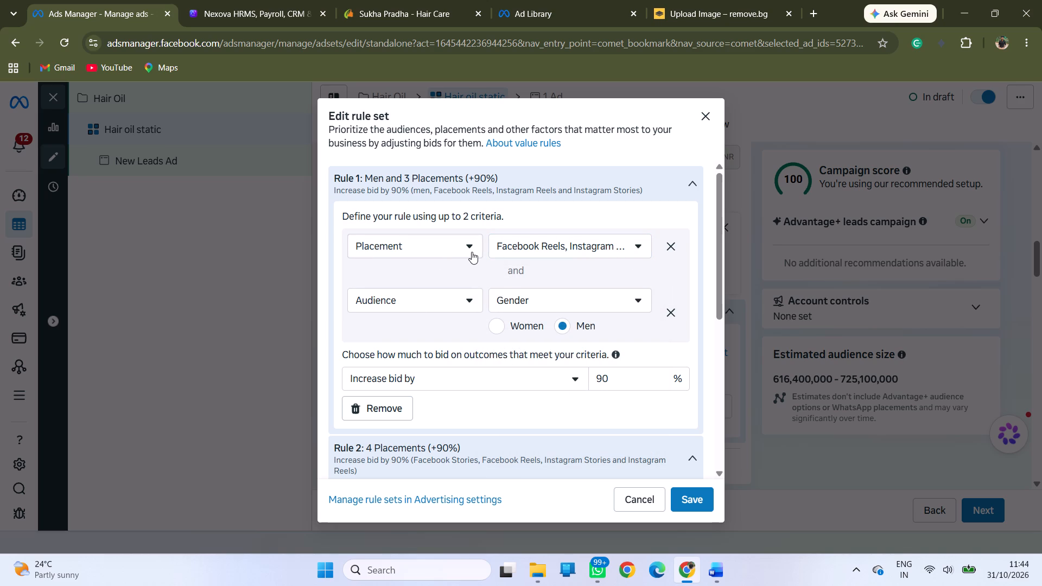
pyautogui.click(472, 252)
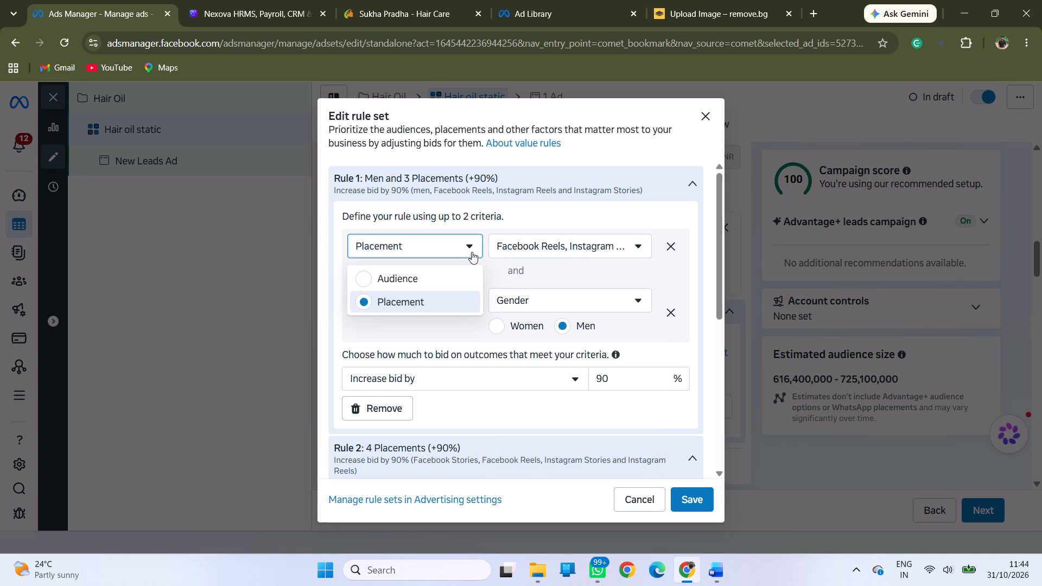
pyautogui.click(472, 252)
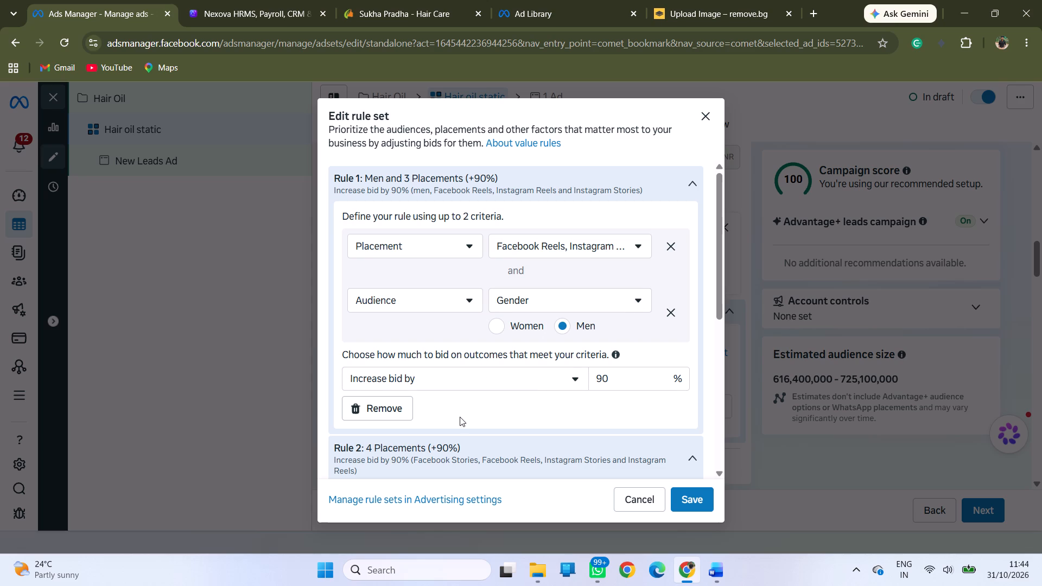
# Review the placement criterion and bid adjustment of Rule 2 in the rule set.
pyautogui.scroll(-3, 557, 405)
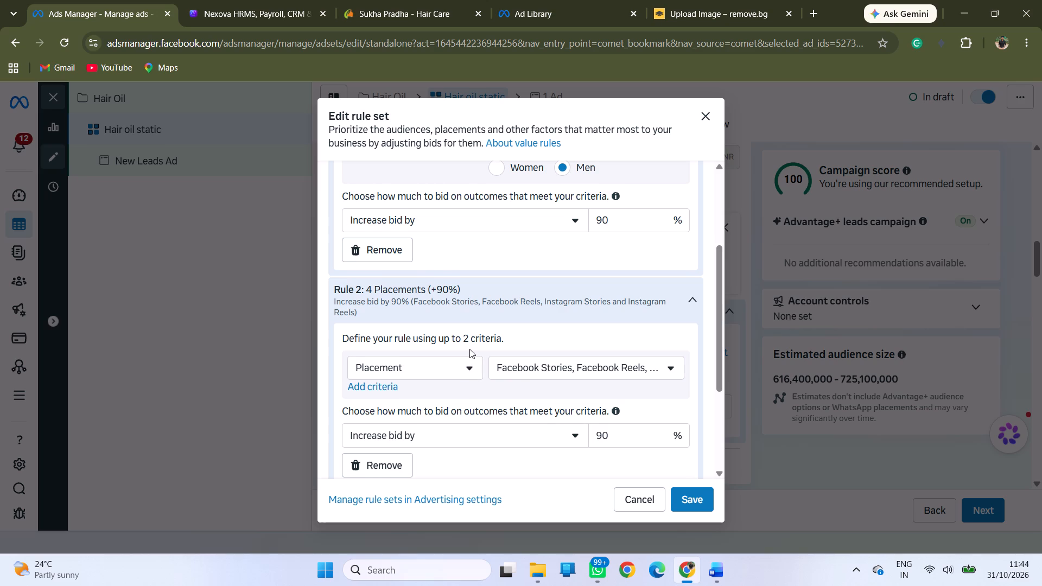
# Change Rule 2's criteria type to Audience in the rule set.
pyautogui.scroll(4, 469, 349)
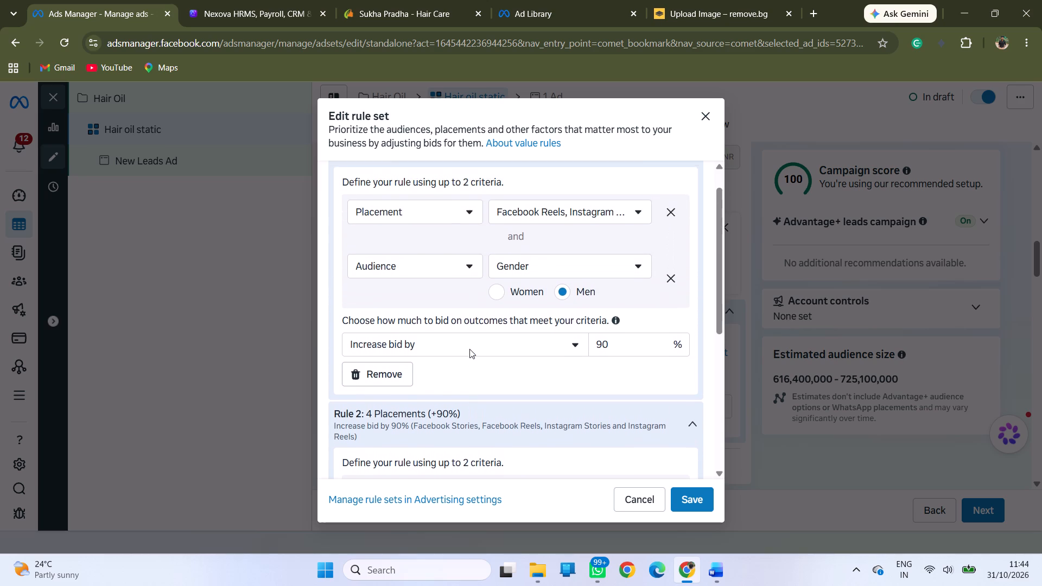
pyautogui.scroll(-5, 469, 349)
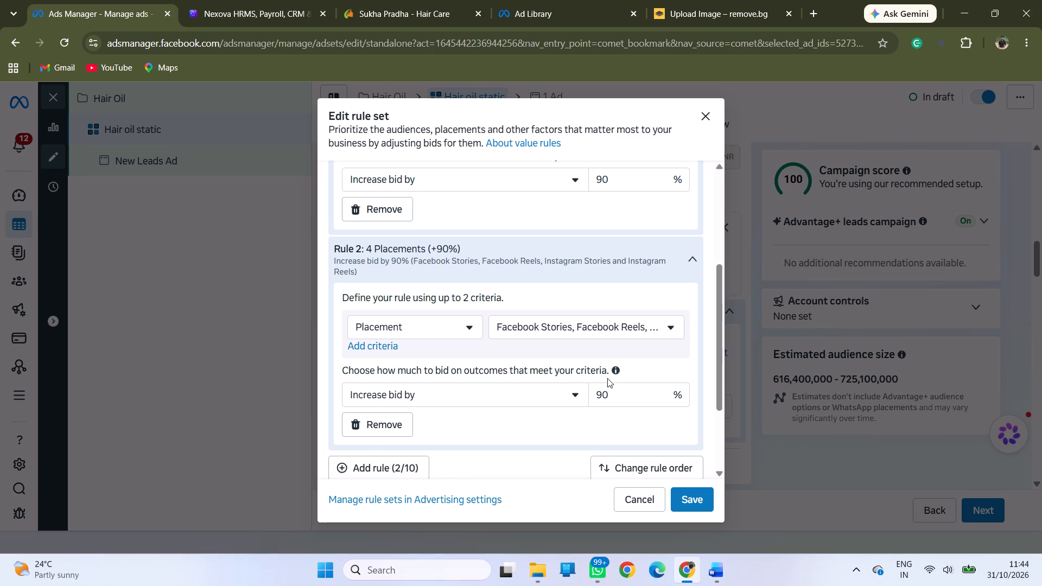
pyautogui.click(469, 328)
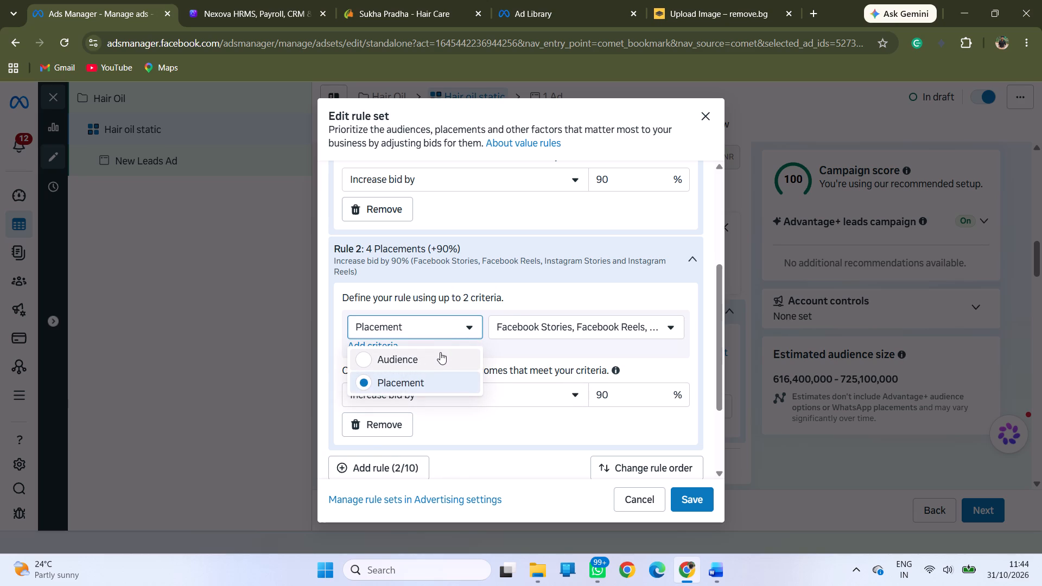
pyautogui.click(440, 352)
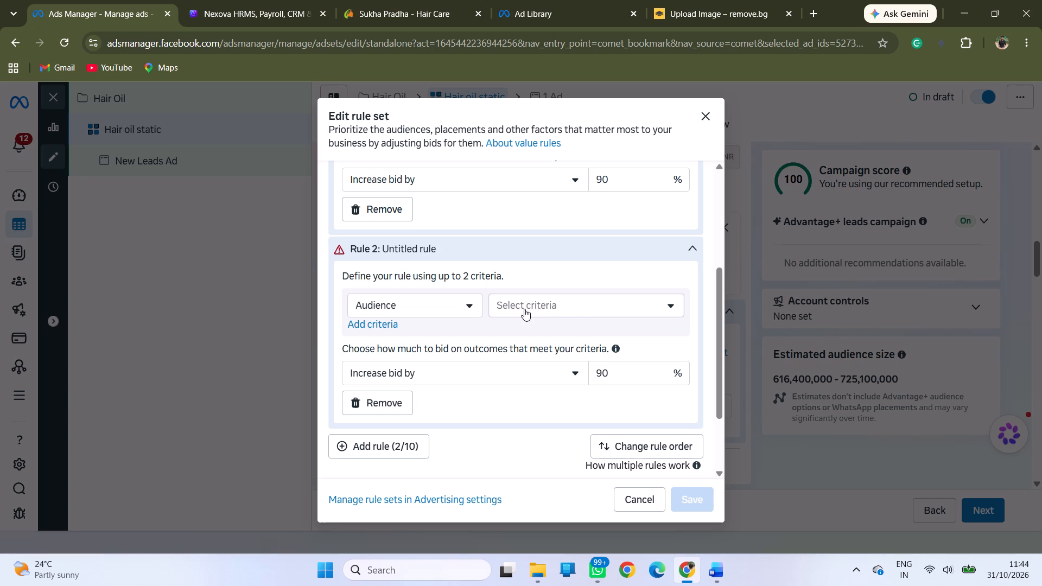
pyautogui.click(669, 304)
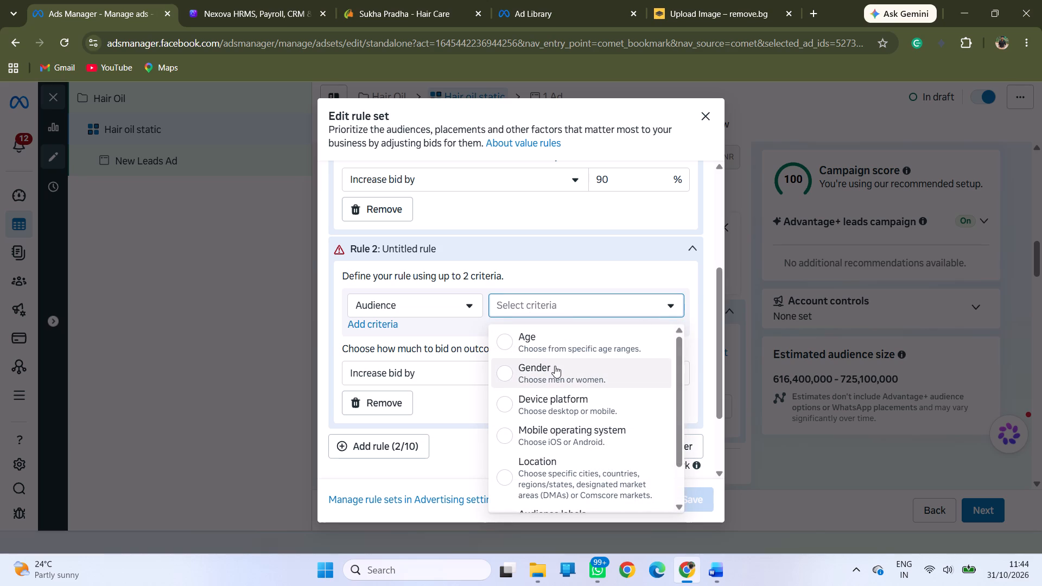
# Set the gender criterion of Rule 1 to Women.
pyautogui.scroll(2, 569, 311)
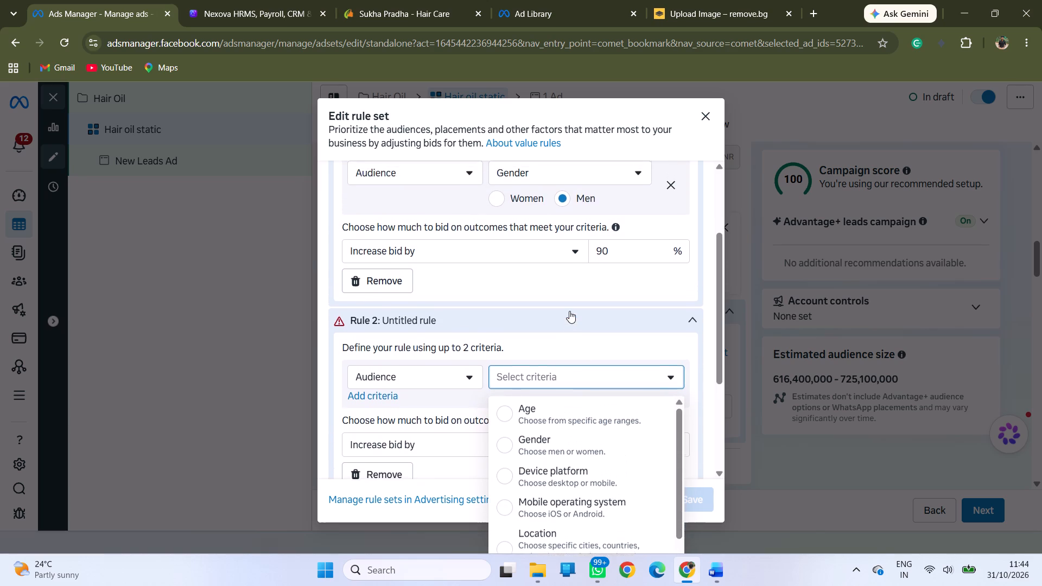
pyautogui.scroll(-1, 569, 311)
pyautogui.scroll(3, 569, 311)
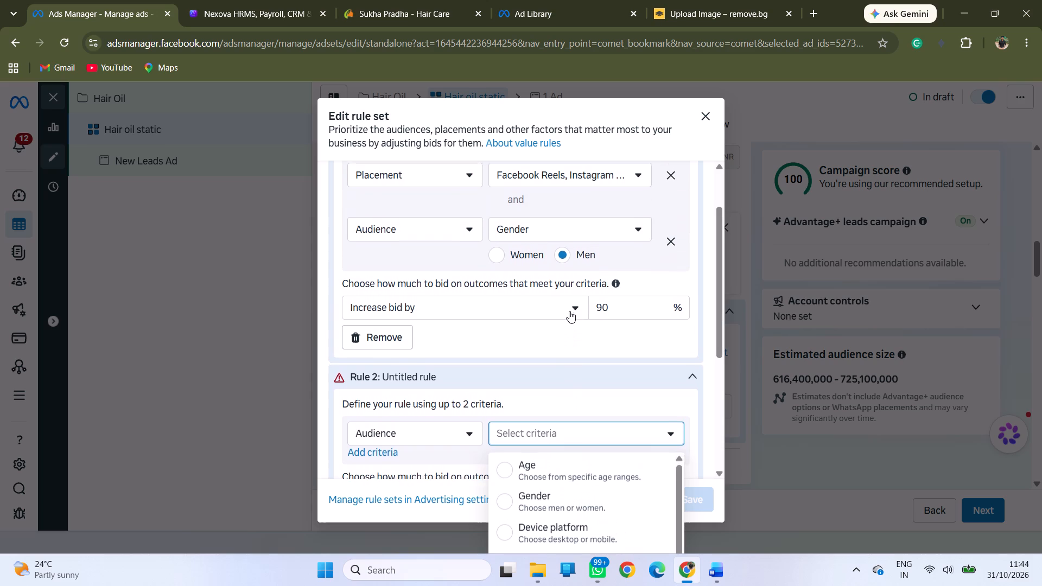
pyautogui.scroll(1, 569, 311)
pyautogui.click(501, 266)
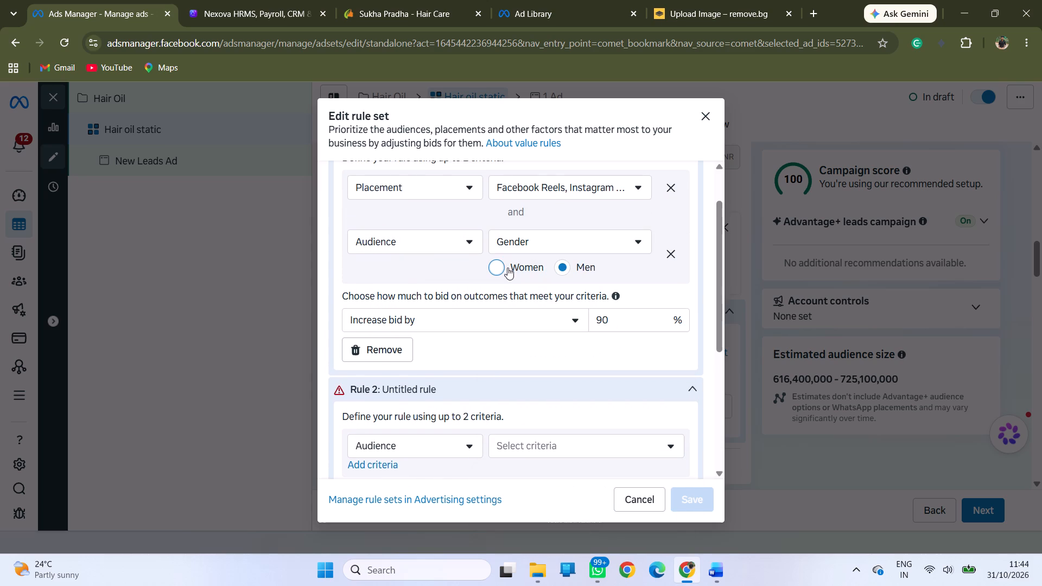
pyautogui.click(499, 270)
# Set Rule 2's audience criterion to Device platform with Mobile selected.
pyautogui.scroll(-3, 491, 424)
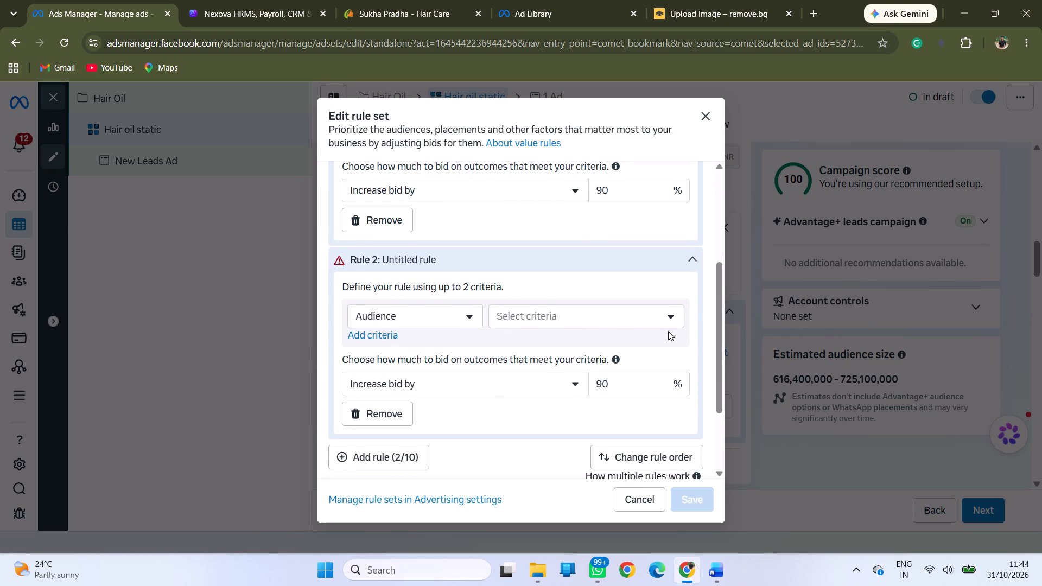
pyautogui.click(669, 309)
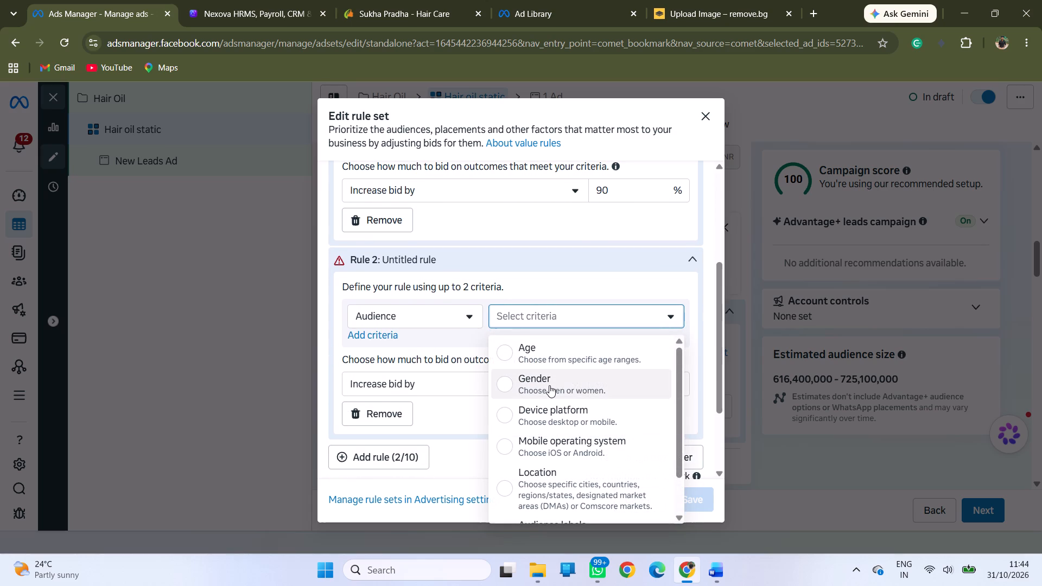
pyautogui.scroll(-3, 558, 469)
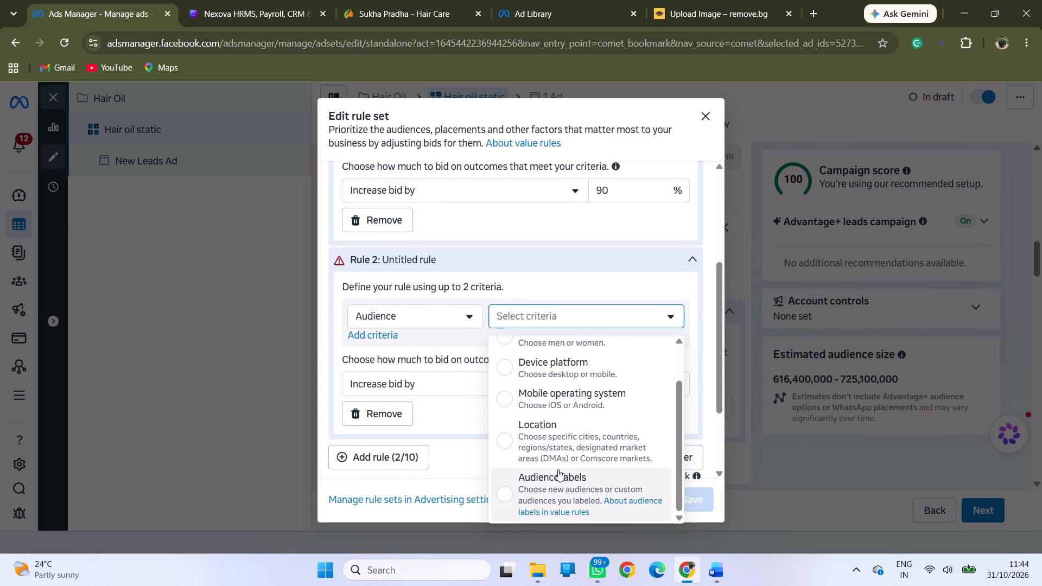
pyautogui.scroll(2, 558, 469)
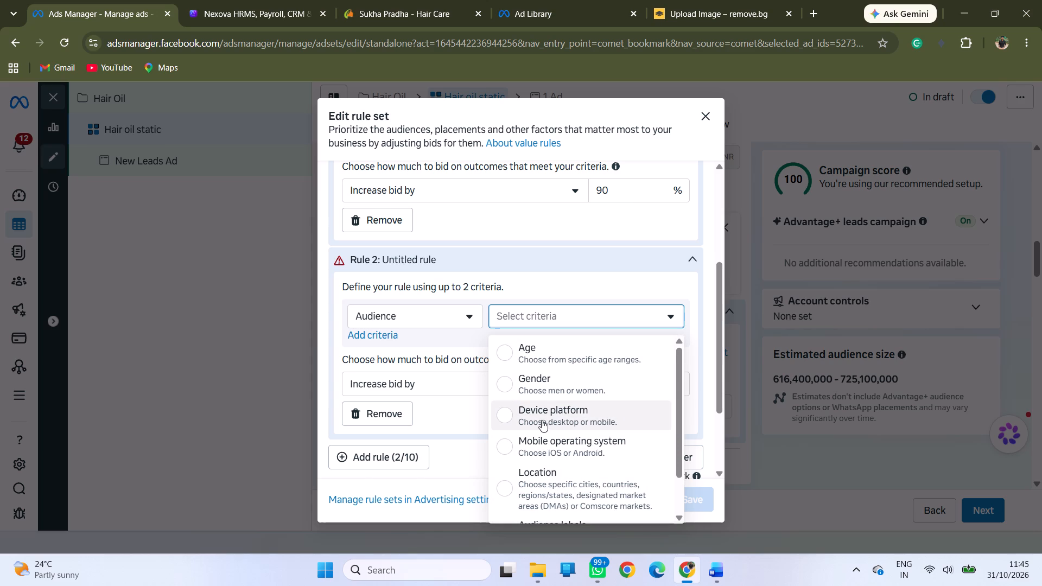
pyautogui.click(541, 420)
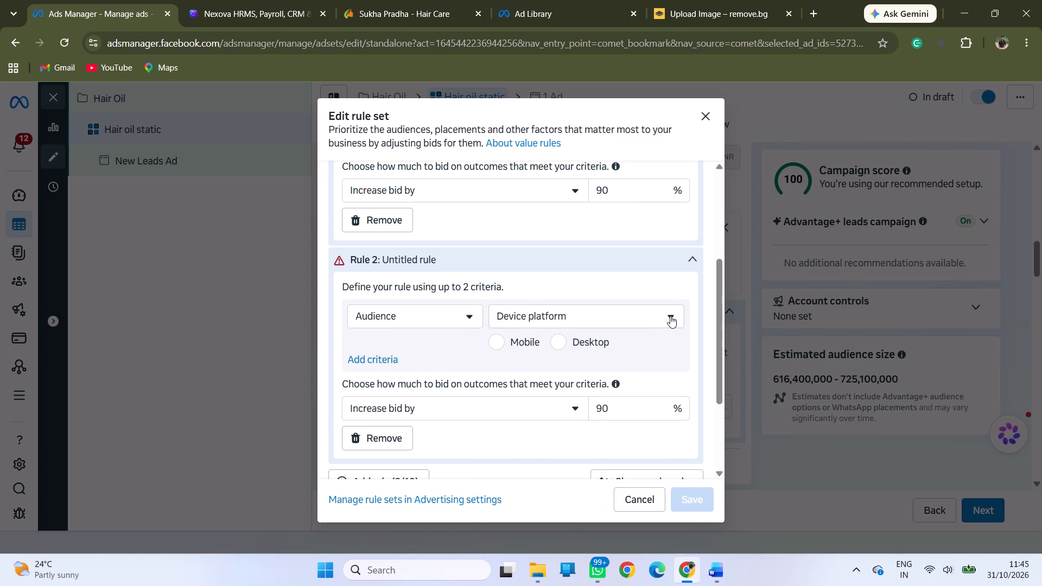
pyautogui.click(670, 316)
pyautogui.click(539, 424)
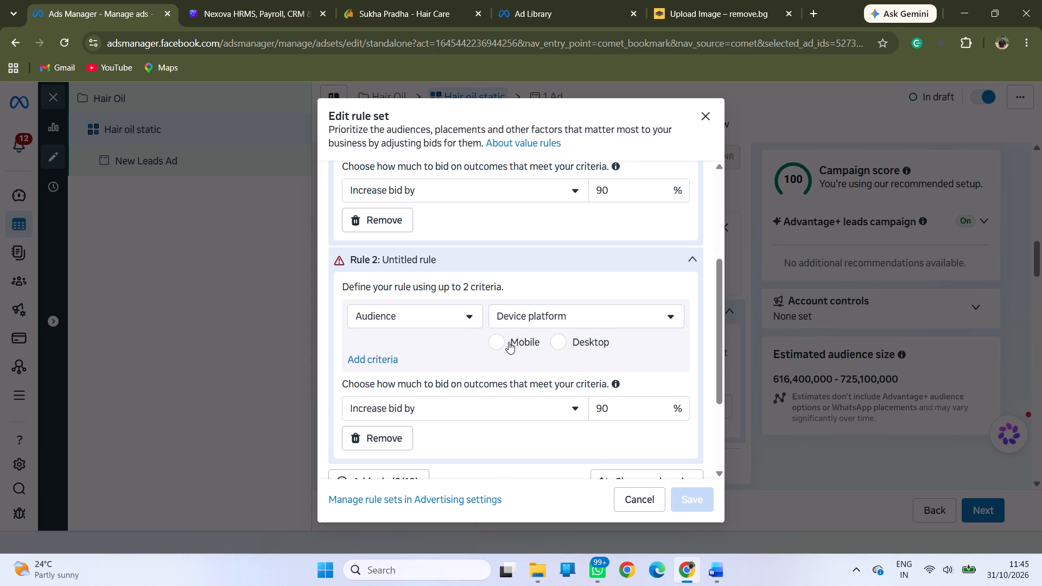
pyautogui.click(499, 342)
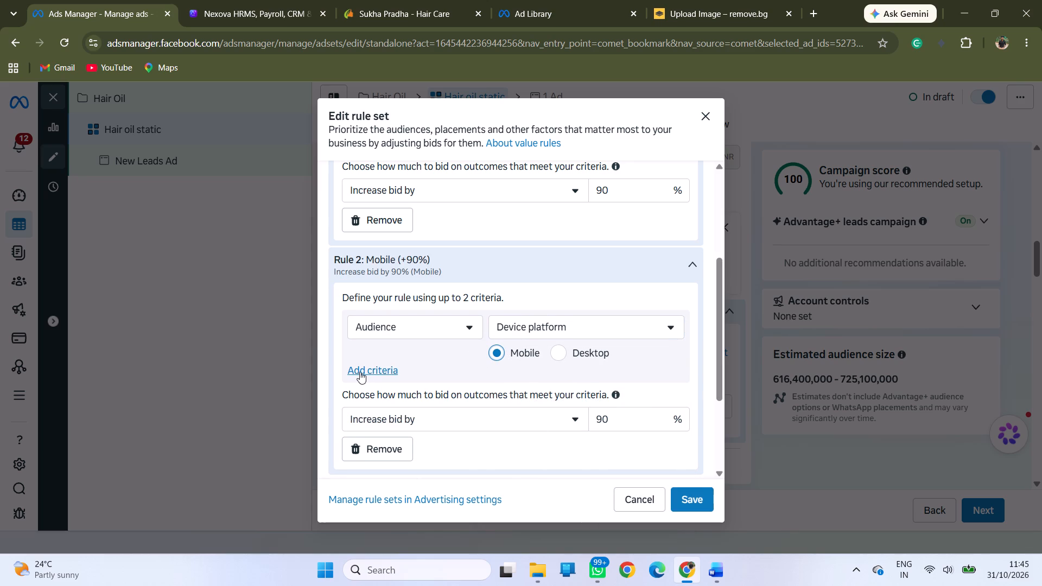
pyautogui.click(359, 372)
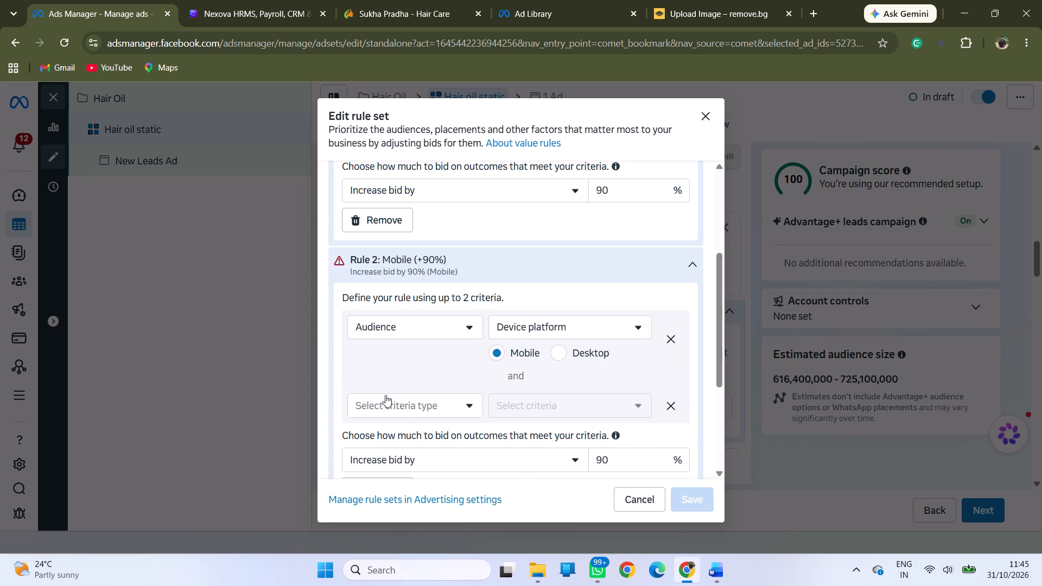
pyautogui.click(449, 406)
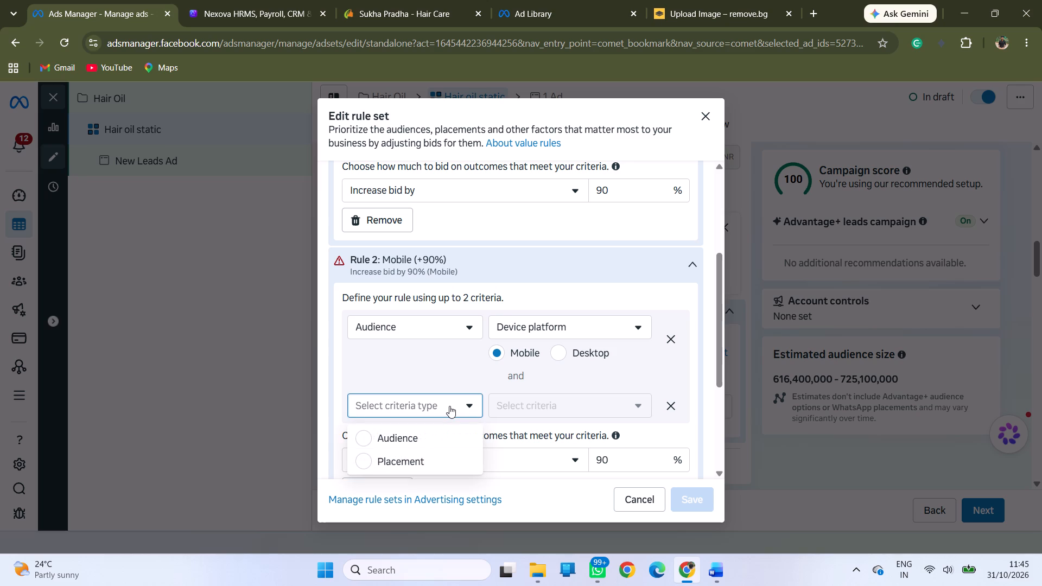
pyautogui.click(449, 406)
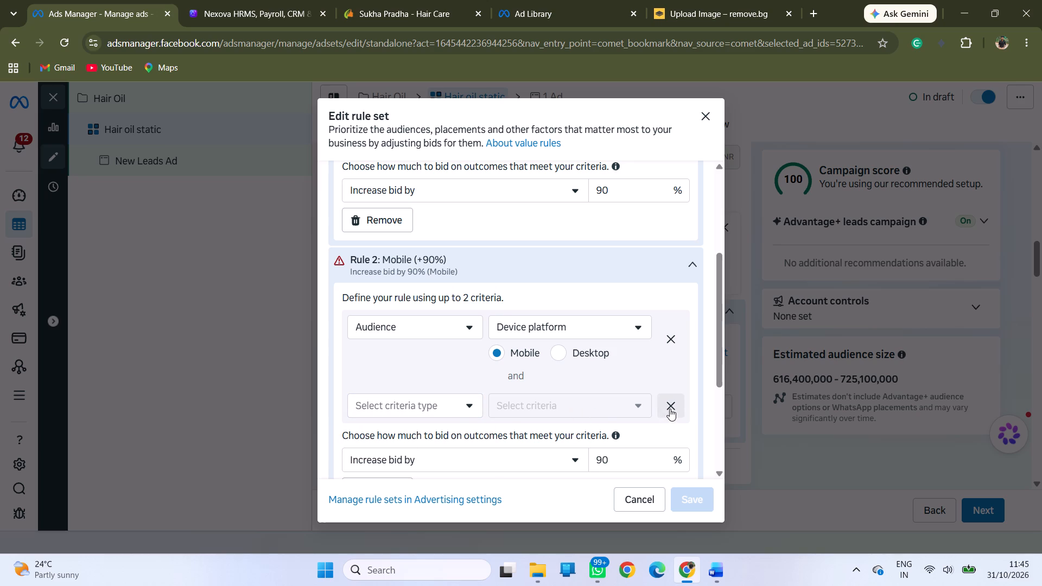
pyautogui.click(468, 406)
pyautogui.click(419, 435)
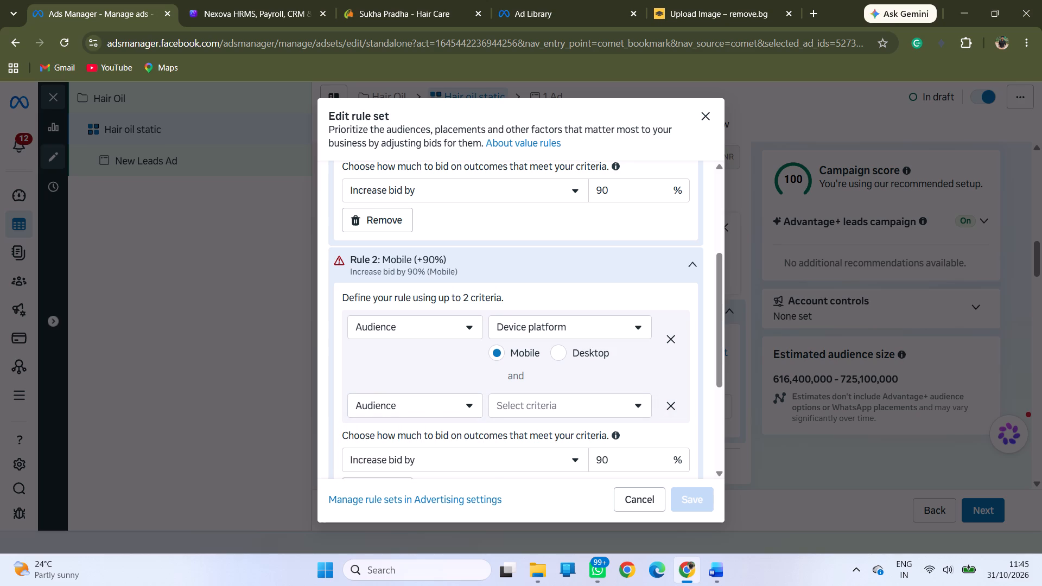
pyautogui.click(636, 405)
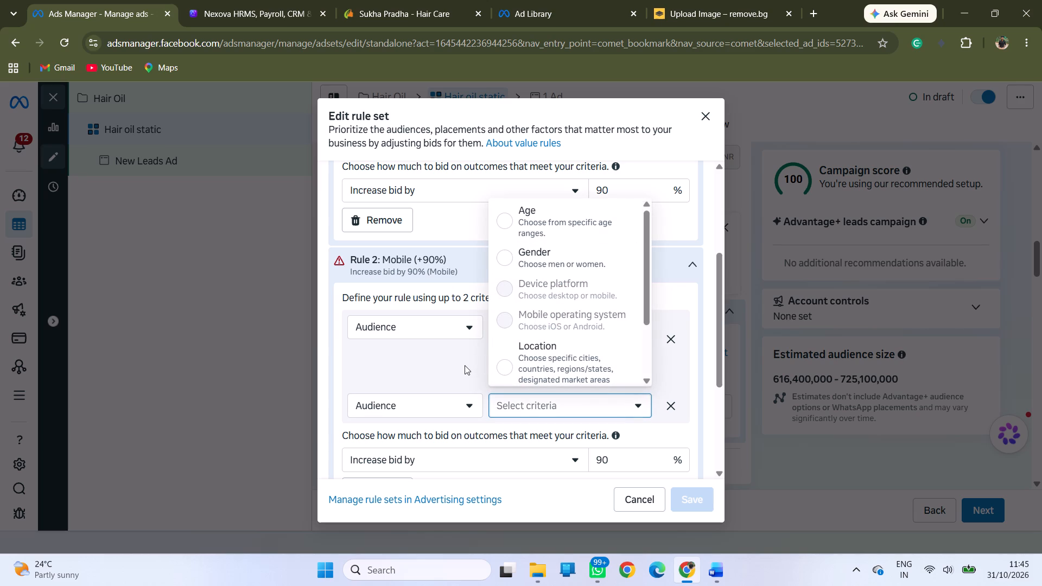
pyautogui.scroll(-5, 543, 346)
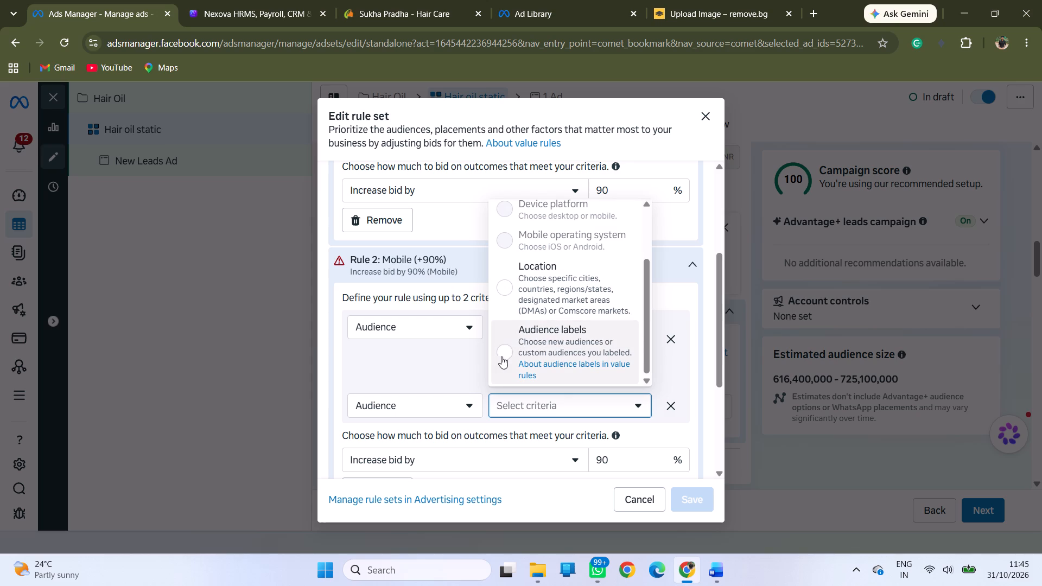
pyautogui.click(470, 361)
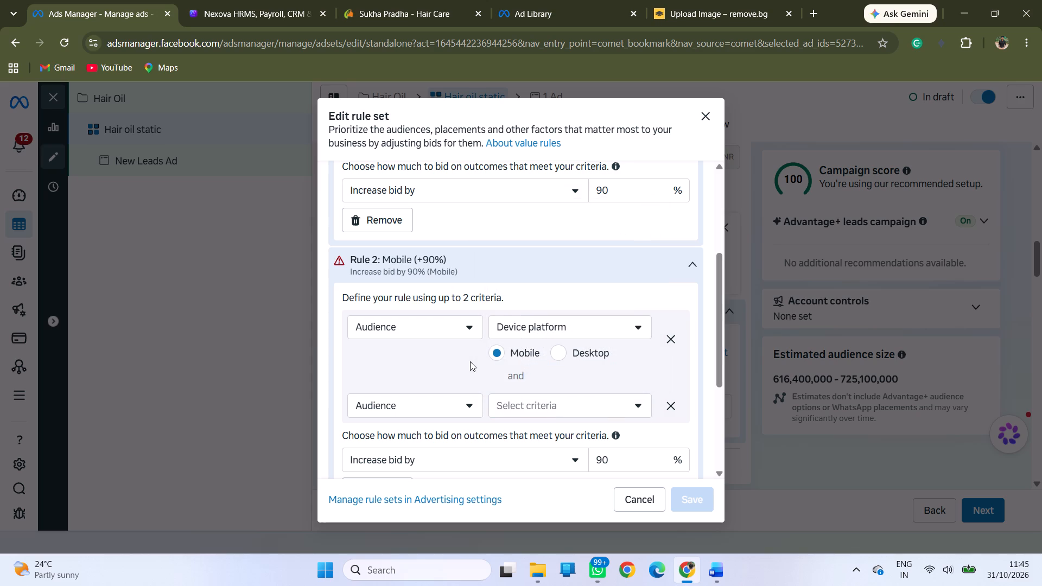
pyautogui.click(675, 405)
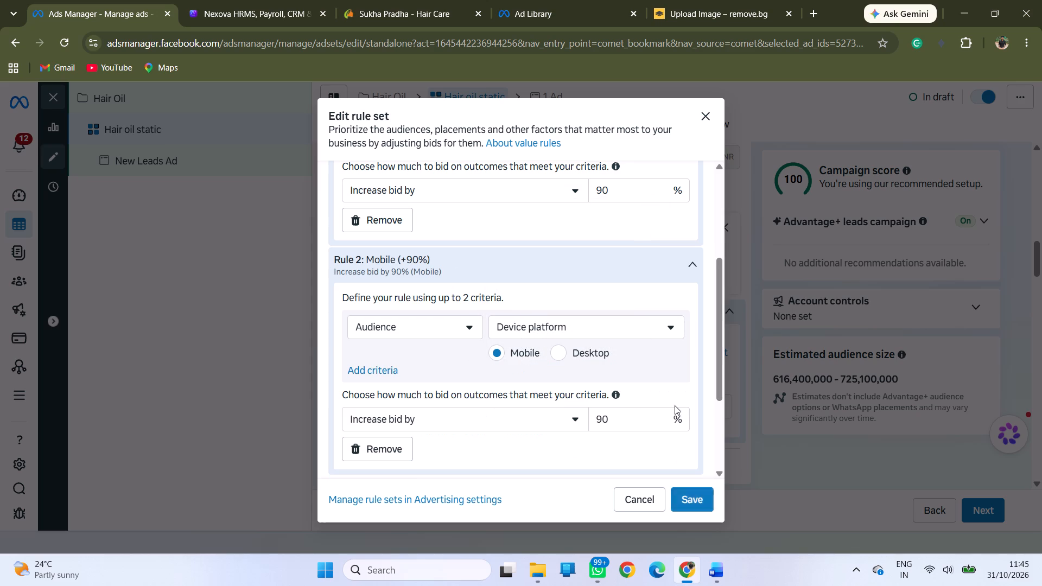
# Review the criteria and bid adjustments of both rules and save the edited rule set.
pyautogui.scroll(4, 639, 336)
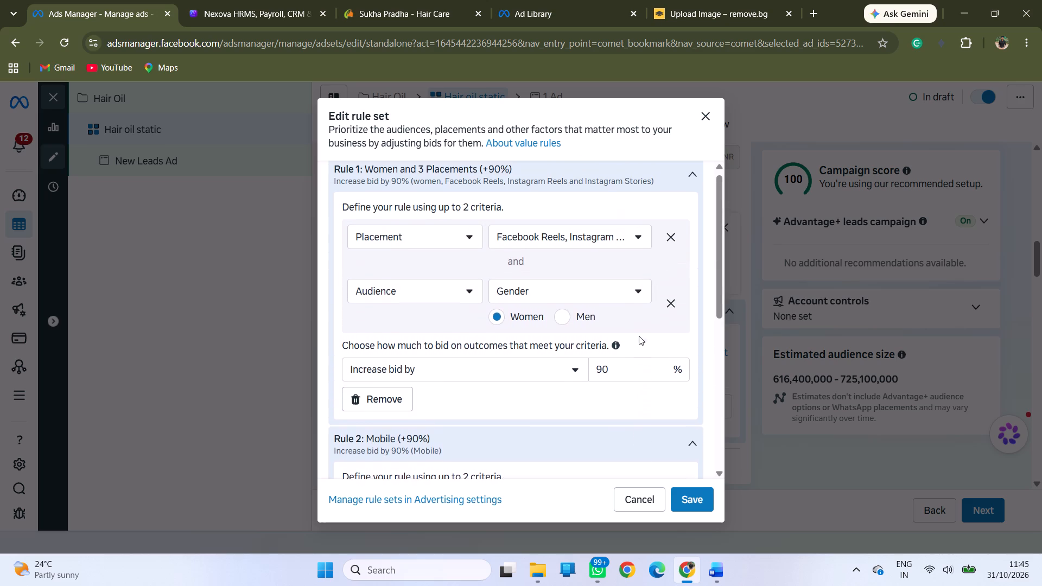
pyautogui.scroll(6, 639, 336)
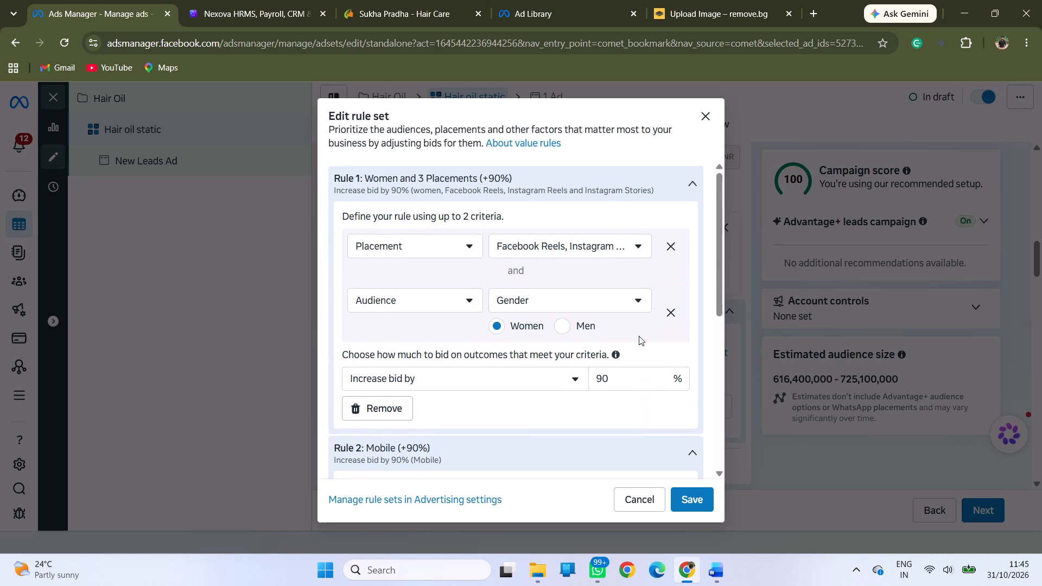
pyautogui.scroll(-2, 639, 336)
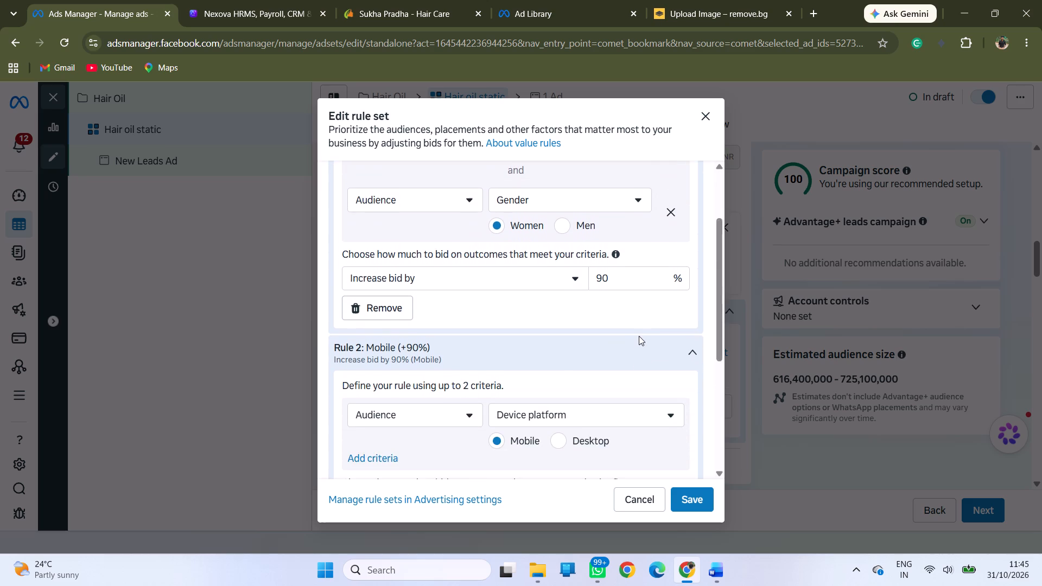
pyautogui.scroll(-1, 639, 336)
pyautogui.scroll(1, 639, 336)
pyautogui.scroll(-3, 639, 336)
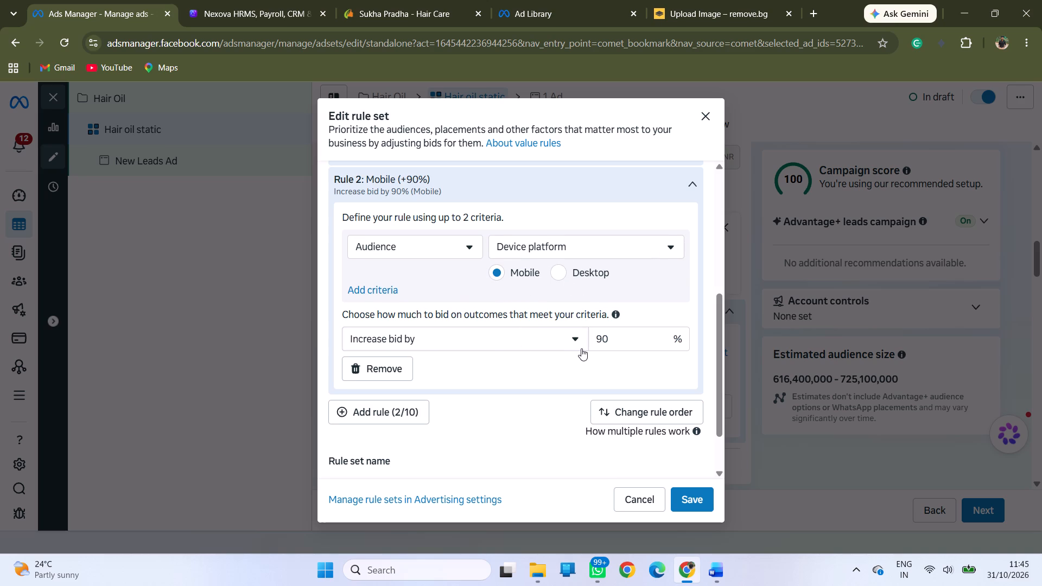
pyautogui.click(689, 499)
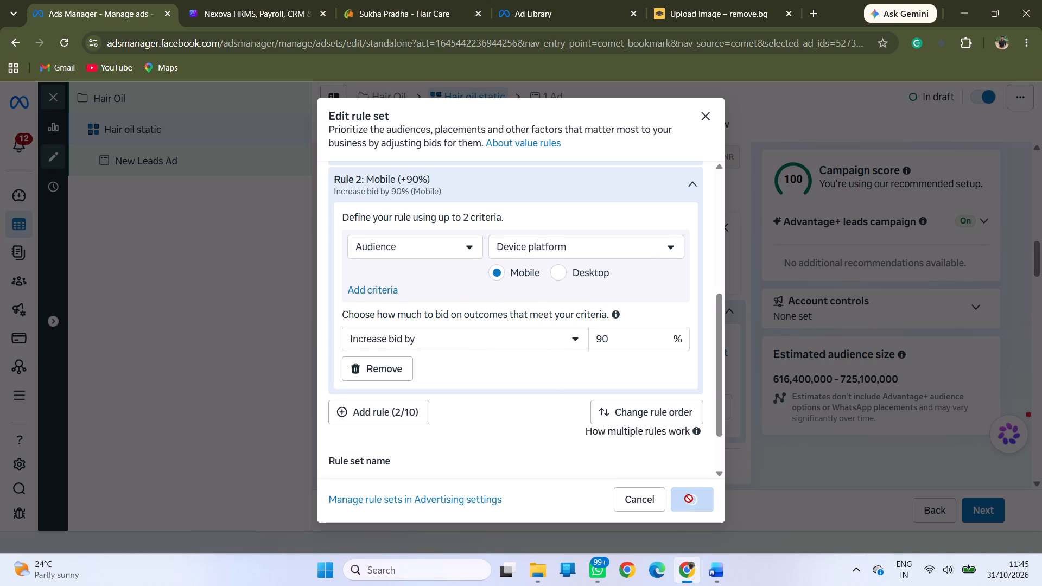
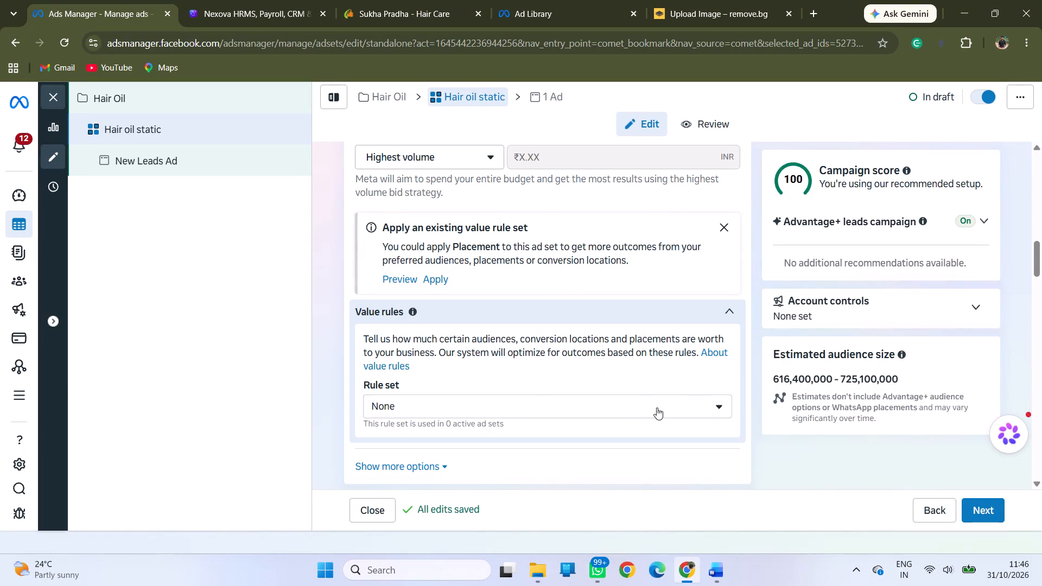
# Apply the "(Gender and Placement) or Device platform" value rule set to the Hair oil static ad set.
pyautogui.scroll(6, 621, 340)
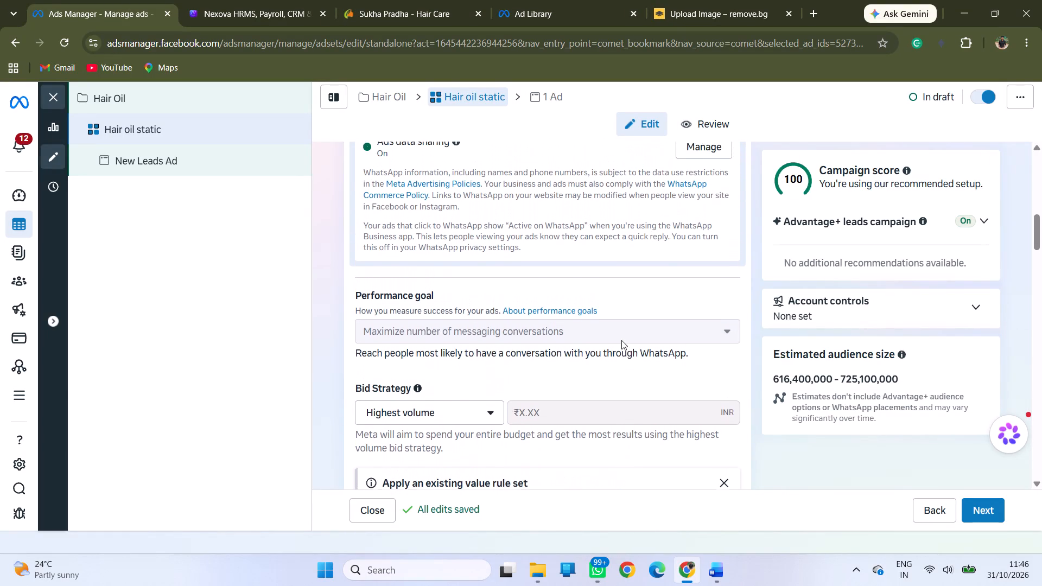
pyautogui.scroll(-7, 621, 340)
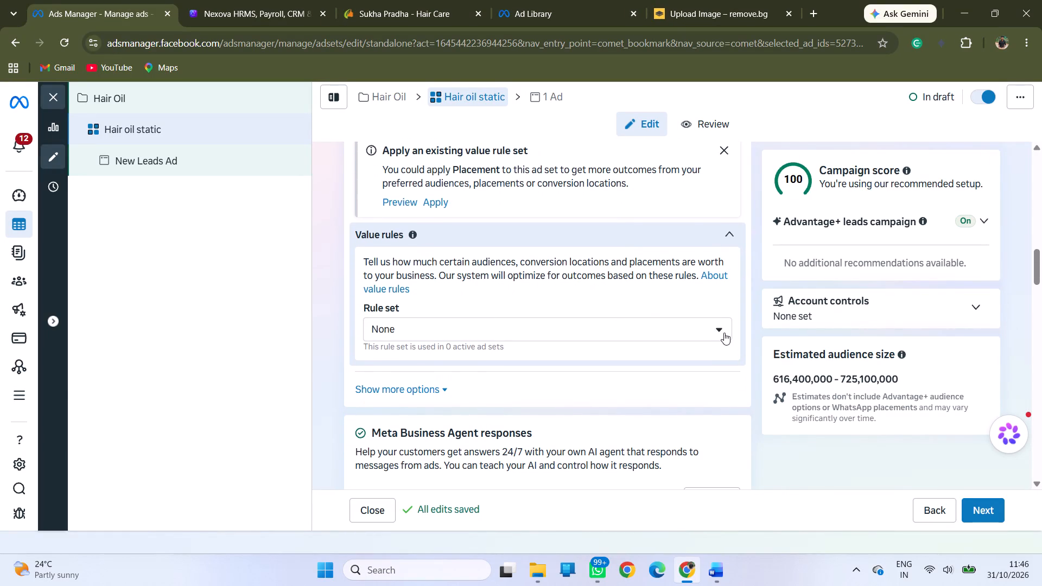
pyautogui.click(721, 329)
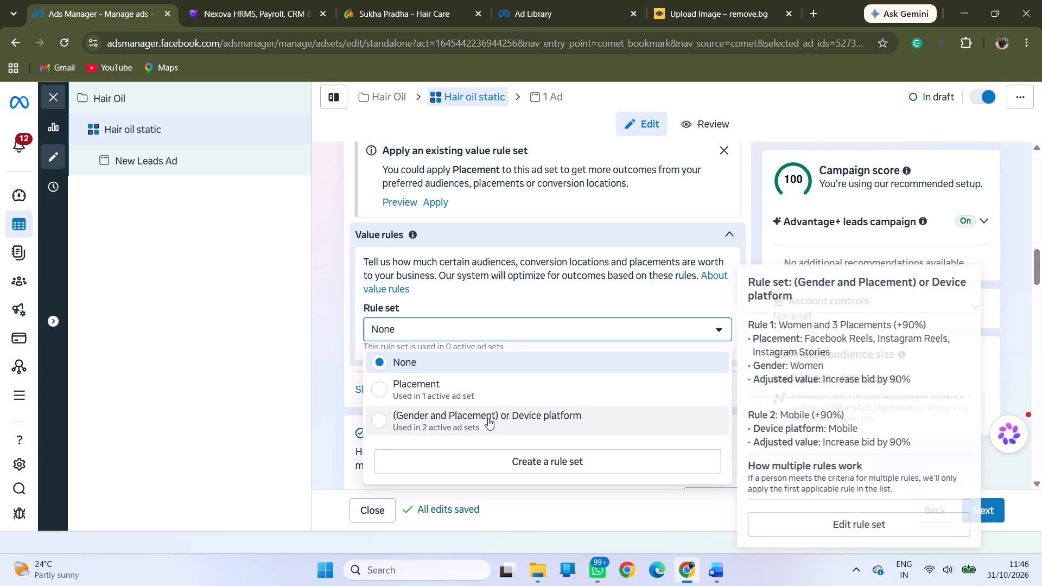
pyautogui.click(488, 418)
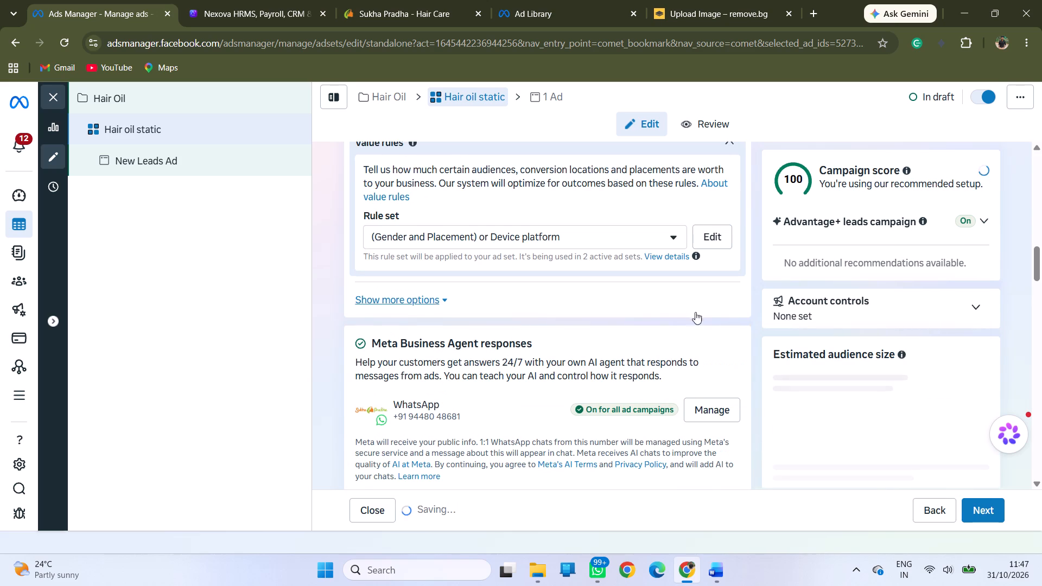
# Examine the additional delivery options and the ad set's settings around the value rules and performance goal.
pyautogui.click(438, 296)
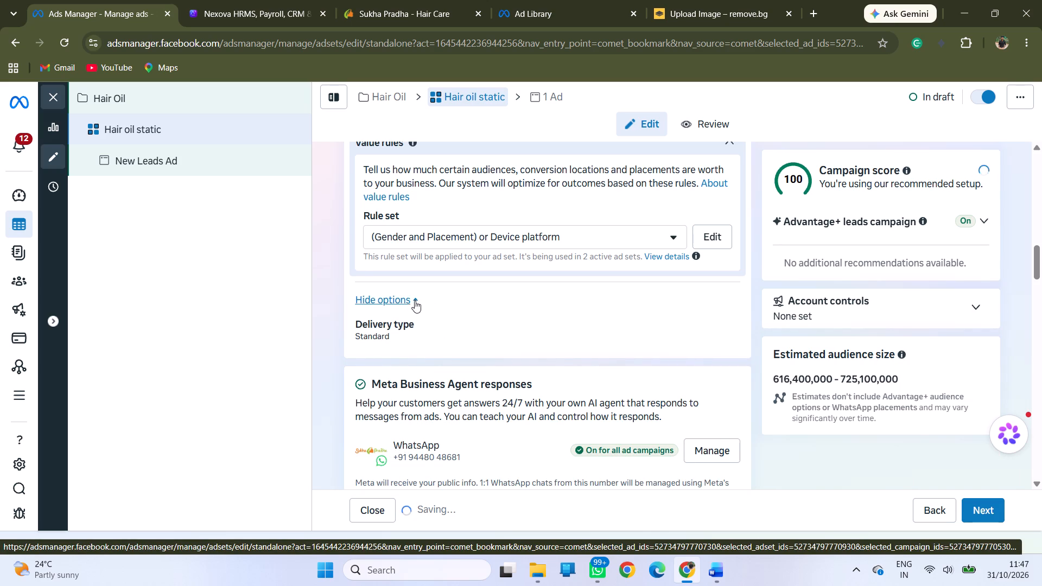
pyautogui.click(415, 302)
pyautogui.scroll(-9, 448, 390)
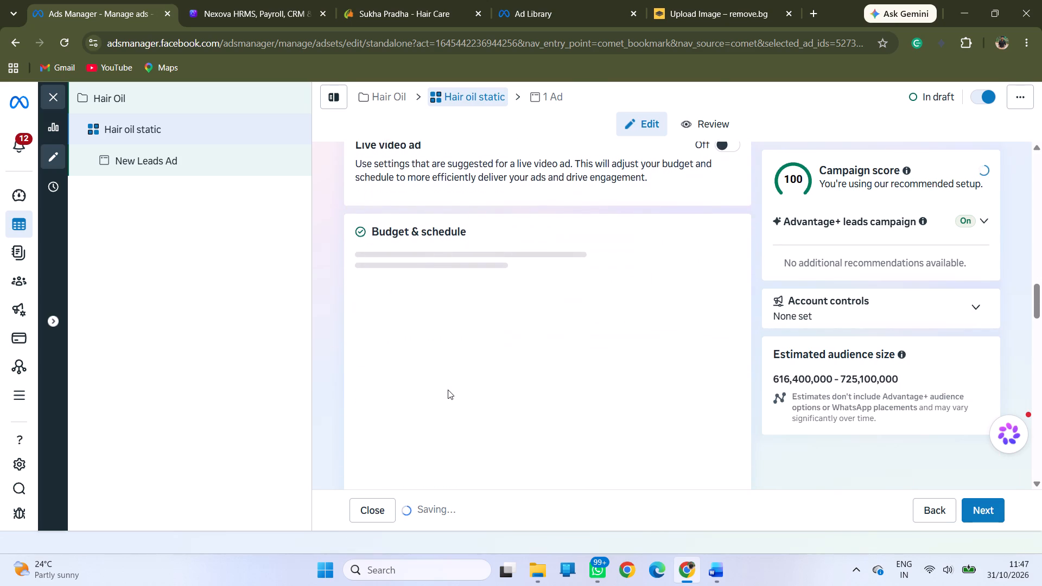
pyautogui.scroll(7, 448, 390)
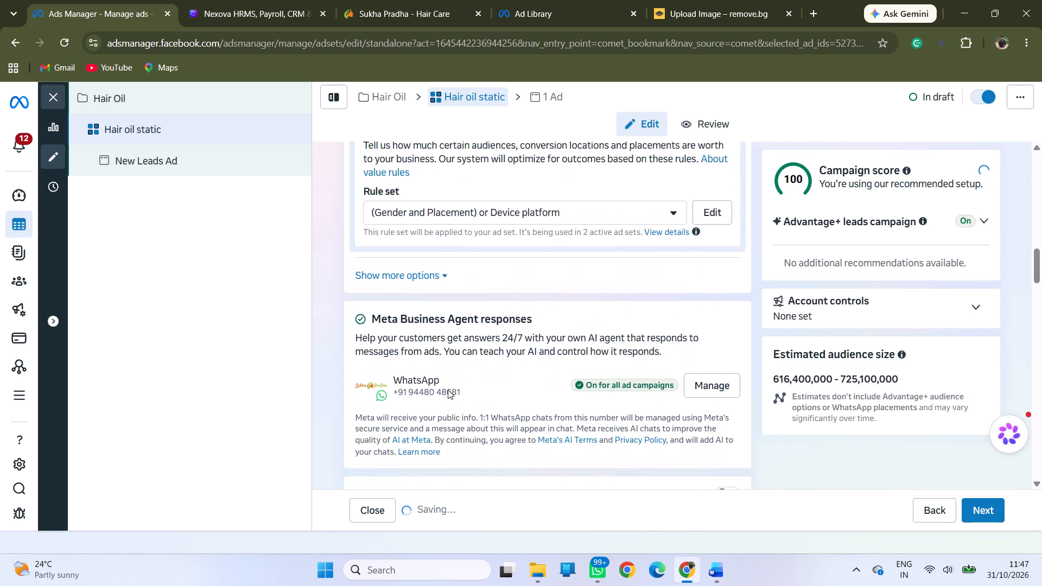
pyautogui.scroll(1, 448, 390)
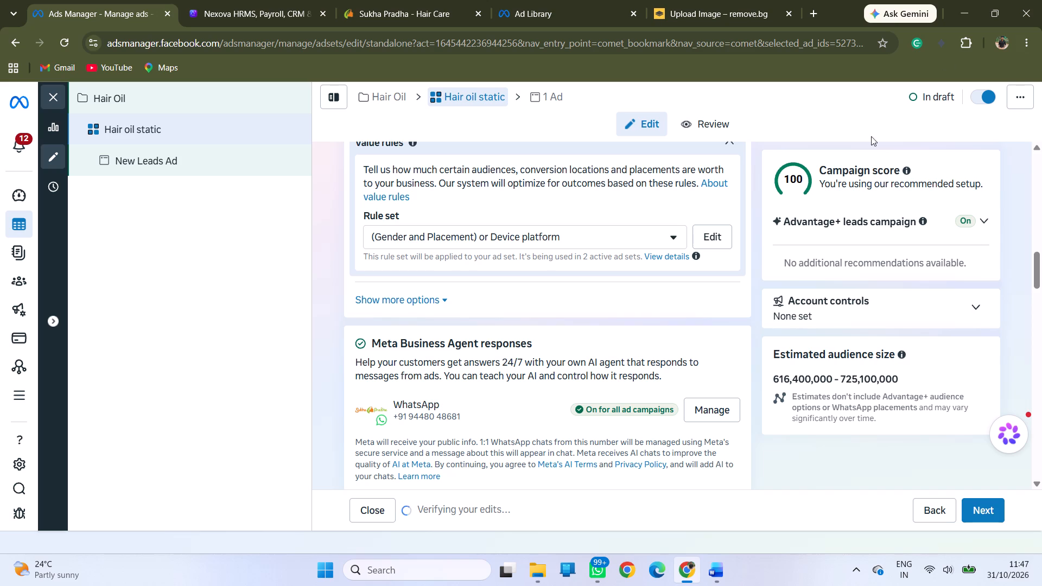
pyautogui.scroll(2, 663, 366)
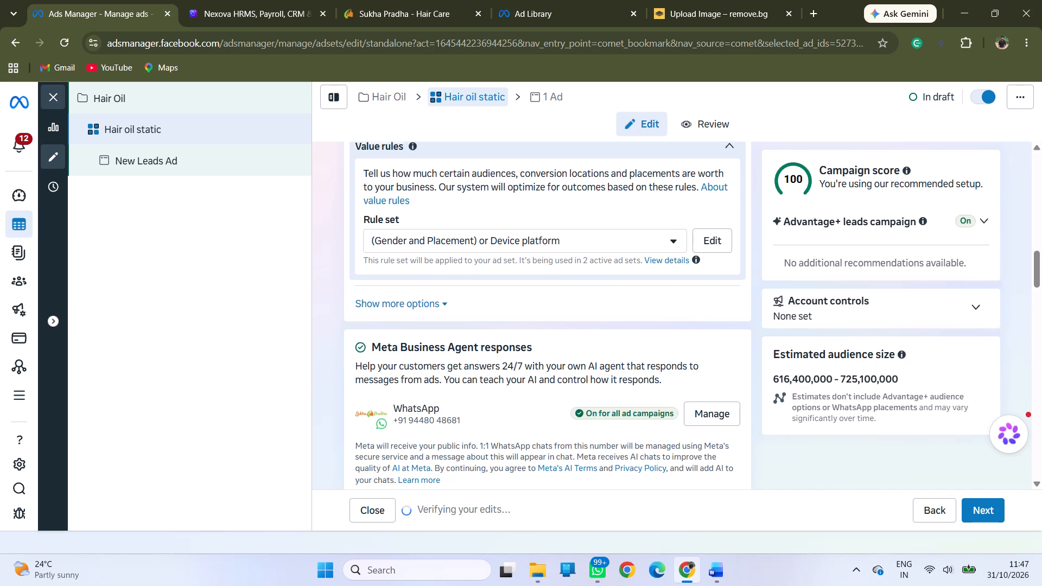
pyautogui.scroll(9, 663, 366)
pyautogui.scroll(-3, 663, 366)
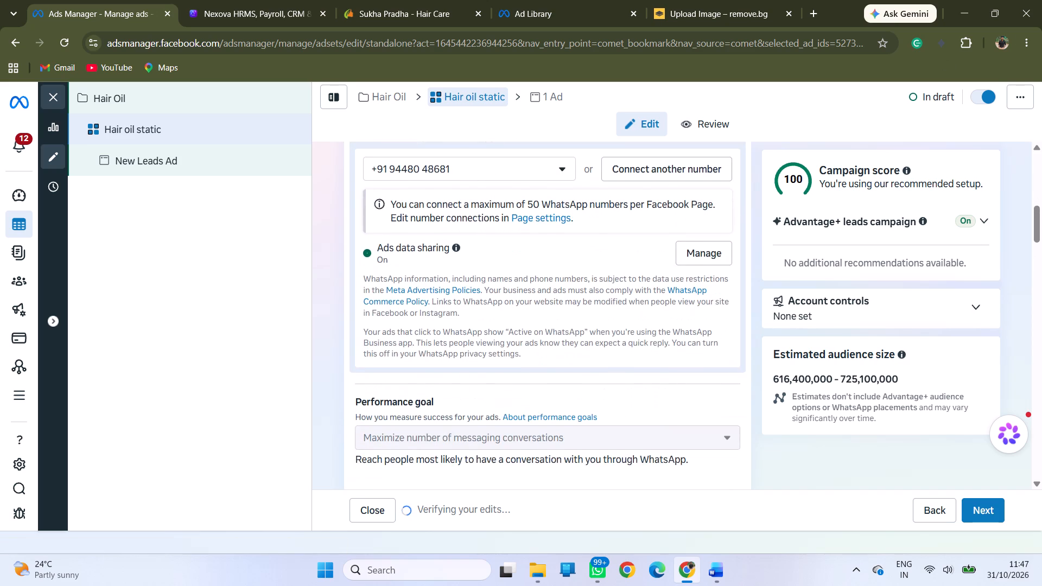
# Set the ad set's daily budget to ₹200.00 under Budget & schedule.
pyautogui.scroll(-7, 663, 366)
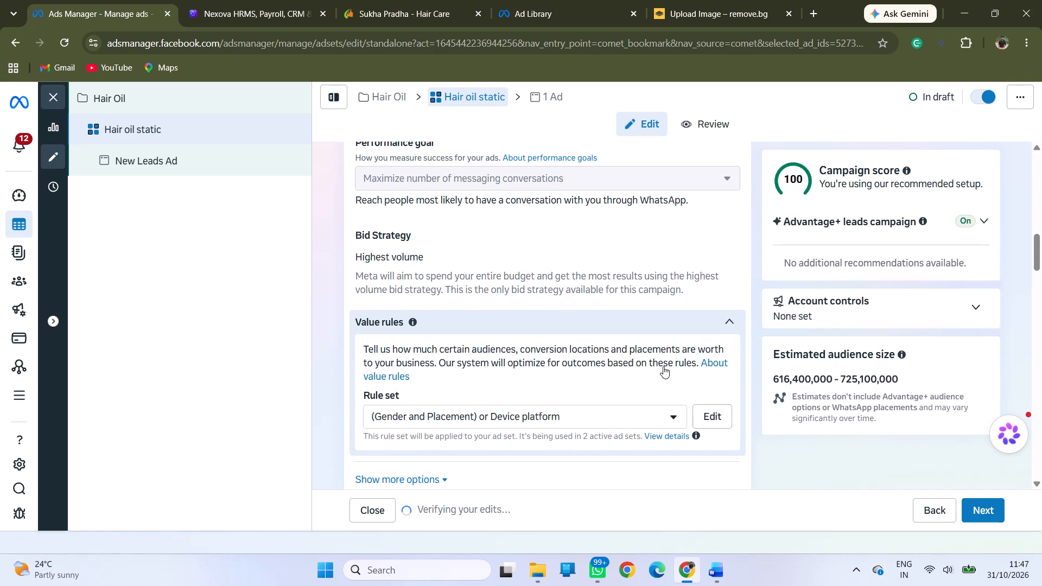
pyautogui.scroll(-6, 663, 366)
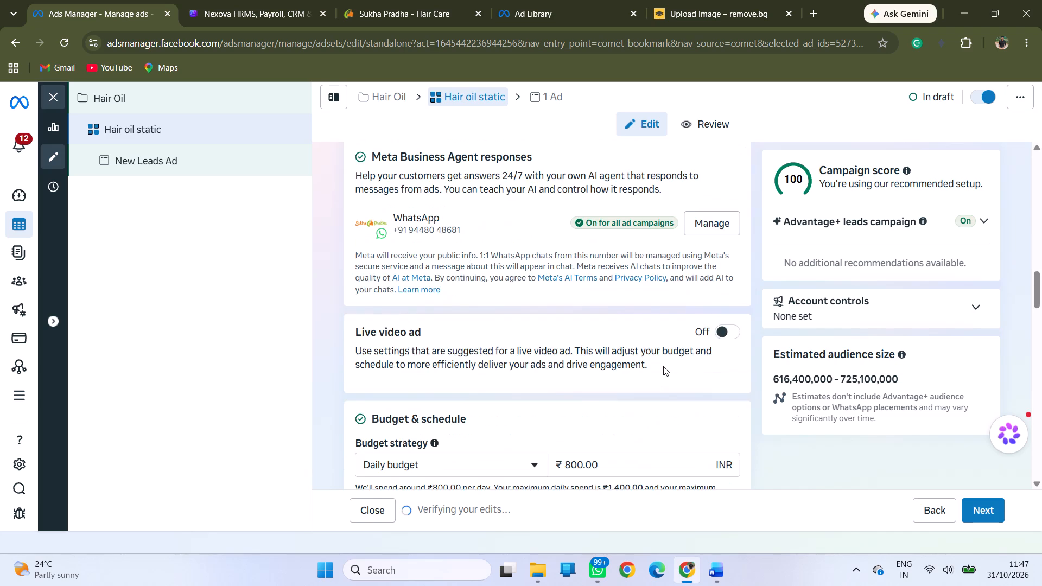
pyautogui.scroll(-3, 663, 366)
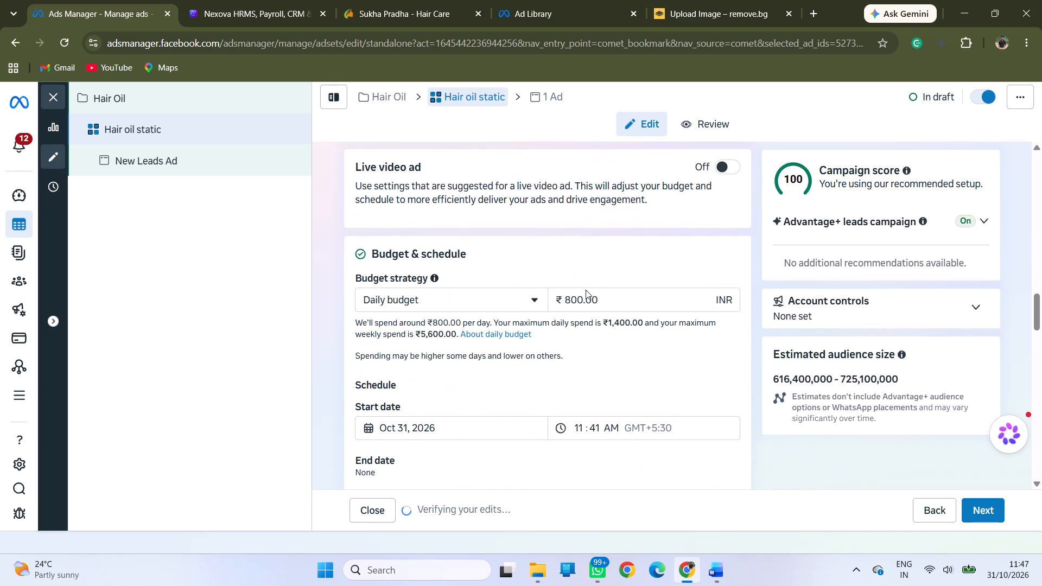
pyautogui.click(581, 300)
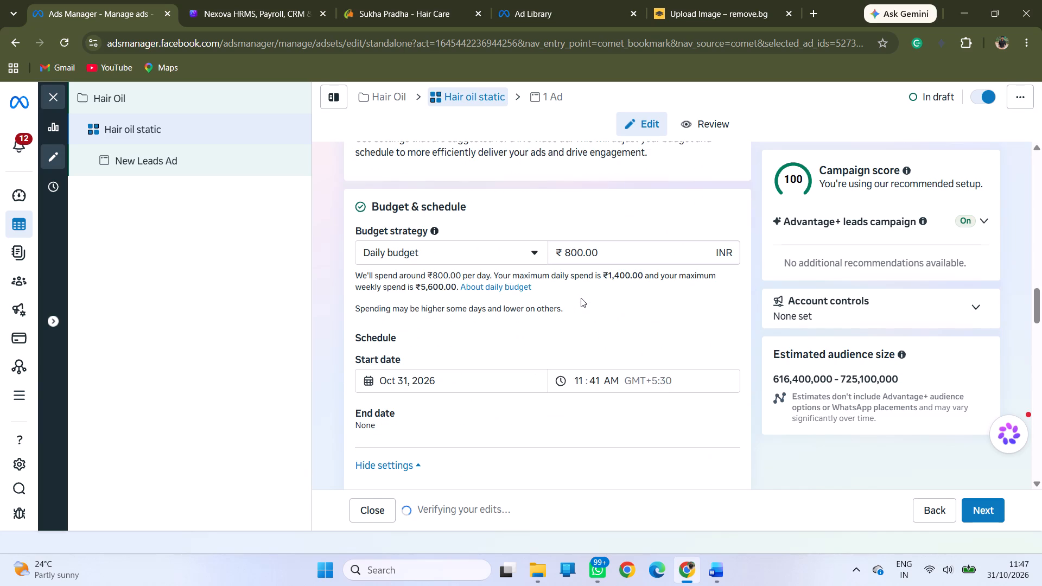
pyautogui.click(580, 254)
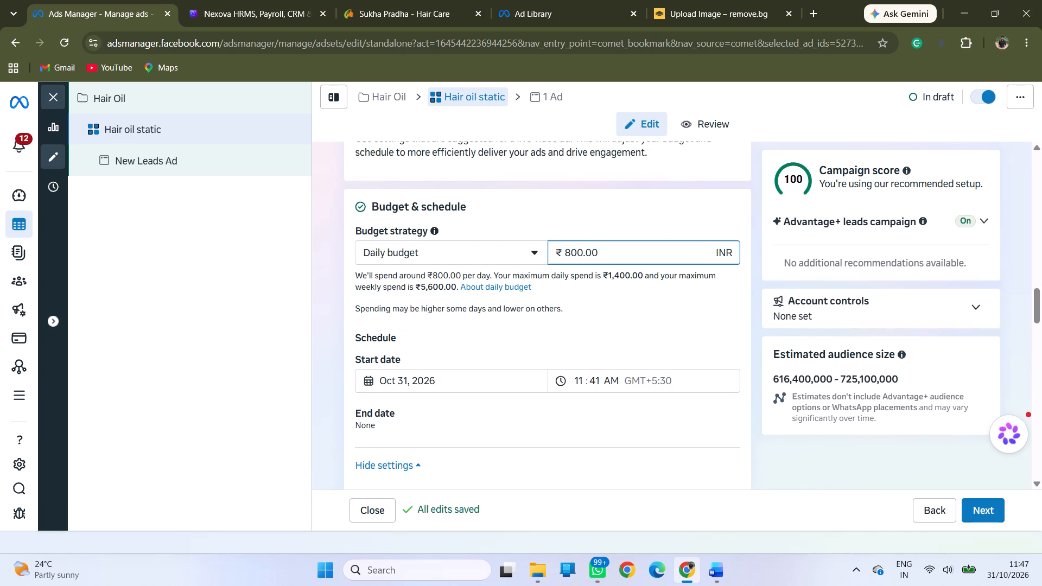
pyautogui.click(571, 252)
pyautogui.press('BackSpace')
pyautogui.press('2')
# Review the ad set's daily budget, start and end dates, budget scheduling and audience controls.
pyautogui.scroll(-2, 555, 314)
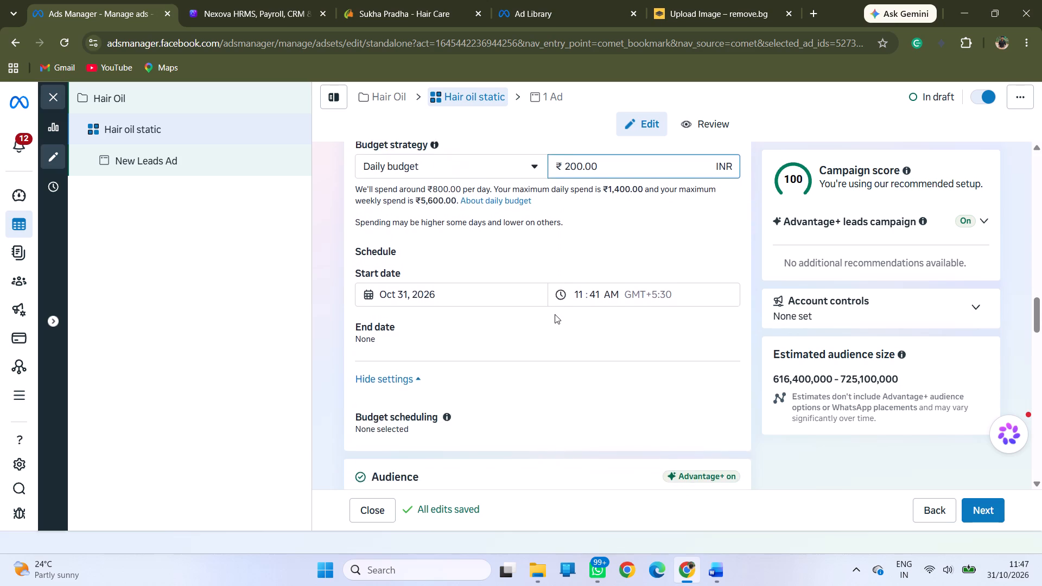
pyautogui.scroll(-2, 555, 314)
pyautogui.scroll(2, 555, 314)
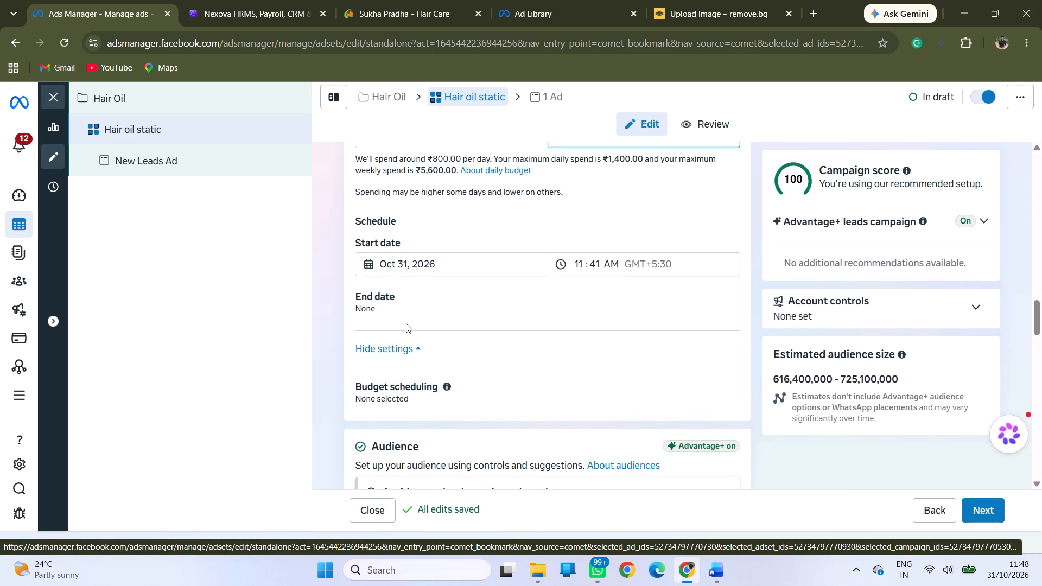
pyautogui.scroll(-2, 441, 341)
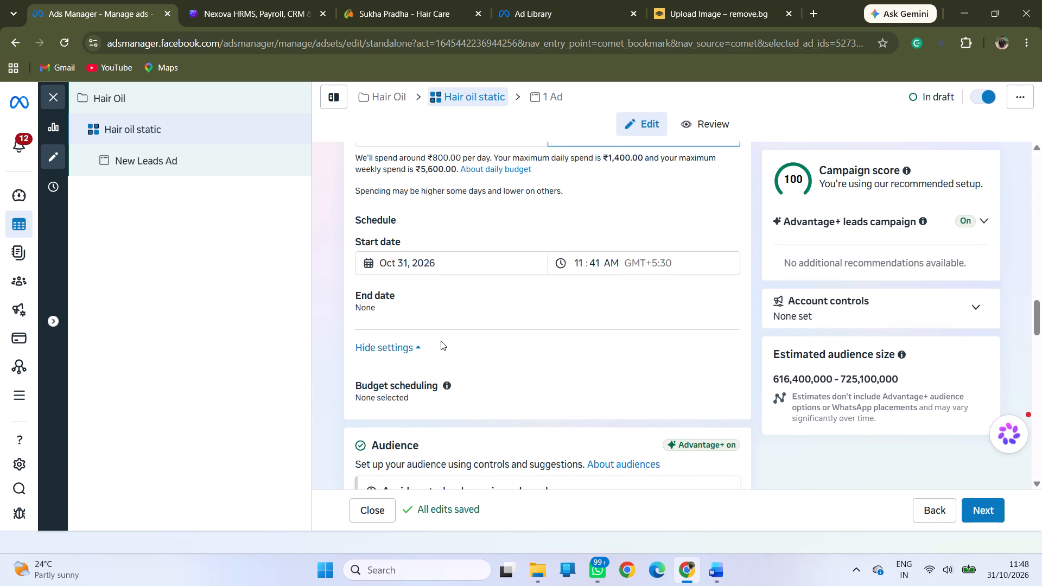
pyautogui.scroll(-6, 441, 341)
pyautogui.scroll(2, 441, 341)
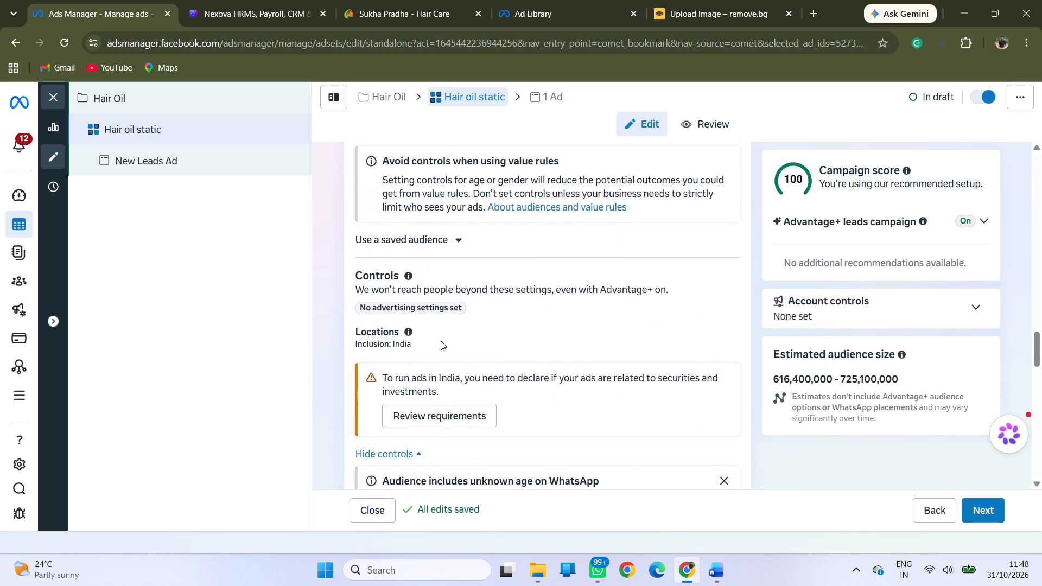
pyautogui.scroll(6, 441, 341)
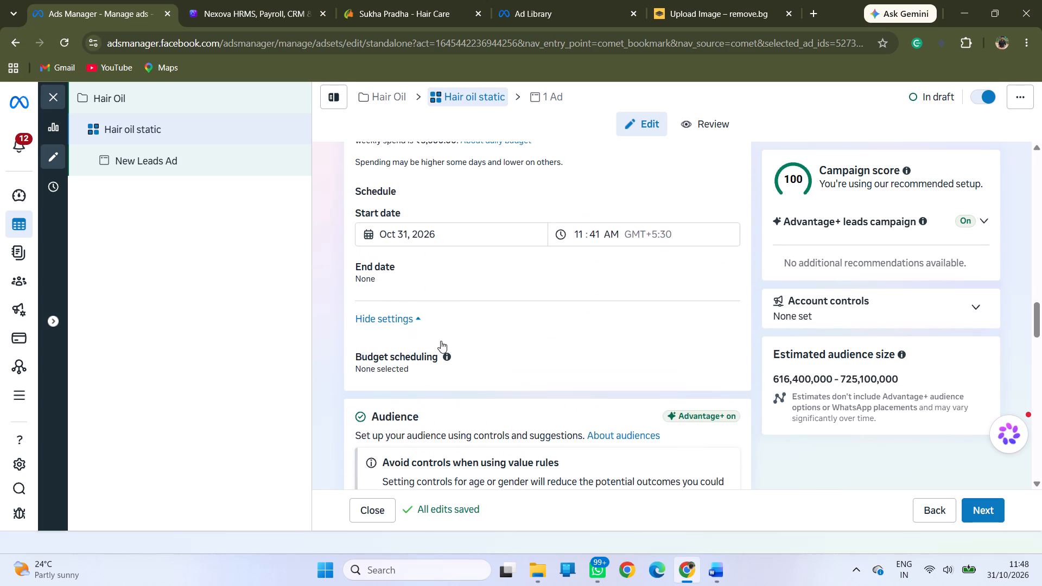
pyautogui.scroll(6, 441, 341)
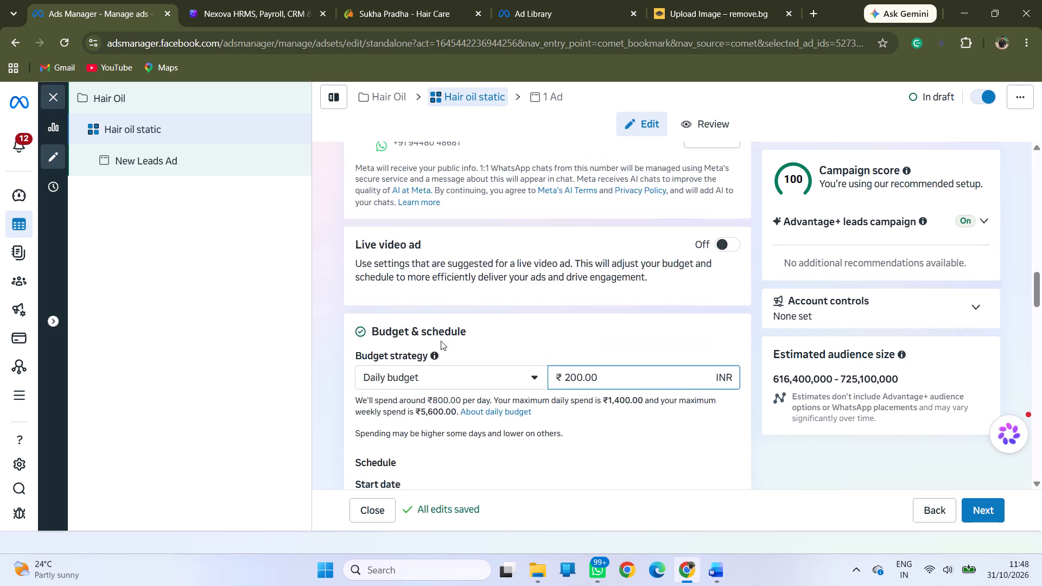
pyautogui.scroll(1, 441, 341)
pyautogui.scroll(-3, 441, 341)
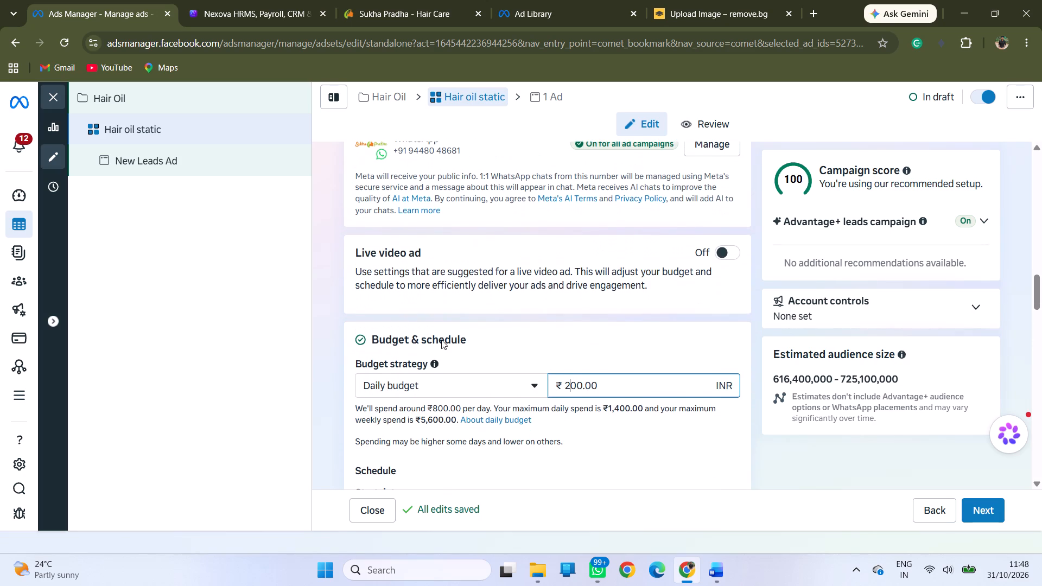
pyautogui.scroll(-2, 441, 340)
pyautogui.scroll(-2, 461, 452)
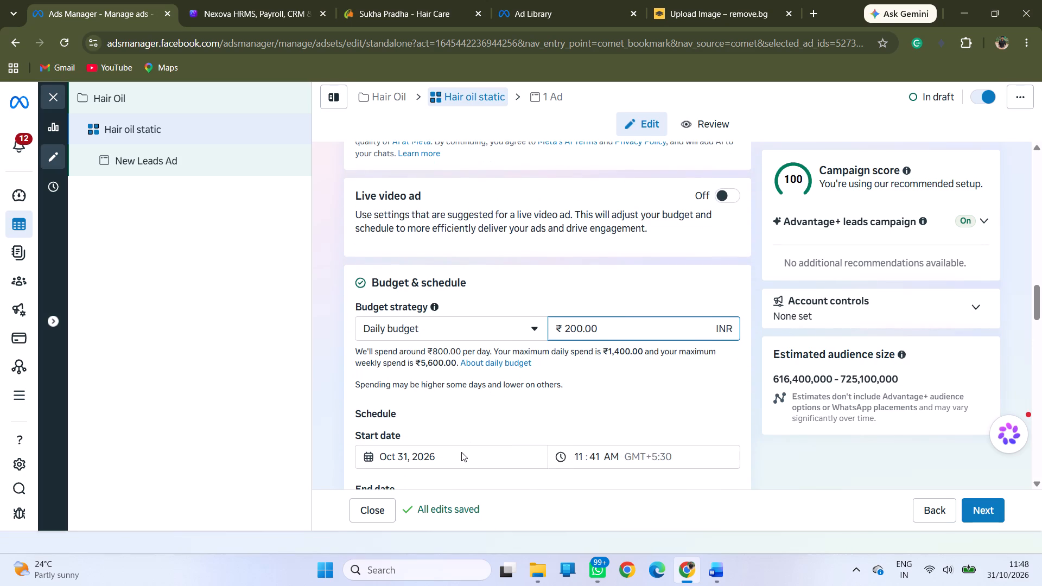
pyautogui.scroll(-3, 461, 452)
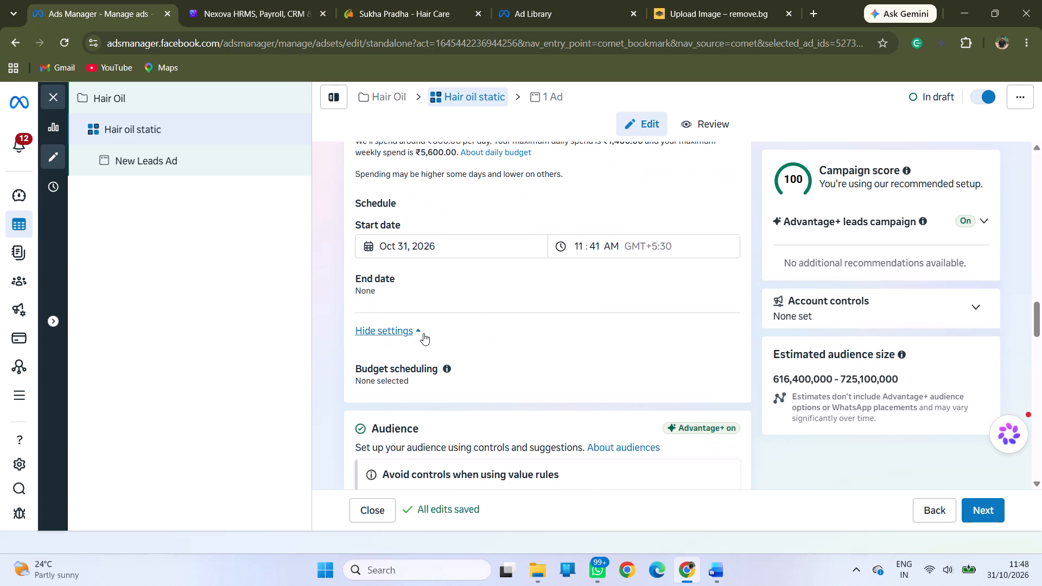
pyautogui.click(418, 330)
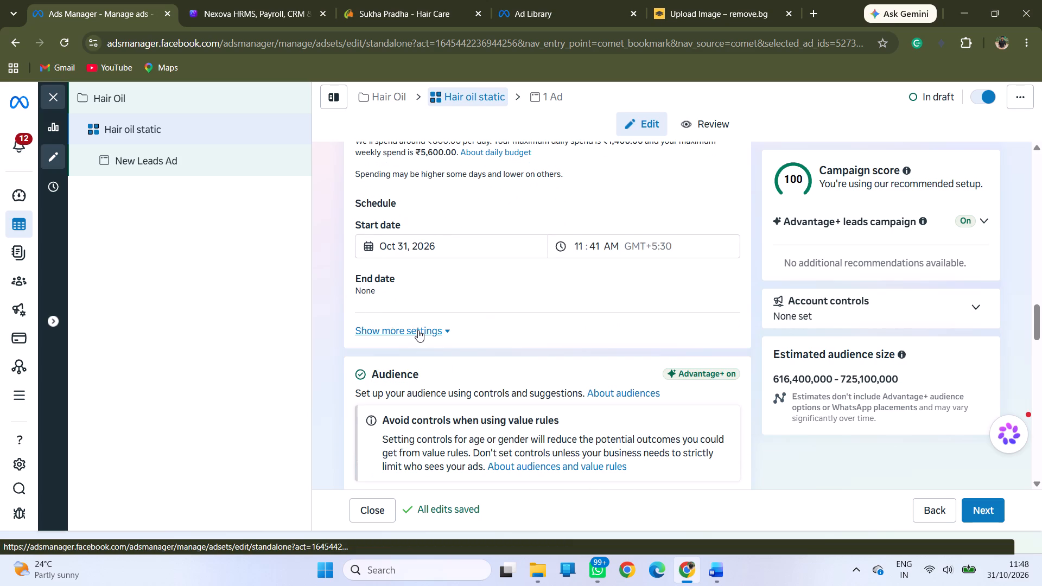
pyautogui.click(418, 330)
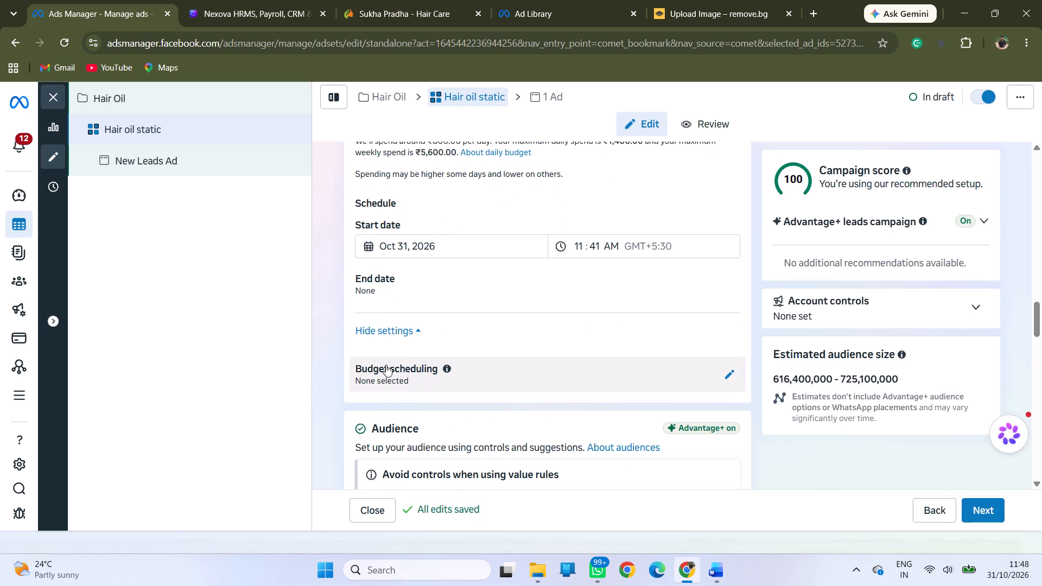
# In the Hair oil static ad set's audience controls, set the minimum age to 21 and exclude people of unknown age on WhatsApp.
pyautogui.scroll(-3, 414, 383)
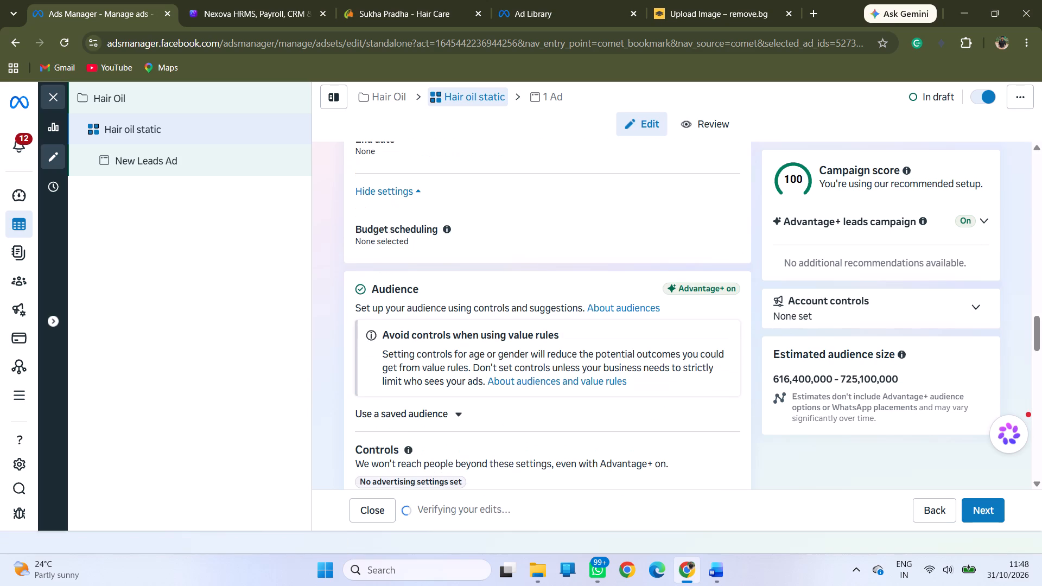
pyautogui.scroll(-4, 414, 383)
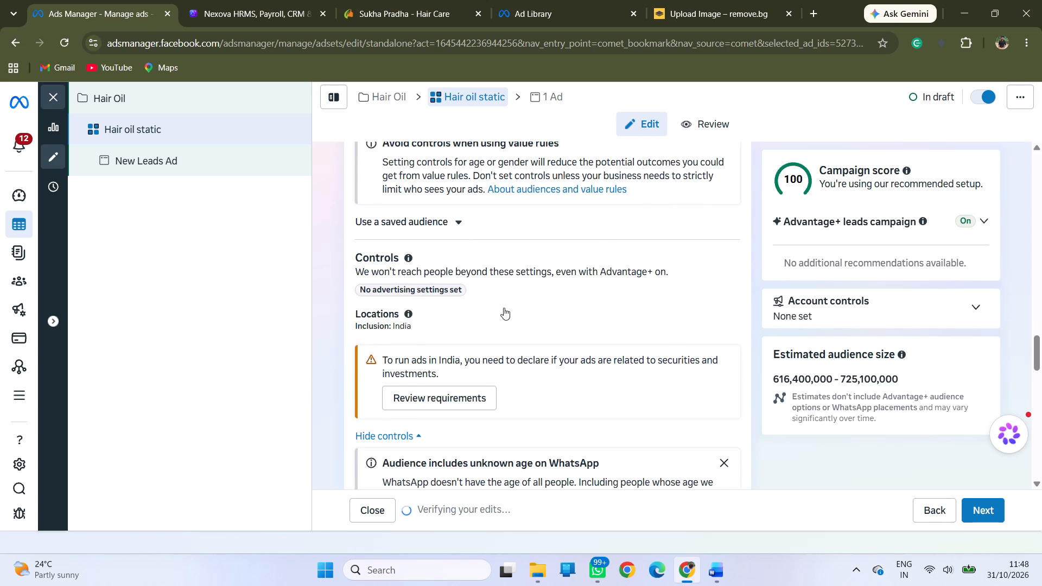
pyautogui.scroll(-3, 422, 429)
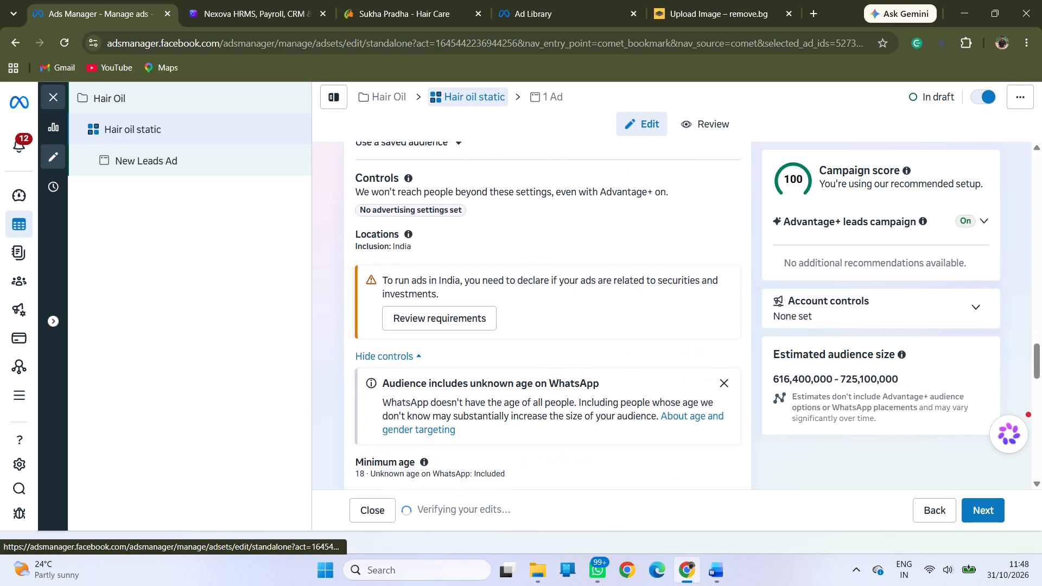
pyautogui.scroll(-1, 422, 429)
pyautogui.click(399, 298)
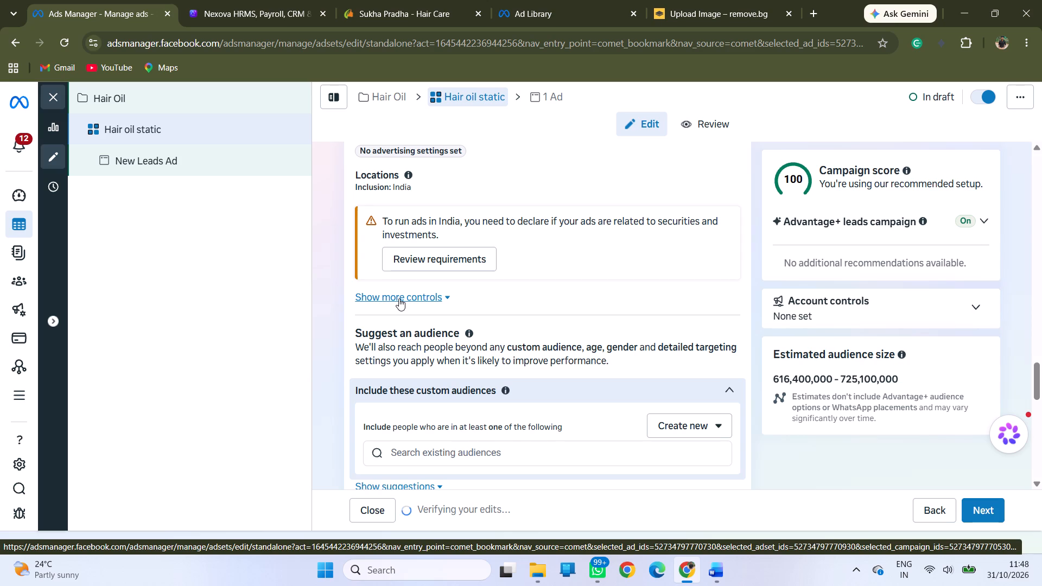
pyautogui.click(399, 298)
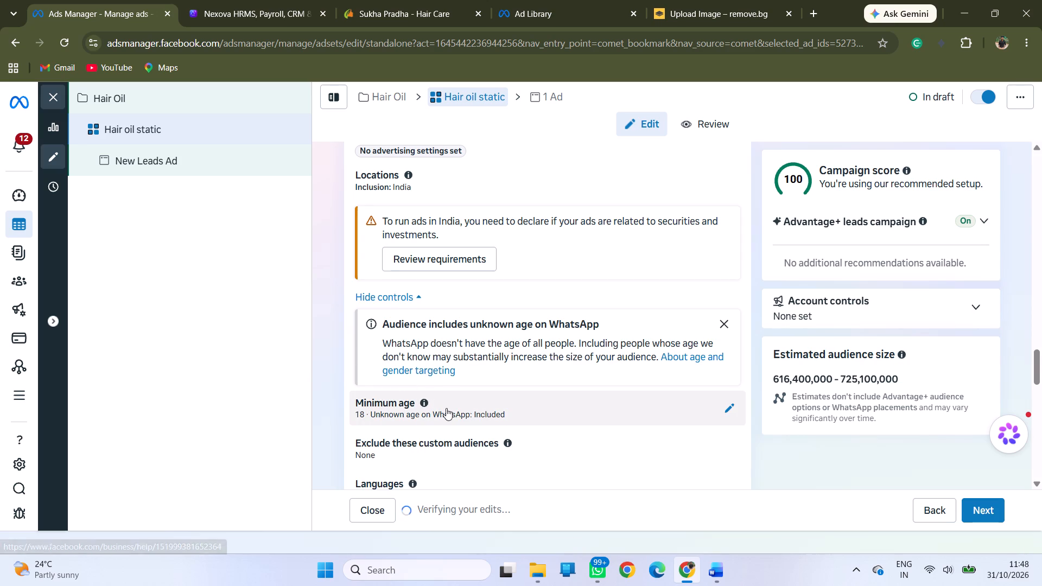
pyautogui.scroll(-3, 446, 408)
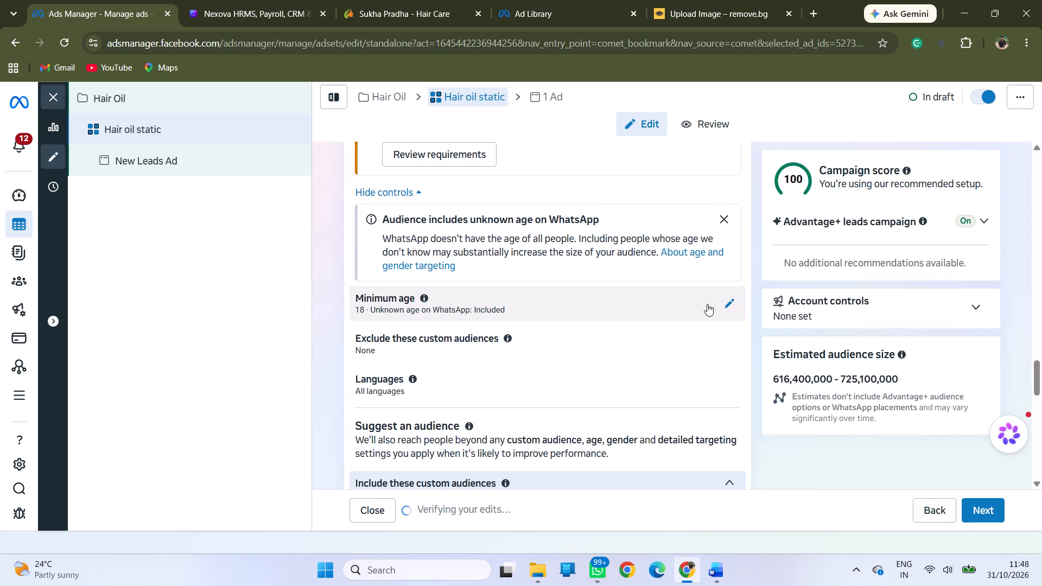
pyautogui.click(731, 303)
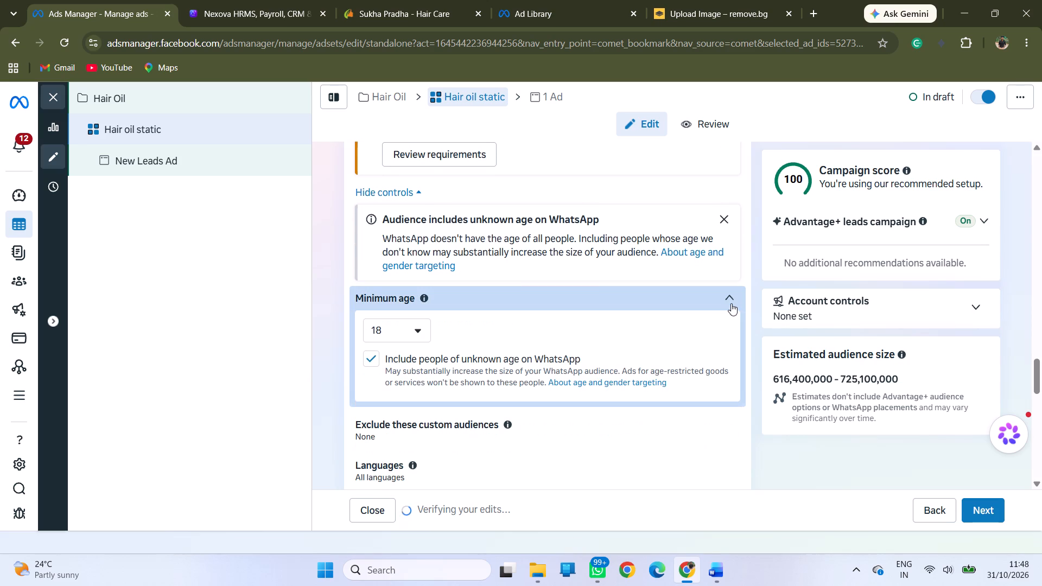
pyautogui.click(418, 330)
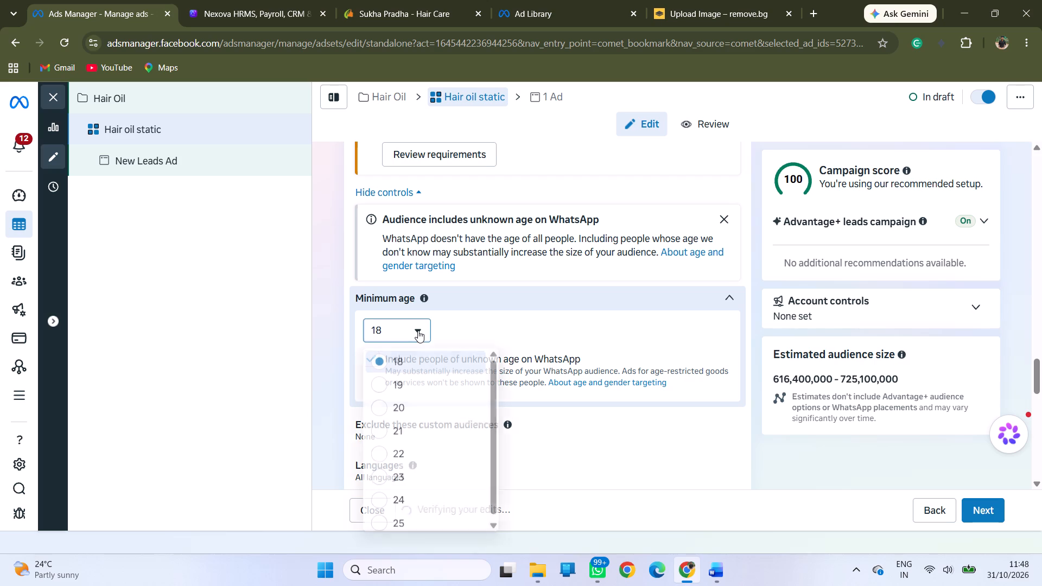
pyautogui.click(408, 425)
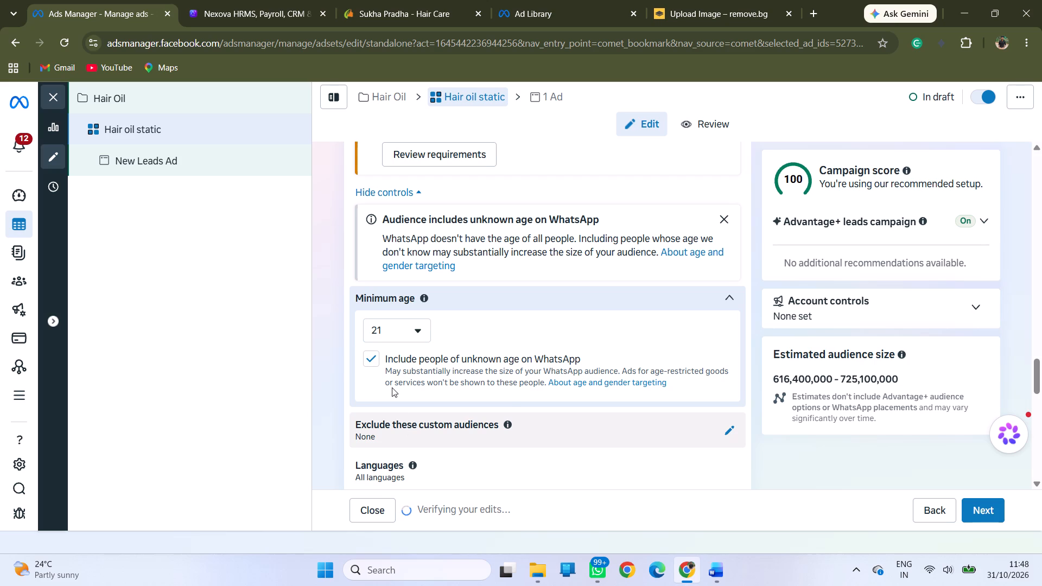
pyautogui.click(369, 362)
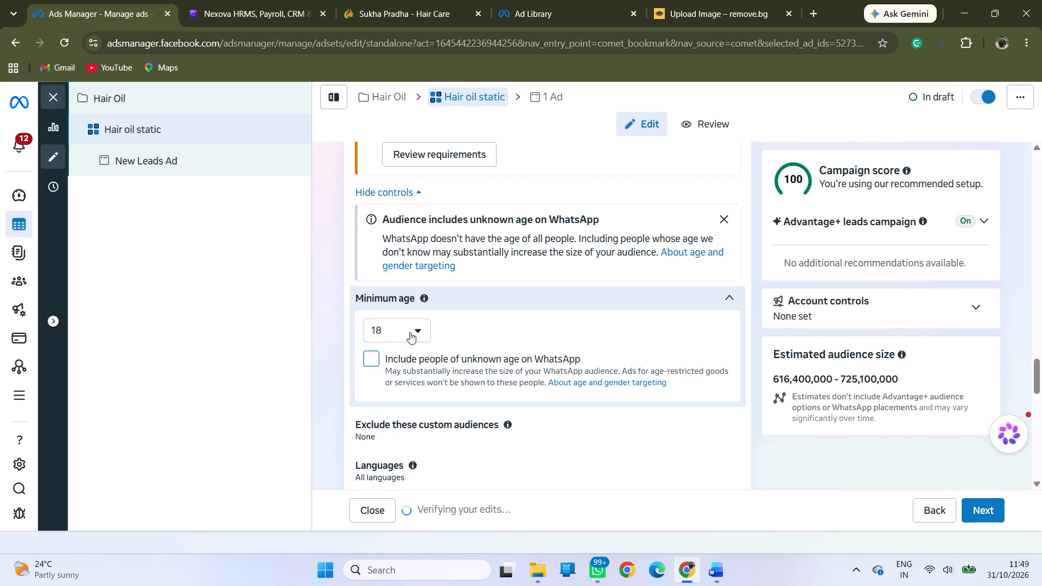
pyautogui.click(411, 332)
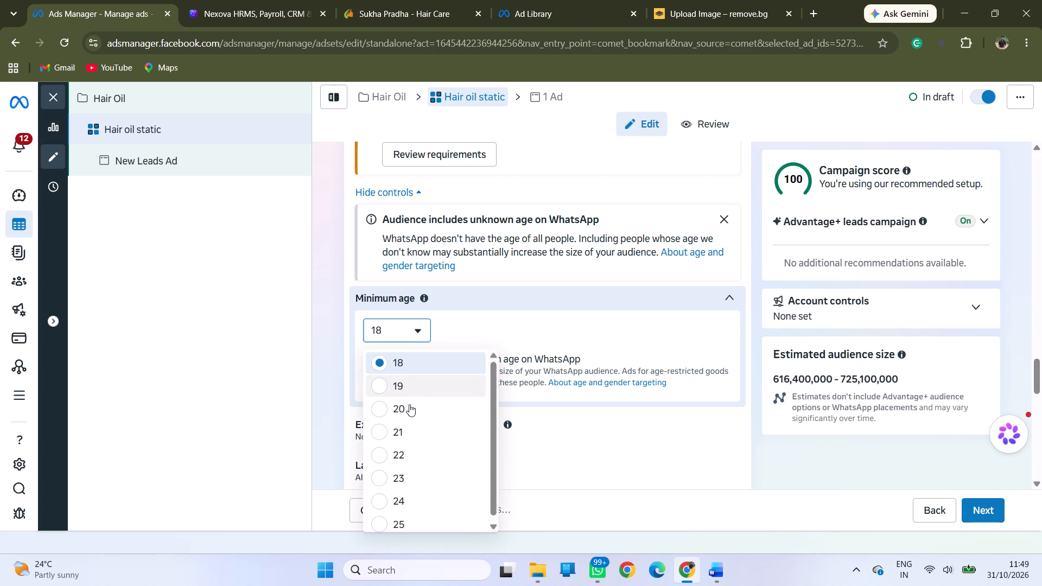
pyautogui.click(402, 435)
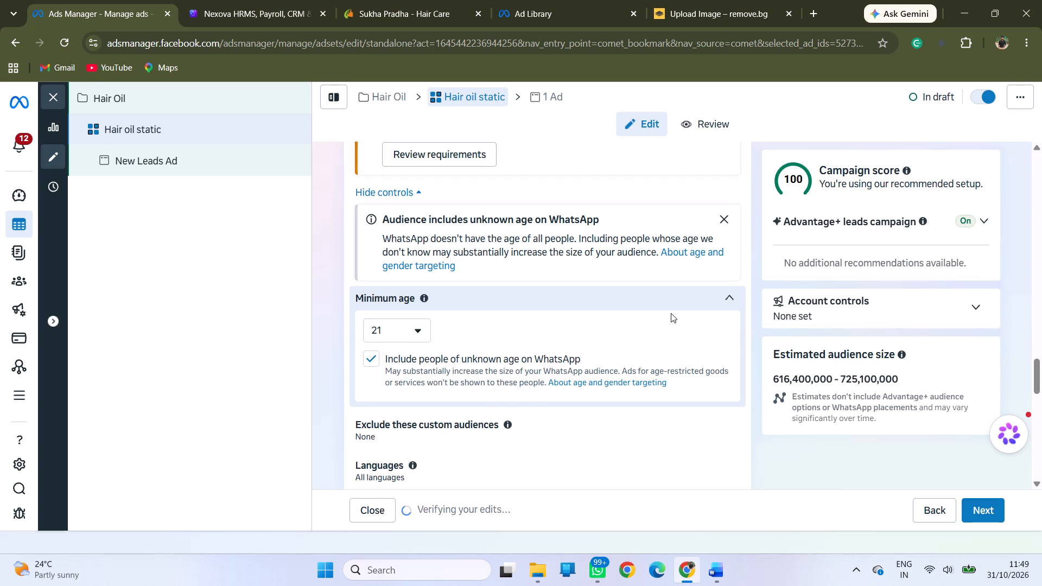
# Open the excluded custom audiences setting in the audience controls for editing.
pyautogui.scroll(-3, 486, 418)
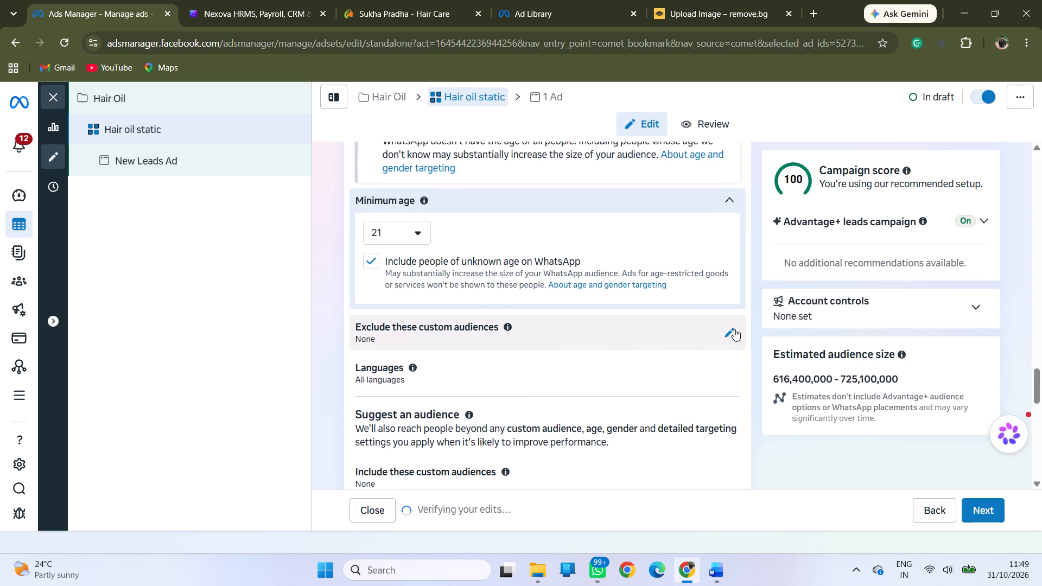
pyautogui.click(734, 329)
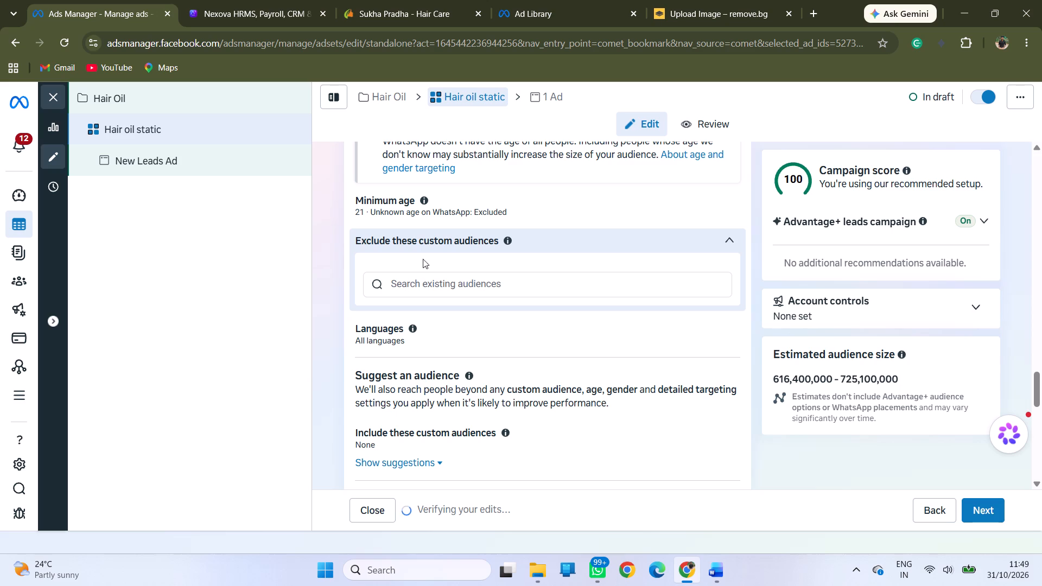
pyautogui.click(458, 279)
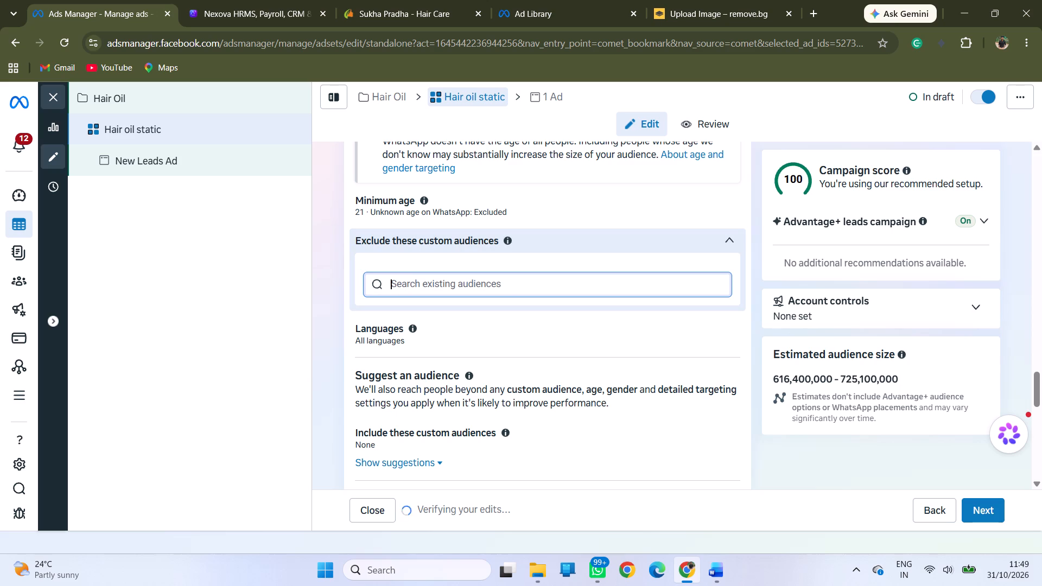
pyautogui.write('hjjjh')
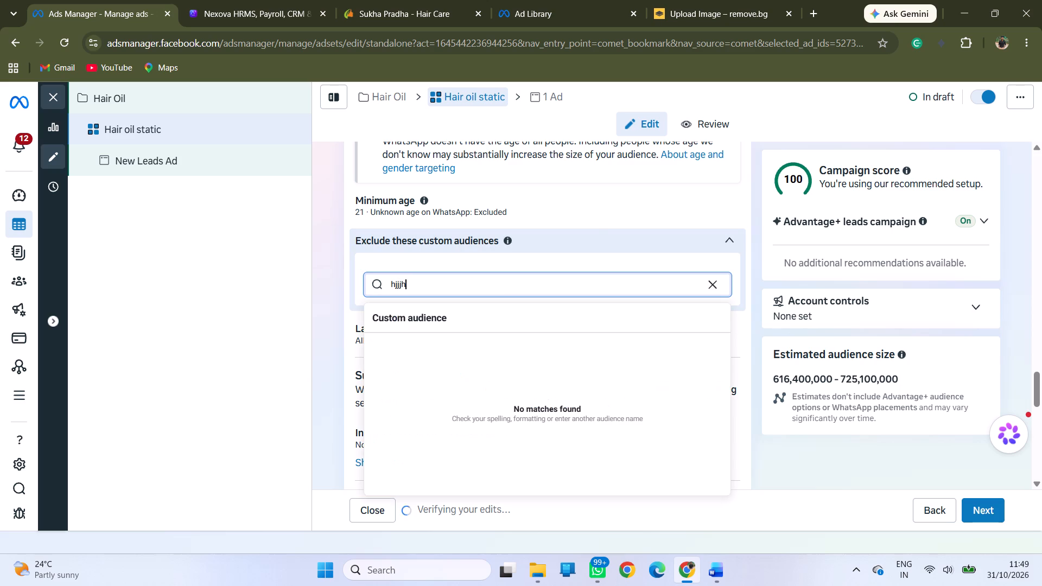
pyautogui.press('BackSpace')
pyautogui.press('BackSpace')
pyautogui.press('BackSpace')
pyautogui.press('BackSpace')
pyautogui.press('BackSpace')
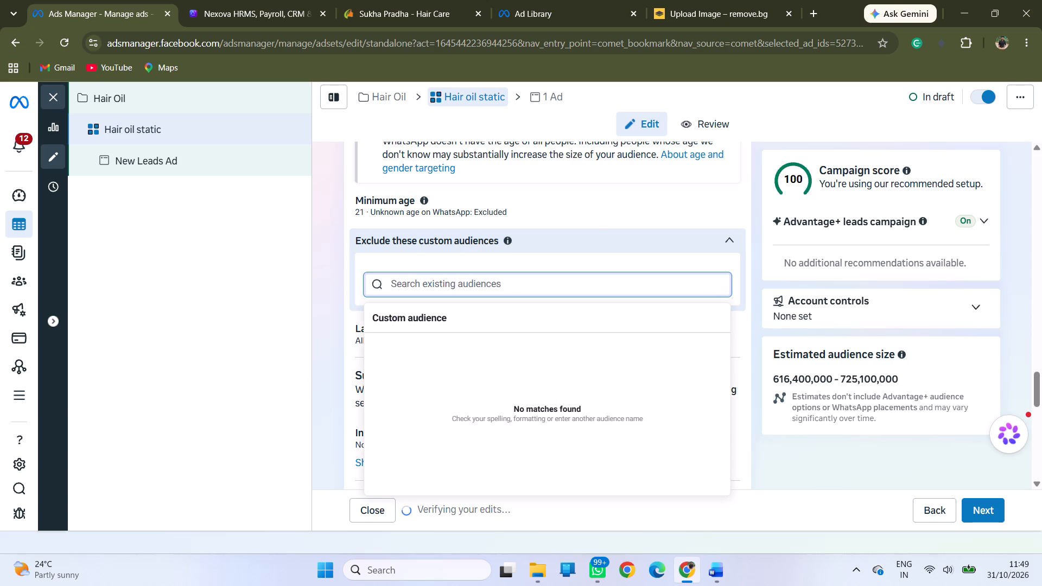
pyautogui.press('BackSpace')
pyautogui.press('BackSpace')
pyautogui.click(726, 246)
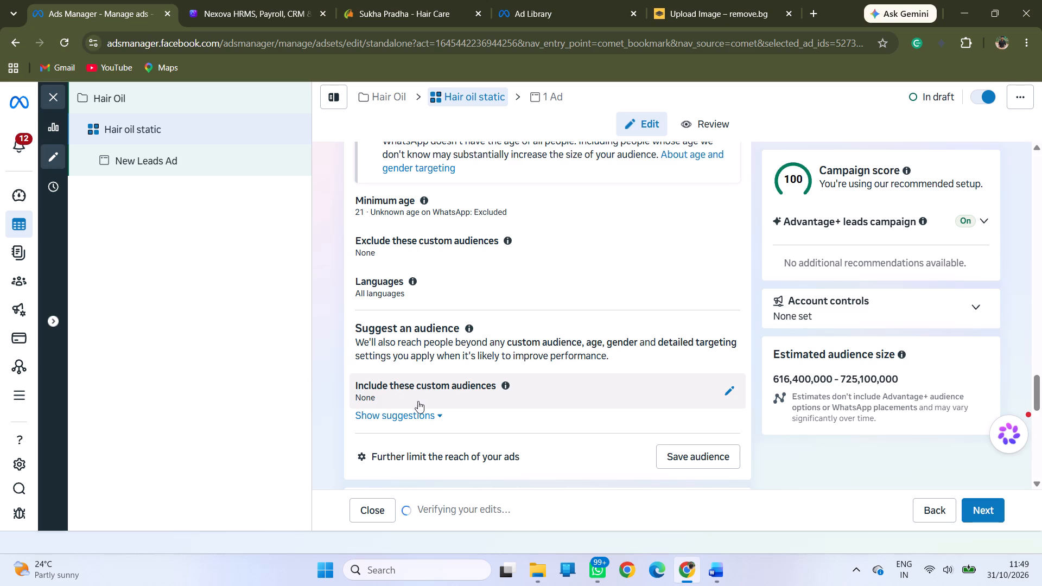
# Review the ad set's audience suggestions, policy requirements, budget, value rules, conversion location and message destinations.
pyautogui.click(396, 417)
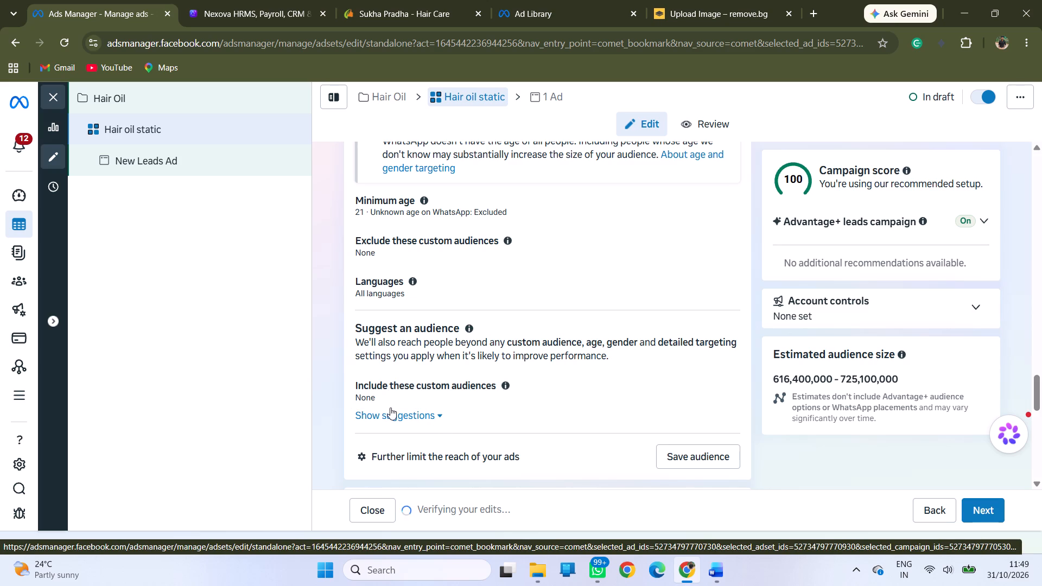
pyautogui.click(429, 412)
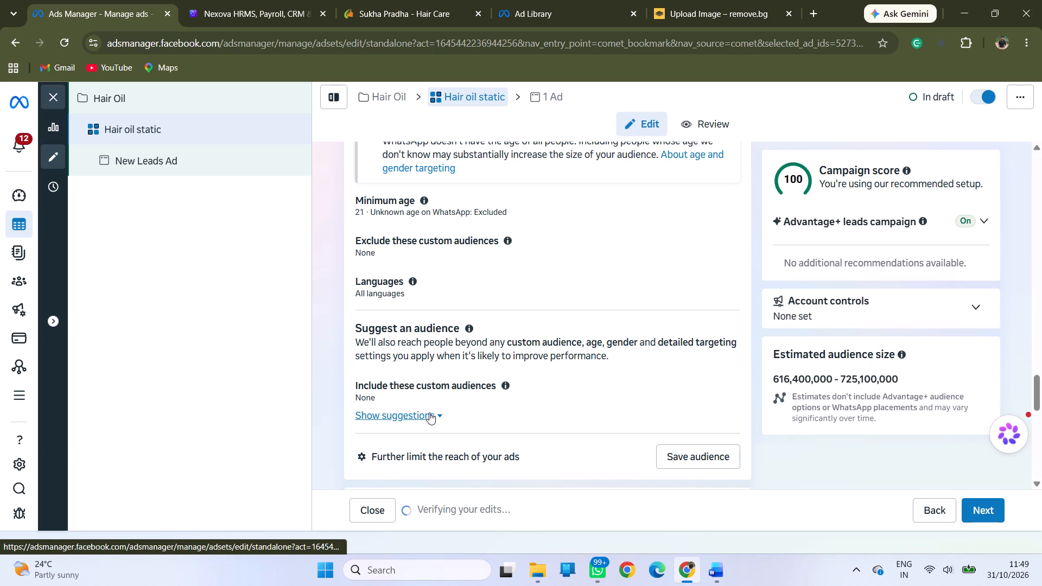
pyautogui.scroll(-3, 526, 379)
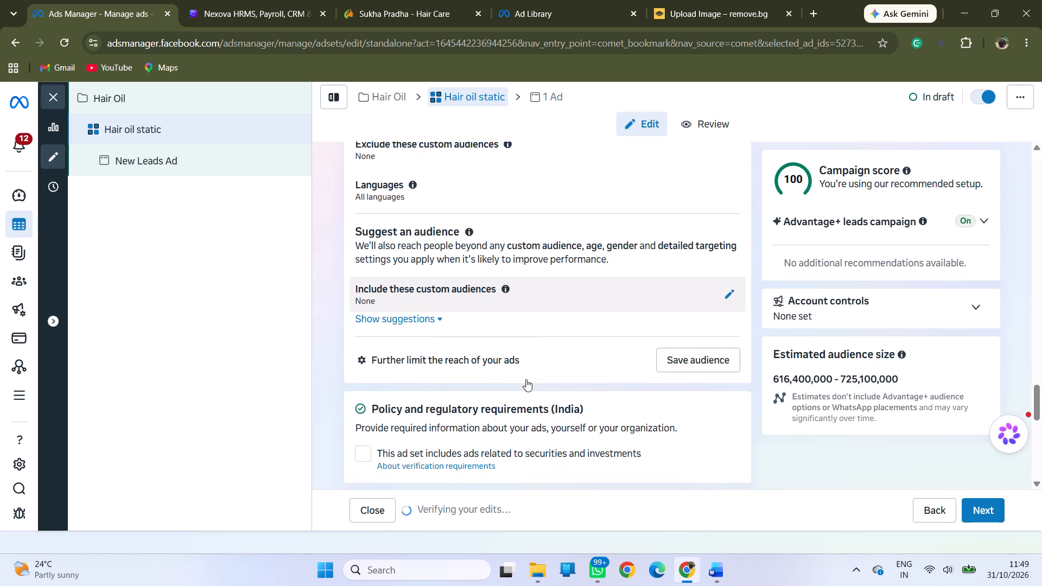
pyautogui.scroll(-2, 526, 379)
pyautogui.scroll(4, 526, 379)
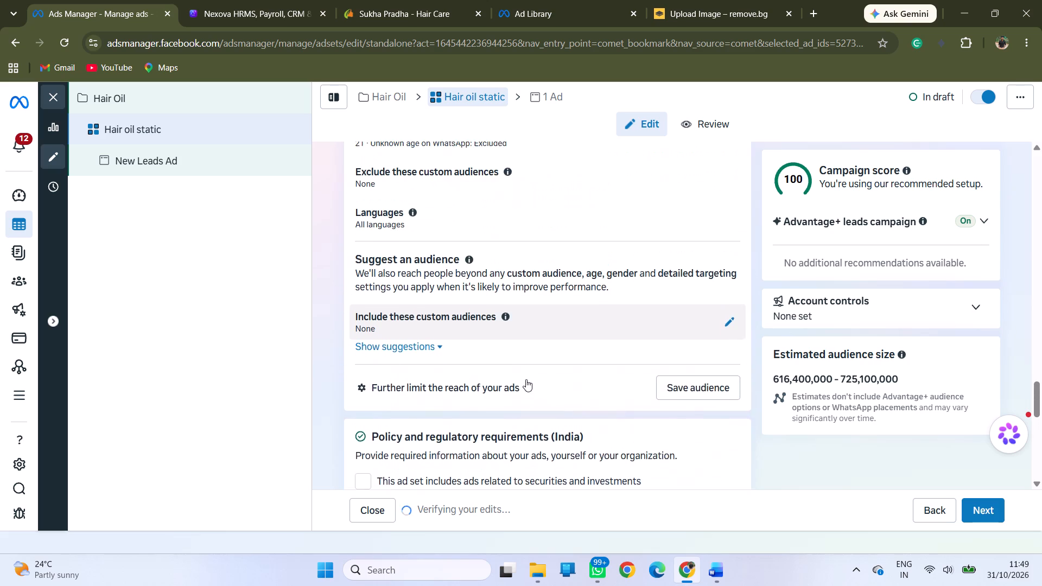
pyautogui.scroll(1, 526, 379)
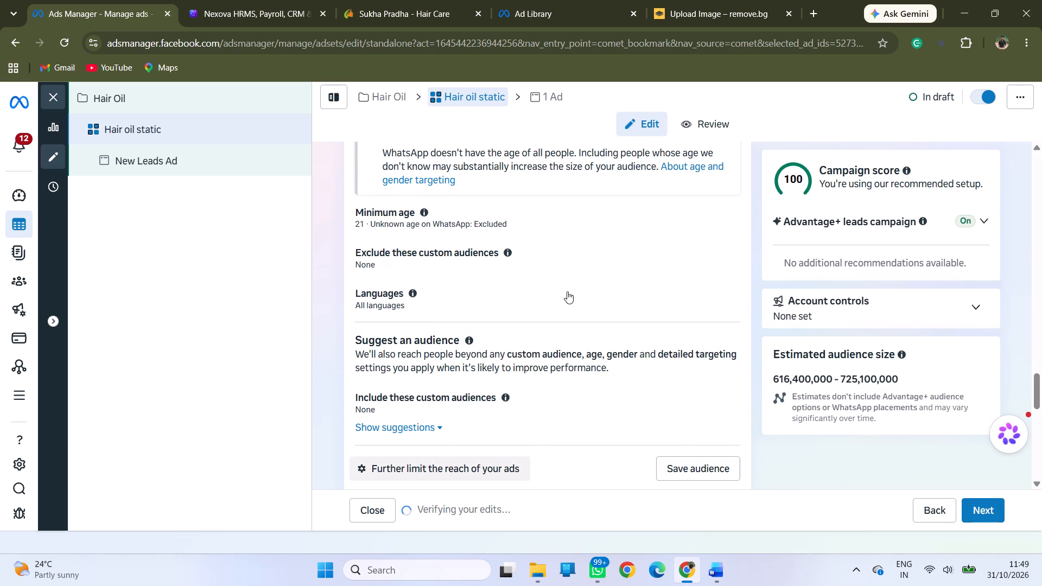
pyautogui.scroll(11, 561, 273)
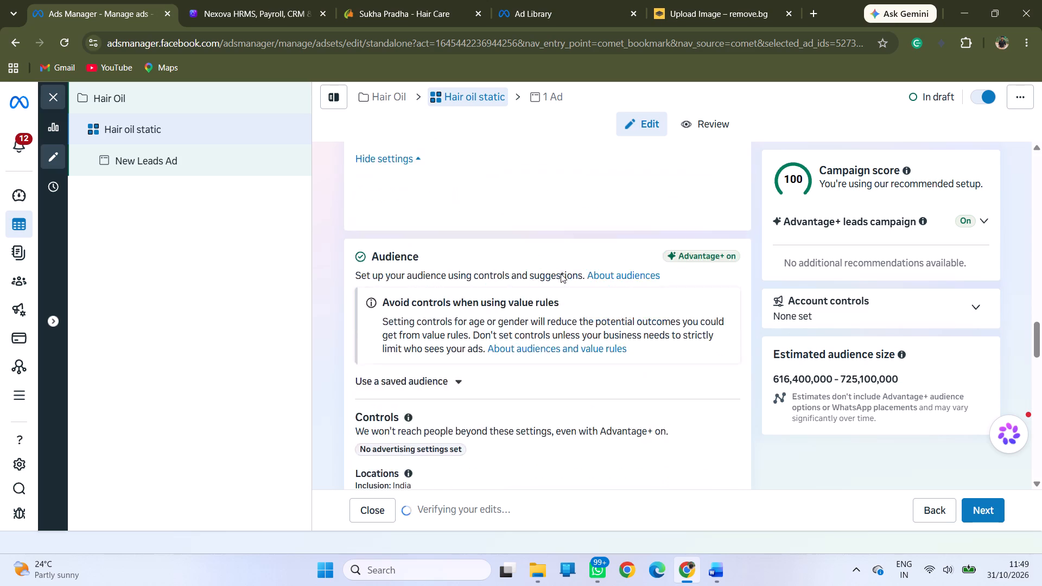
pyautogui.scroll(8, 561, 273)
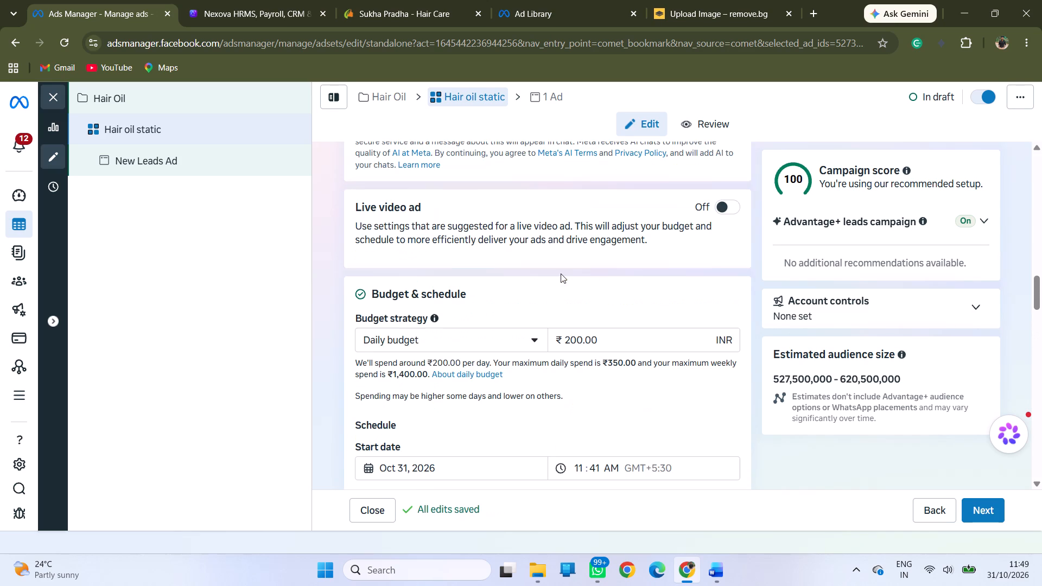
pyautogui.scroll(12, 561, 273)
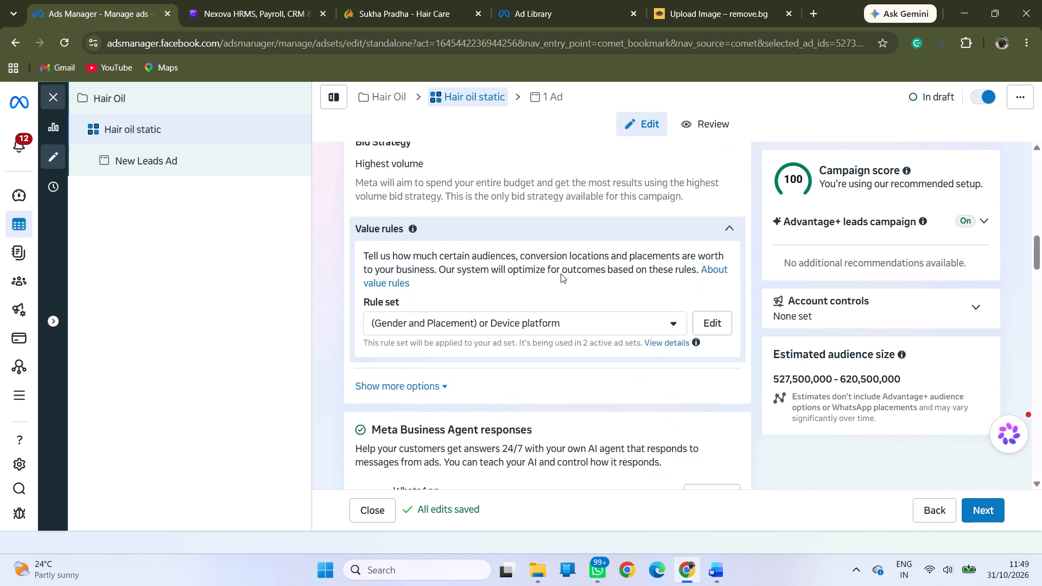
pyautogui.scroll(14, 561, 273)
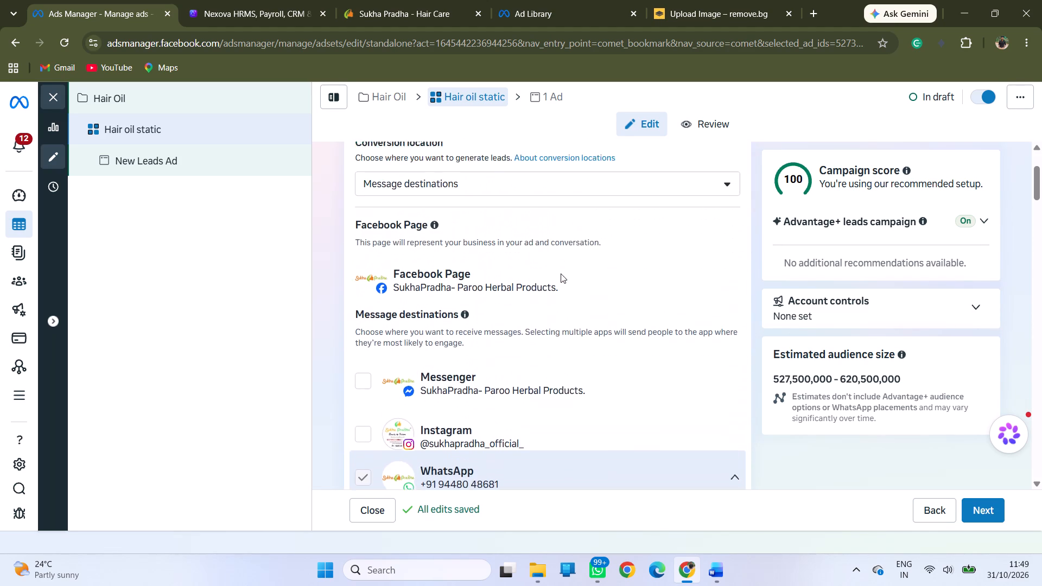
pyautogui.scroll(9, 561, 273)
# Open the Locations control in the ad set's Audience section and start a search for a location to include.
pyautogui.scroll(-7, 561, 273)
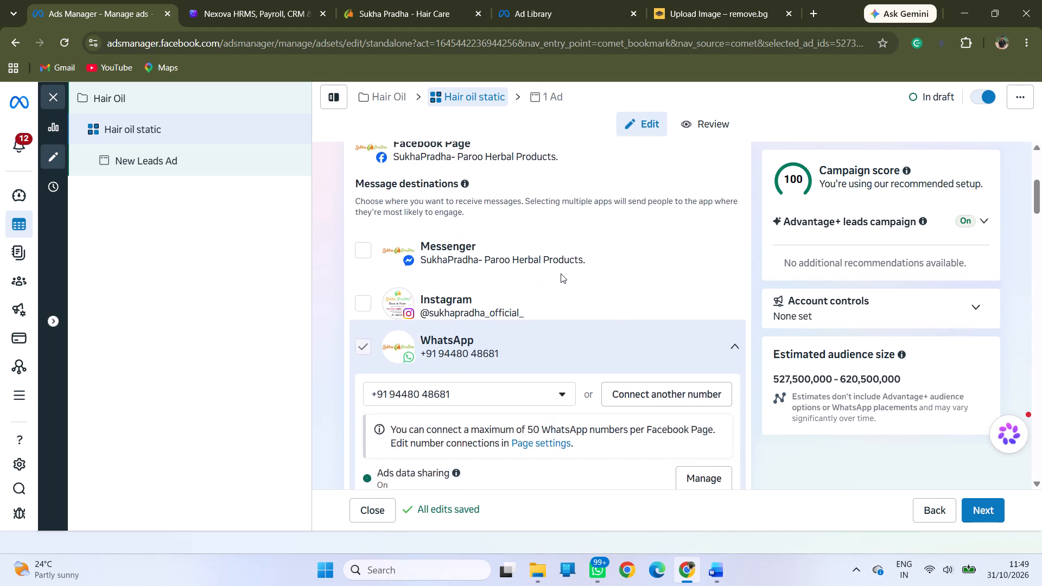
pyautogui.scroll(-14, 561, 273)
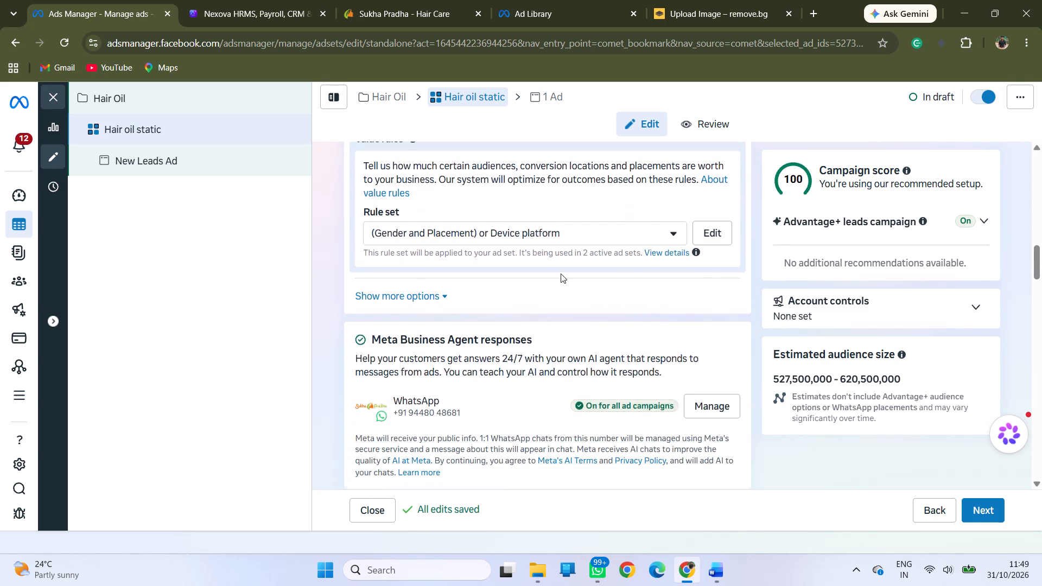
pyautogui.scroll(-4, 561, 273)
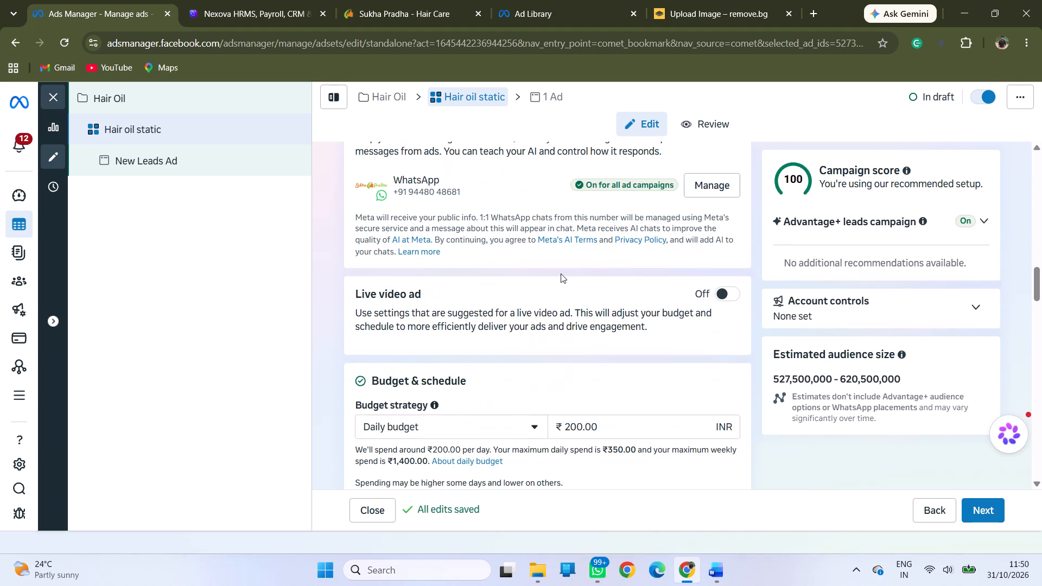
pyautogui.scroll(-6, 561, 273)
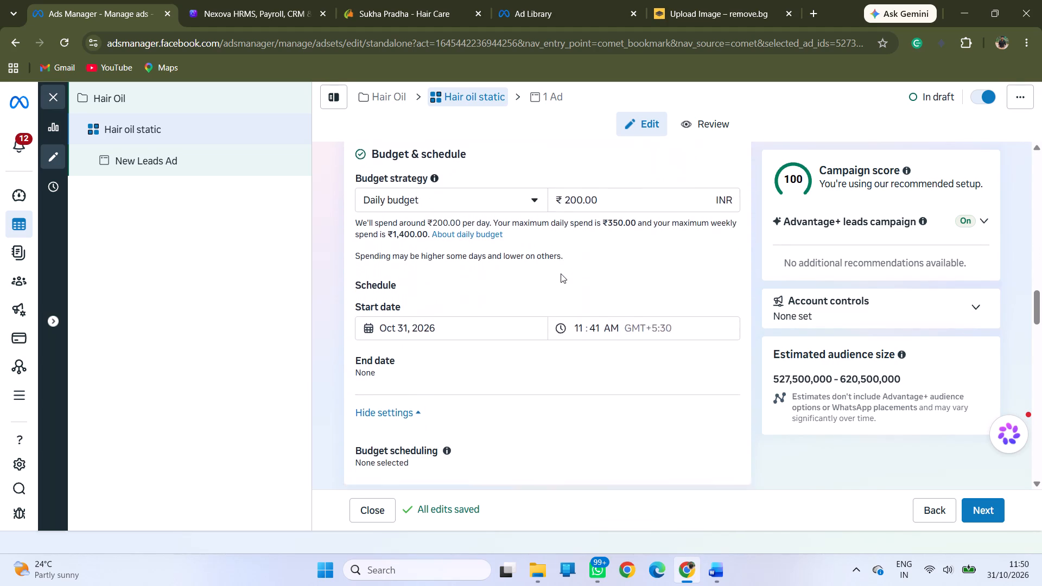
pyautogui.scroll(-6, 561, 273)
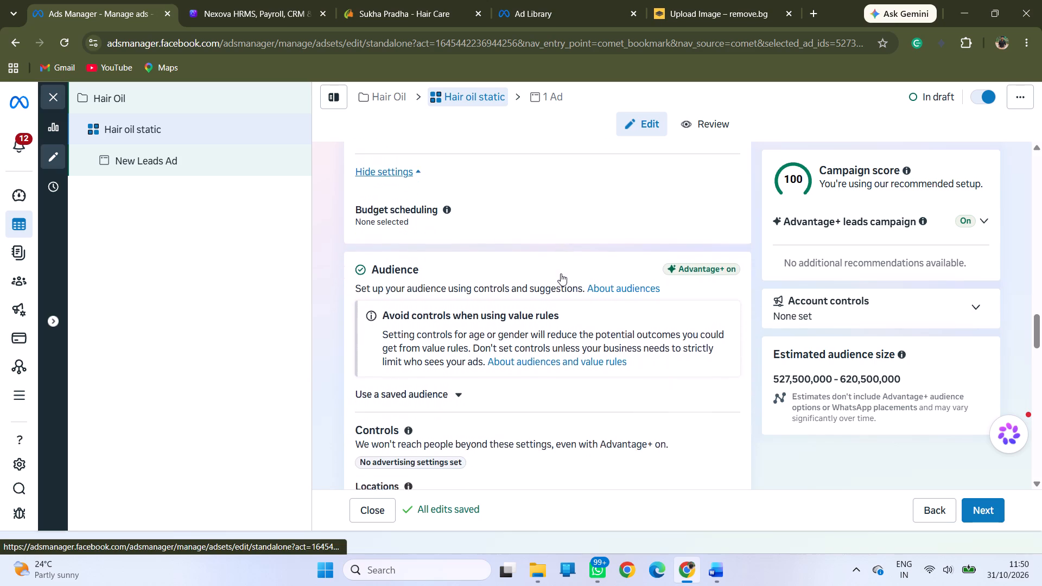
pyautogui.scroll(-4, 561, 273)
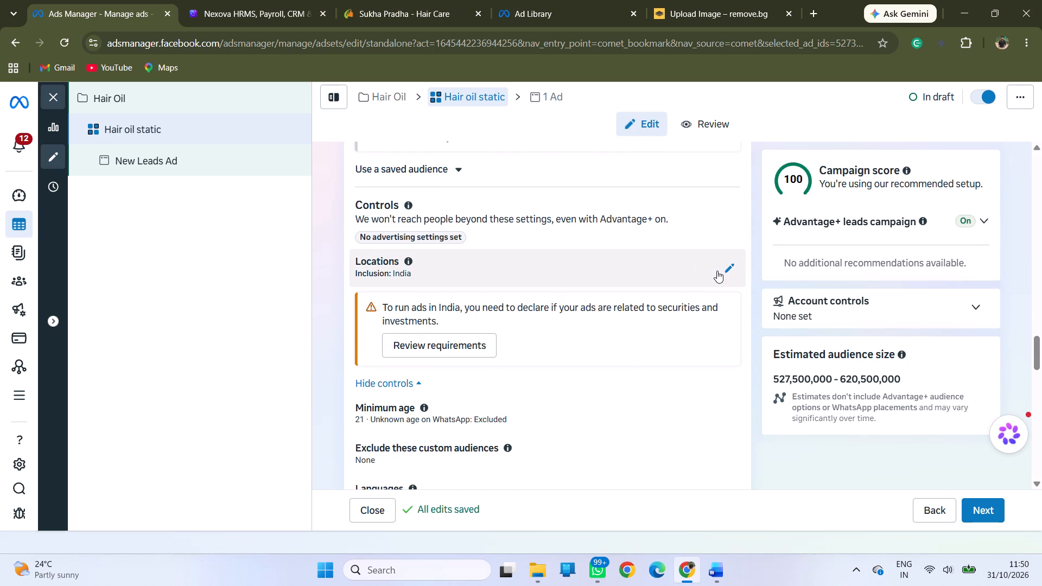
pyautogui.click(730, 271)
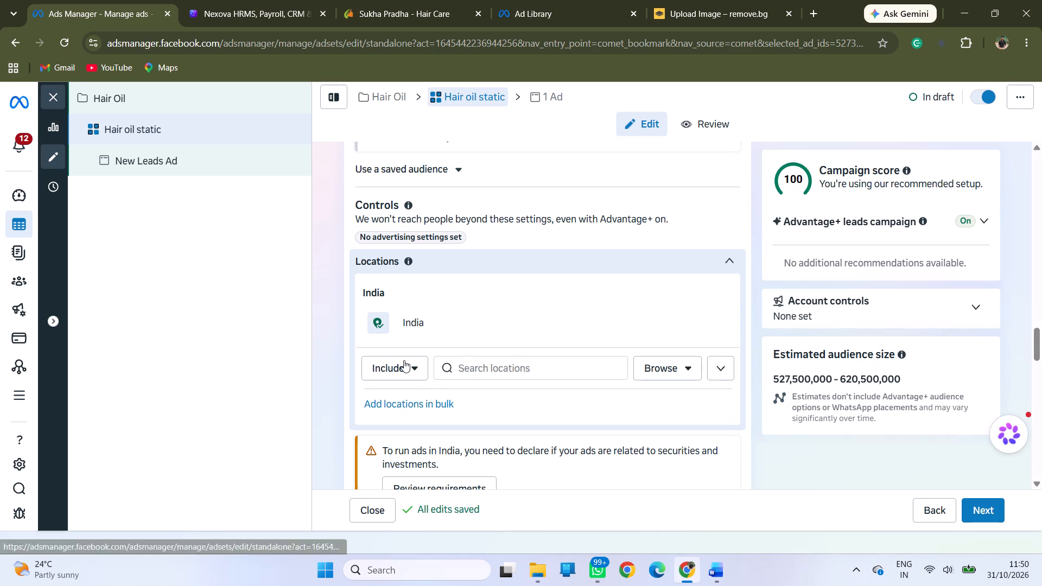
pyautogui.click(463, 366)
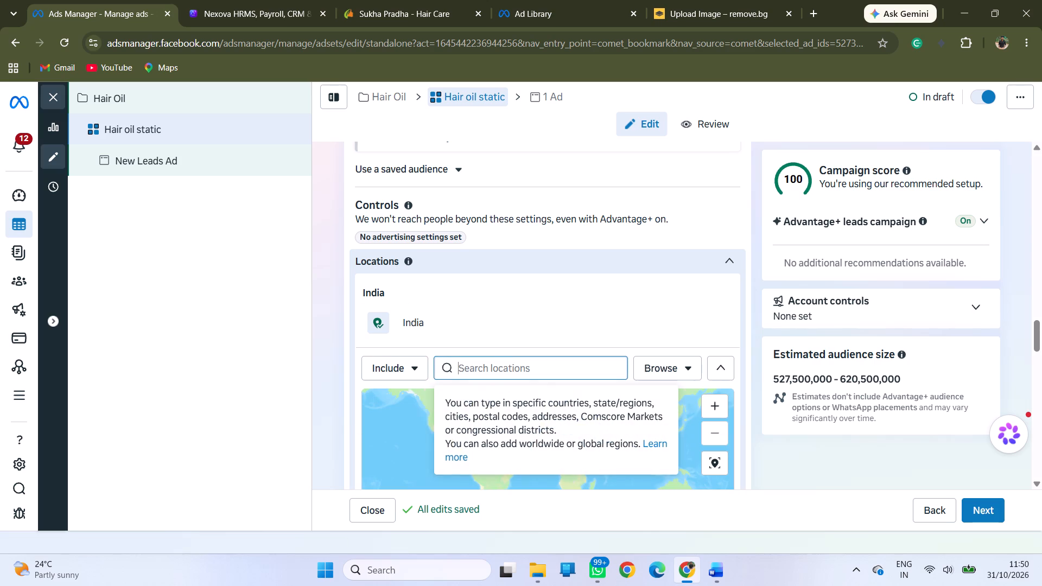
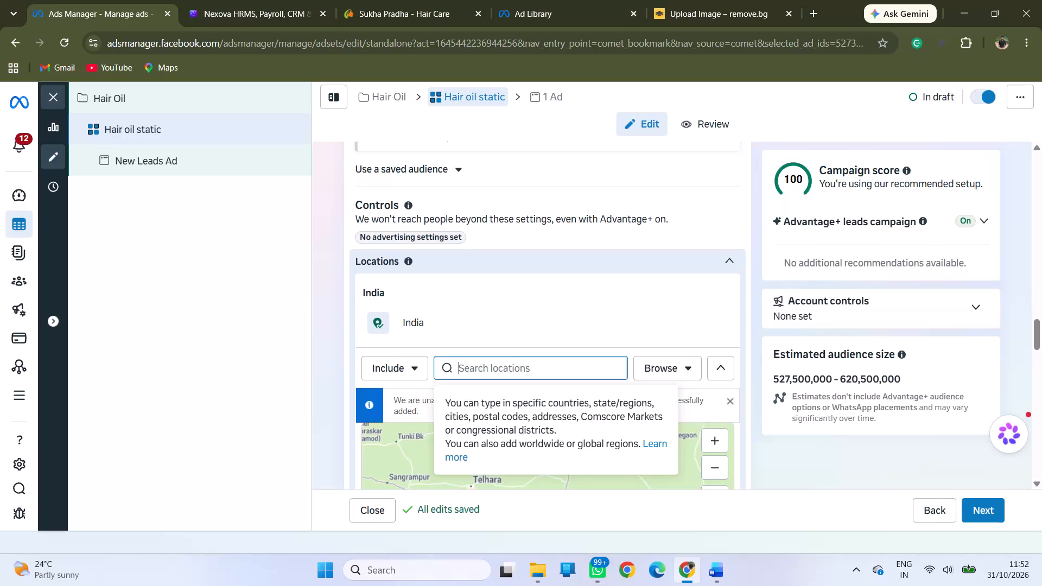
# Search for "karnataka" as a location to include in the Hair oil static ad set's audience.
pyautogui.write('karna')
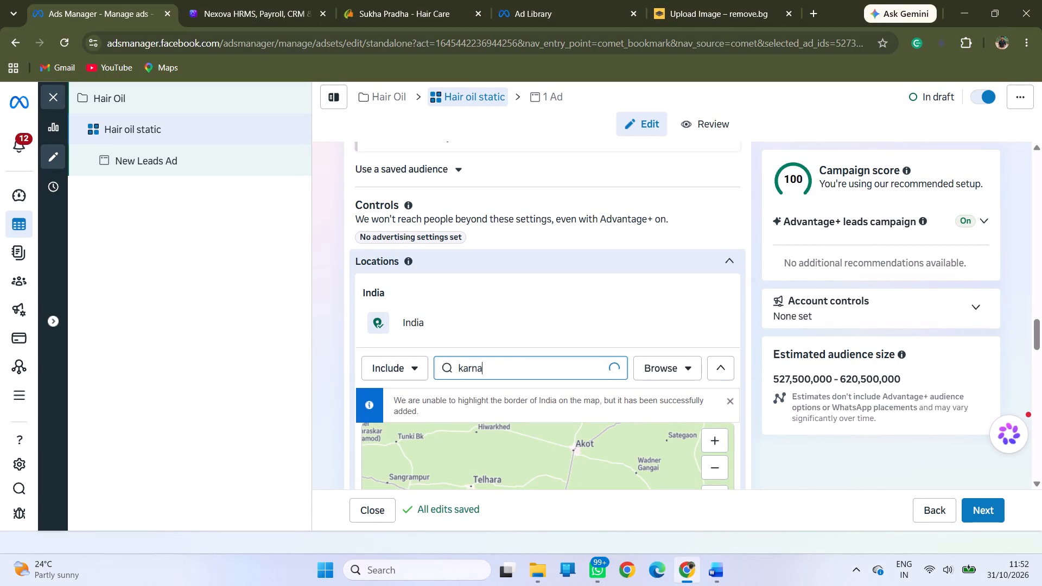
pyautogui.write('taka')
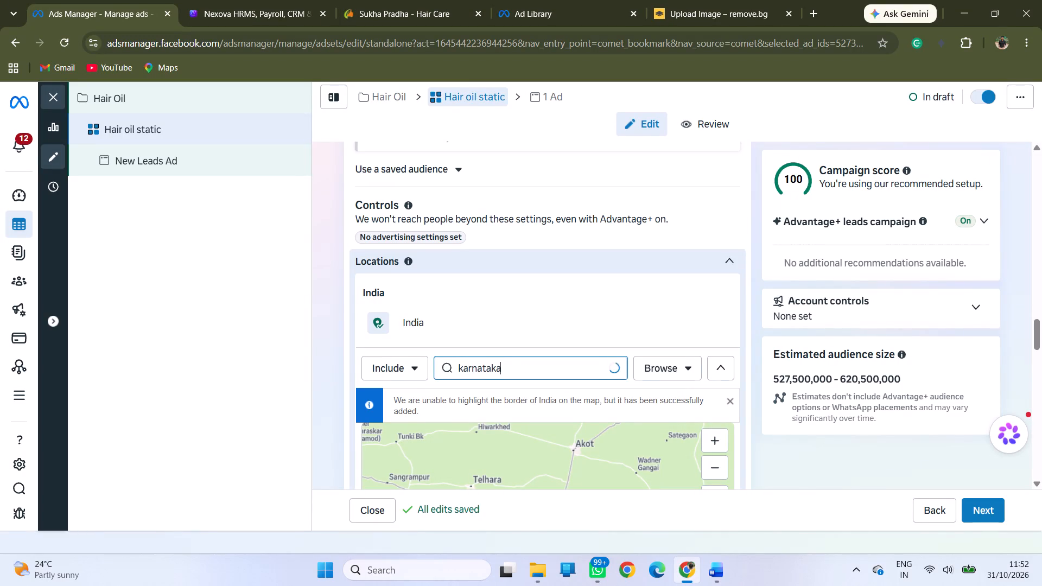
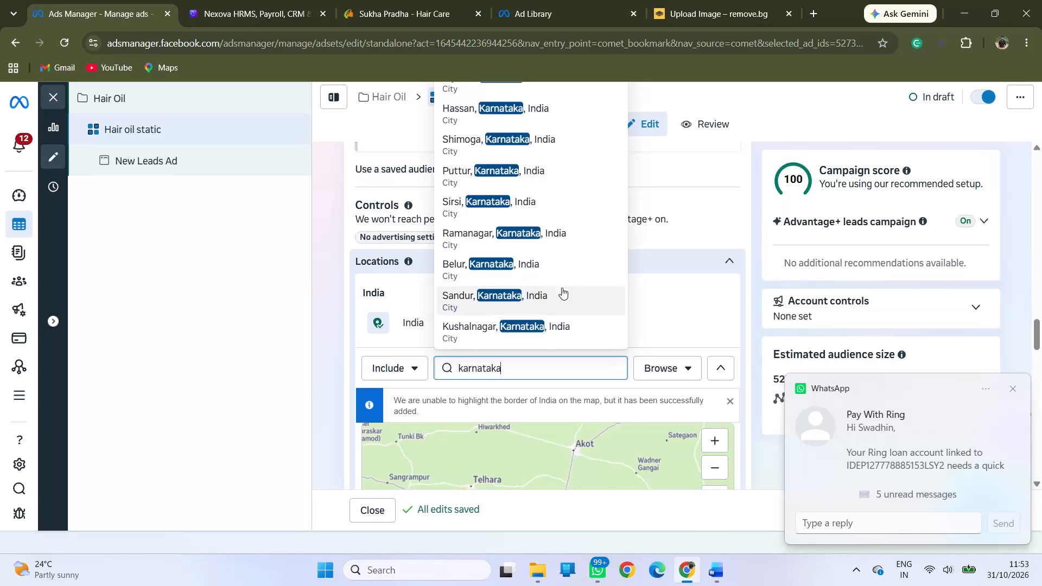
# Add the state of Karnataka, India to the ad set's included locations from the search suggestions.
pyautogui.scroll(2, 562, 288)
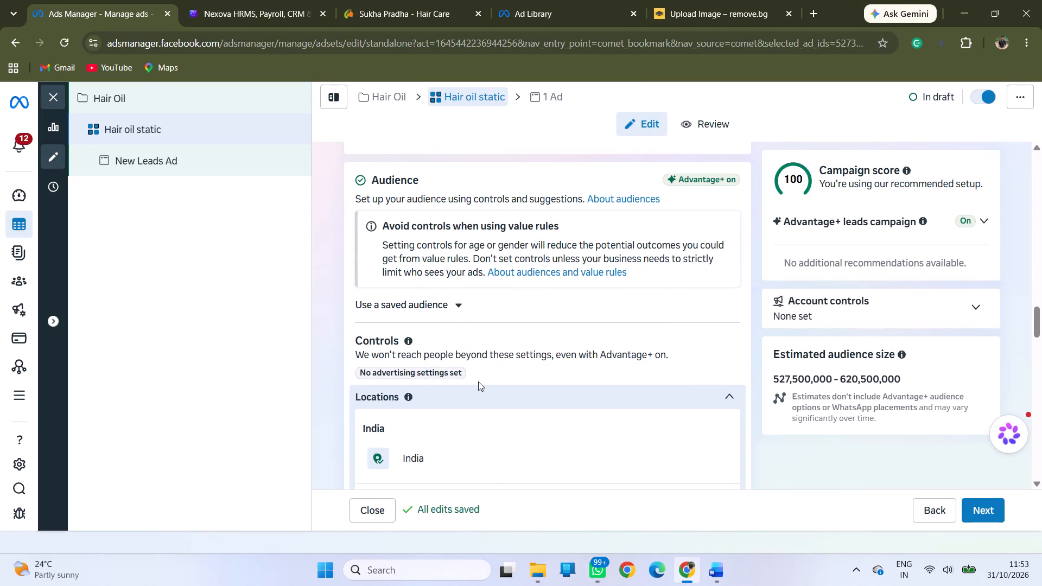
pyautogui.scroll(-3, 481, 414)
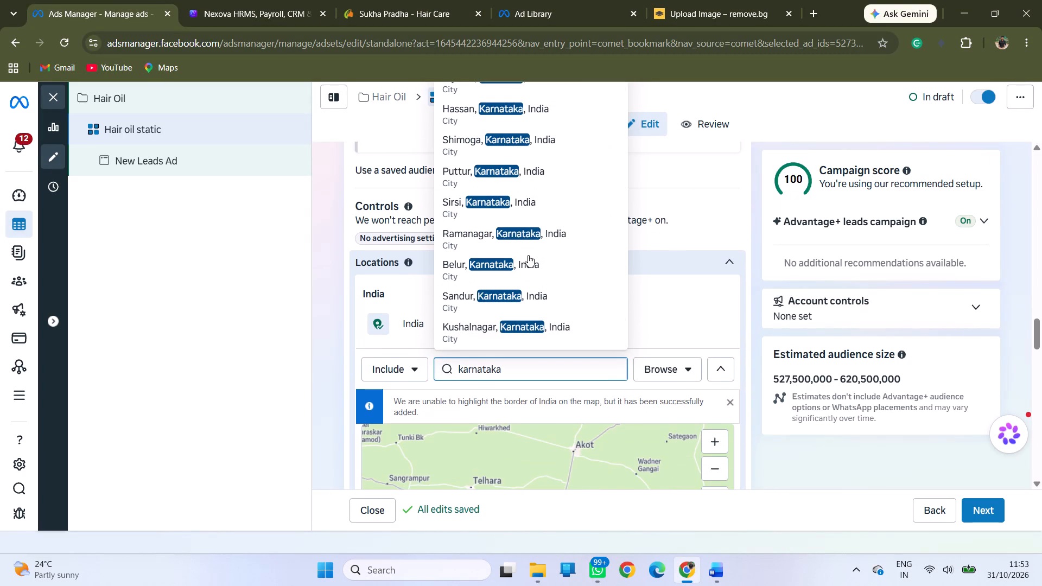
pyautogui.scroll(1, 528, 255)
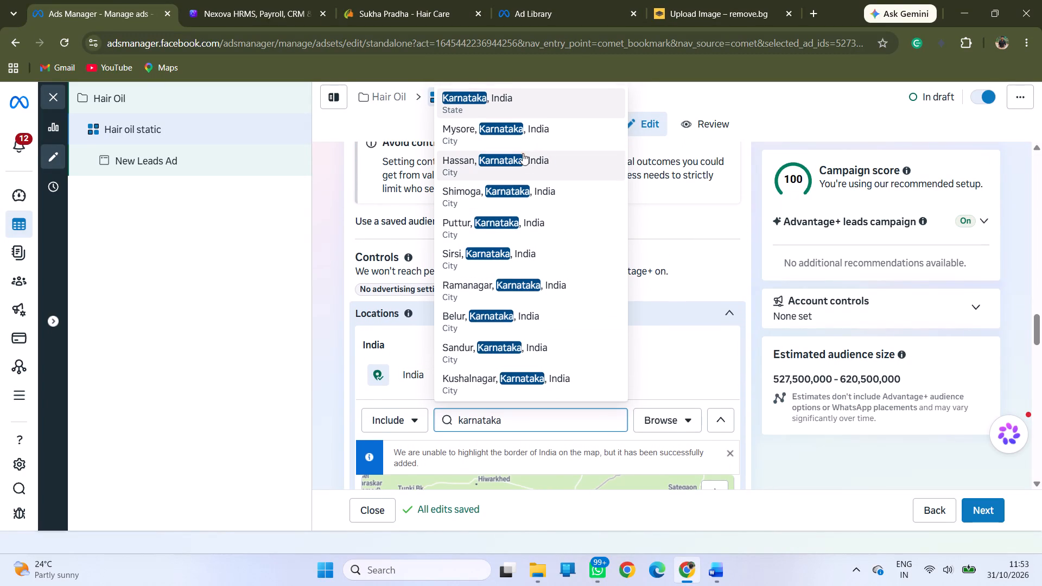
pyautogui.click(508, 107)
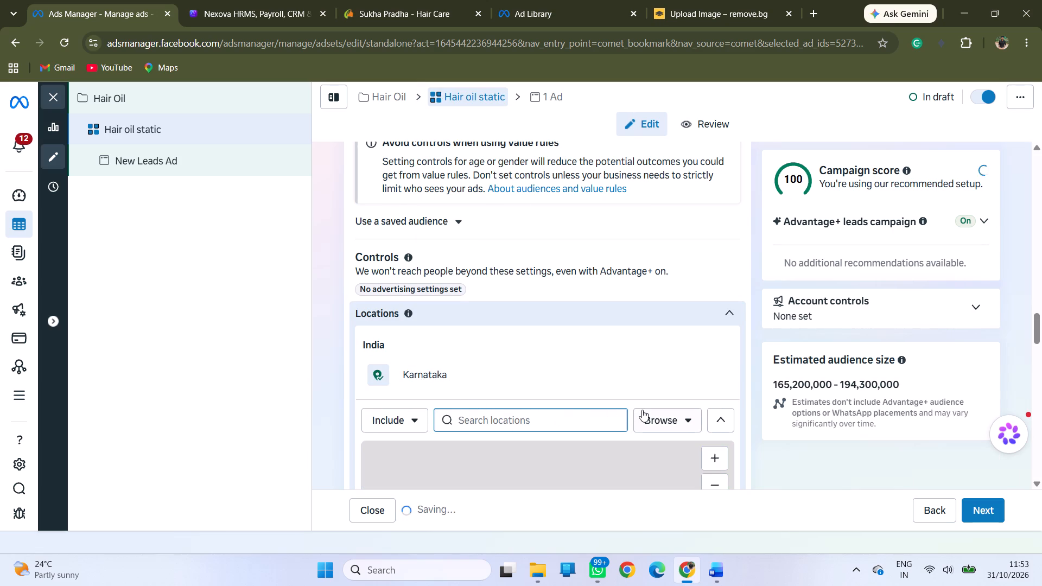
# Search for "tamilnadu" and add the state of Tamil Nadu, India to the ad set's included locations.
pyautogui.click(466, 417)
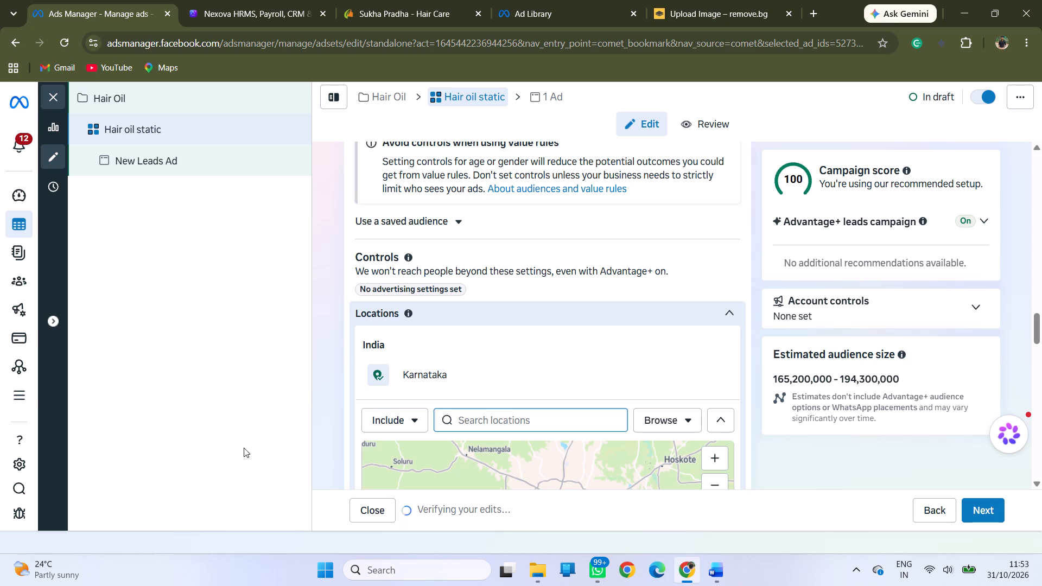
pyautogui.click(539, 423)
pyautogui.write('ta')
pyautogui.write('mil')
pyautogui.write('nadu')
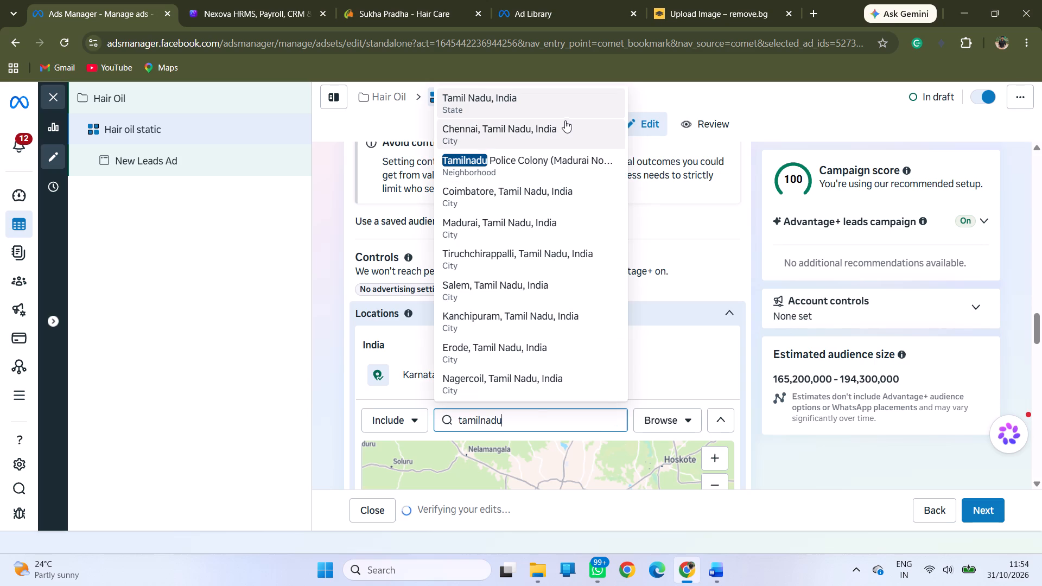
pyautogui.click(537, 109)
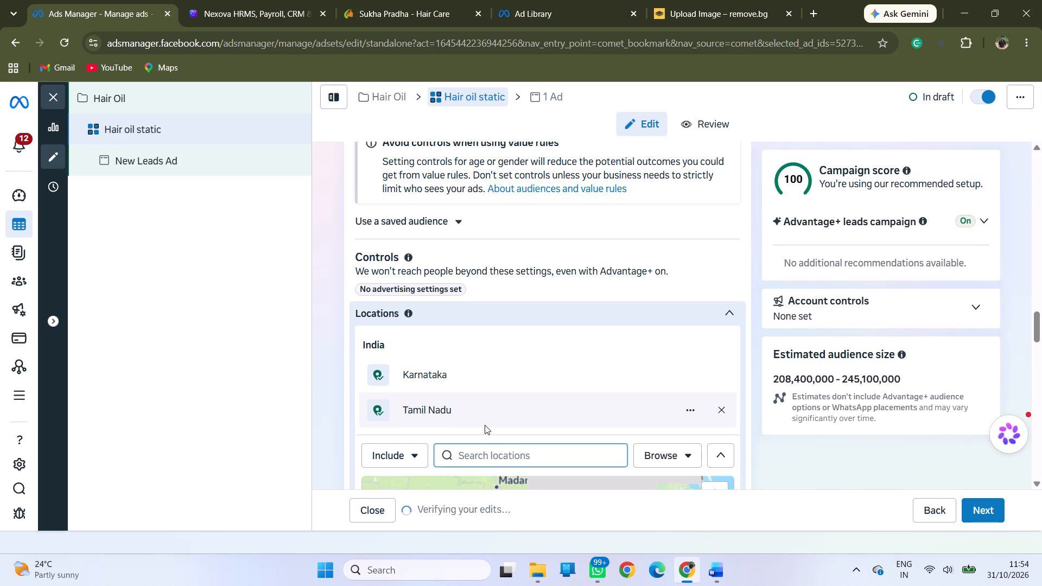
# Browse the predefined location regions, expanding Free trade areas to examine the groups it offers.
pyautogui.click(663, 457)
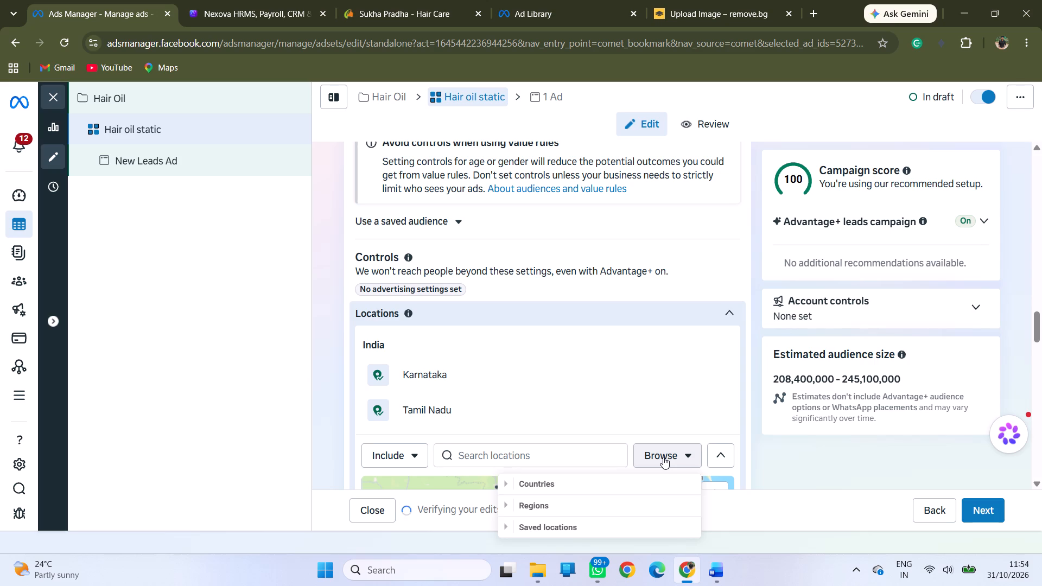
pyautogui.click(511, 502)
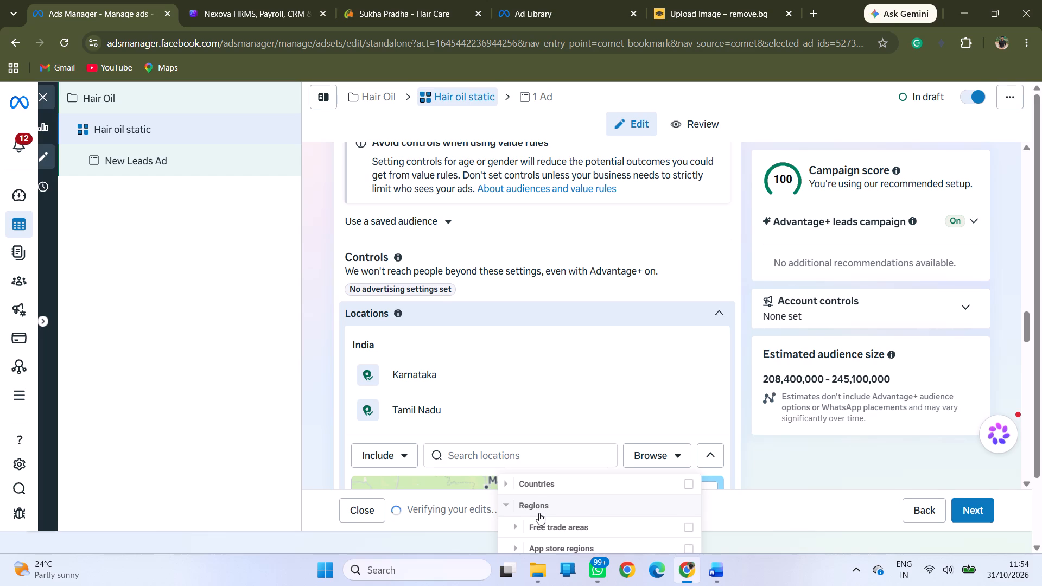
pyautogui.scroll(-2, 539, 513)
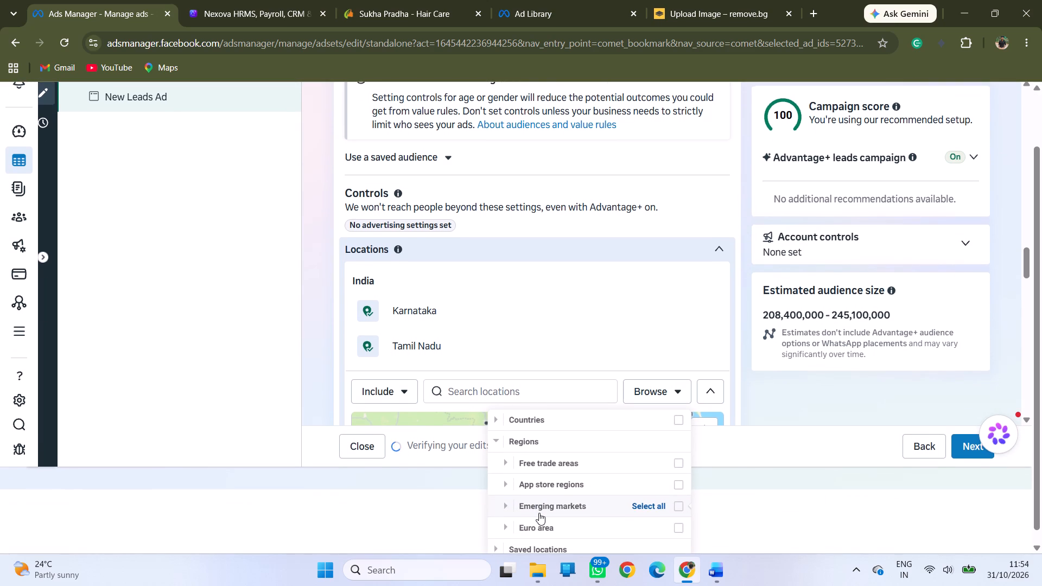
pyautogui.scroll(-2, 539, 513)
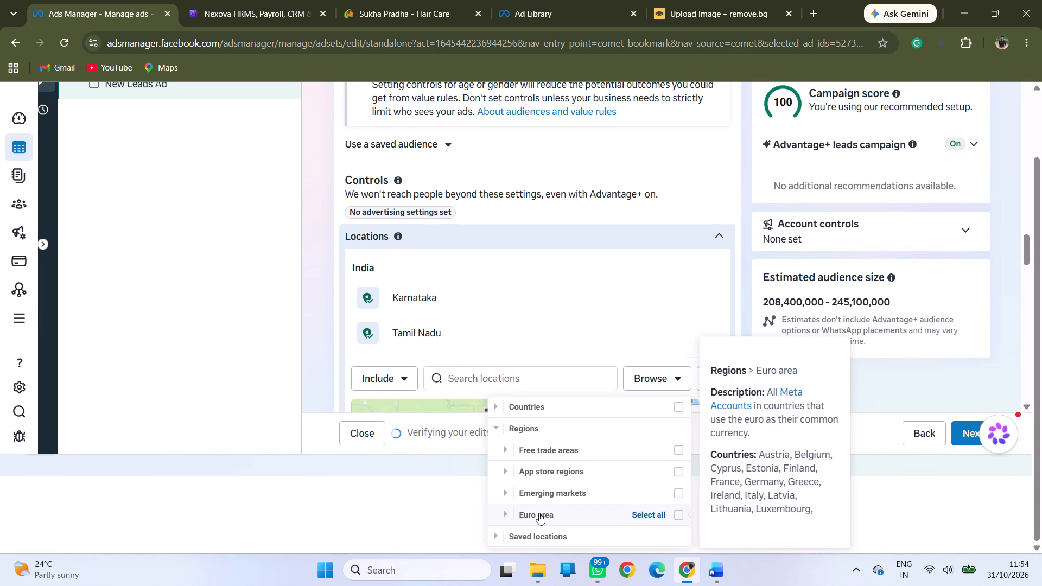
pyautogui.click(510, 453)
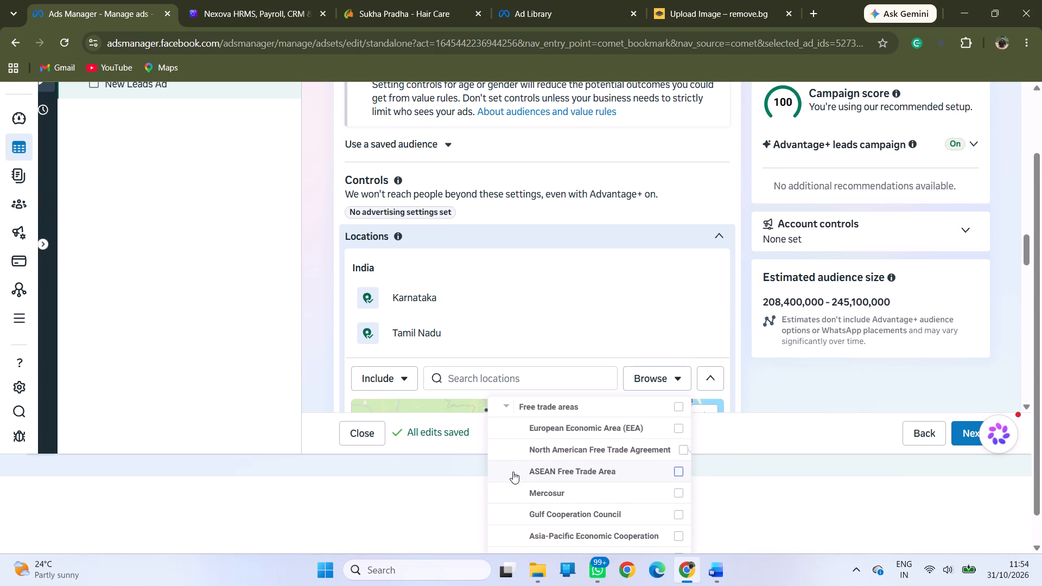
pyautogui.scroll(-1, 558, 495)
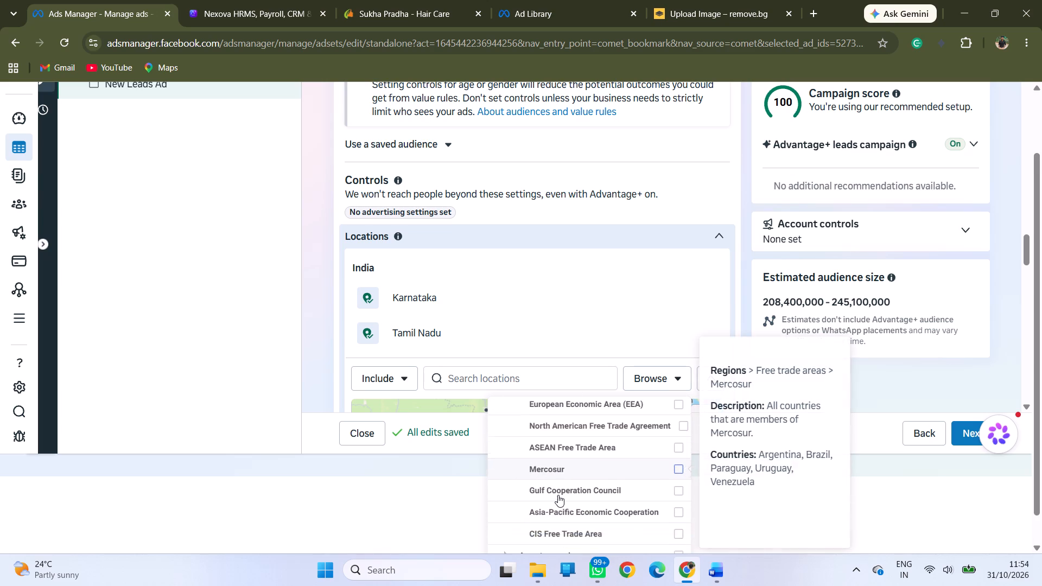
pyautogui.scroll(-1, 558, 495)
pyautogui.scroll(1, 558, 495)
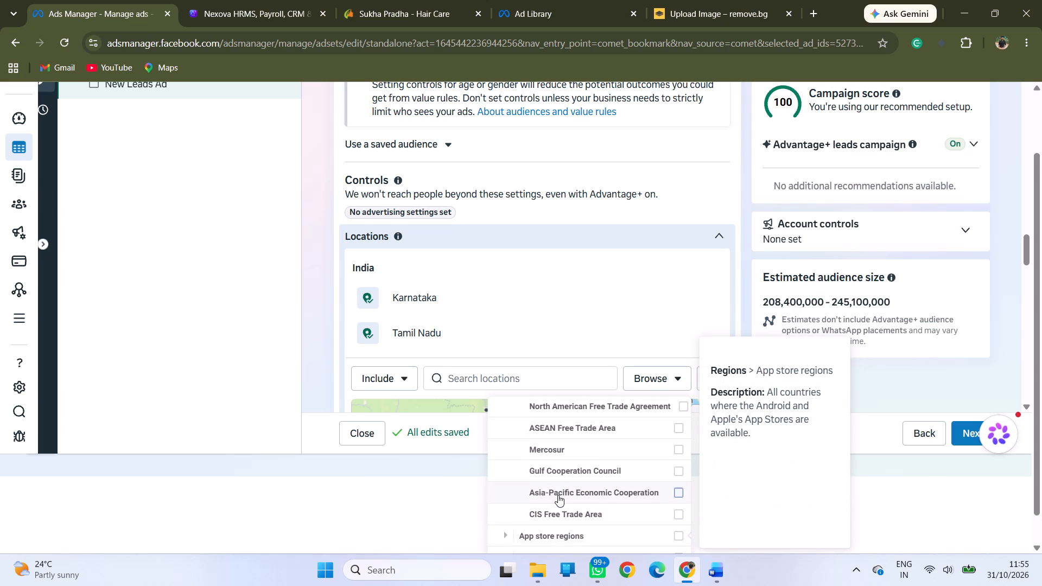
pyautogui.scroll(6, 558, 495)
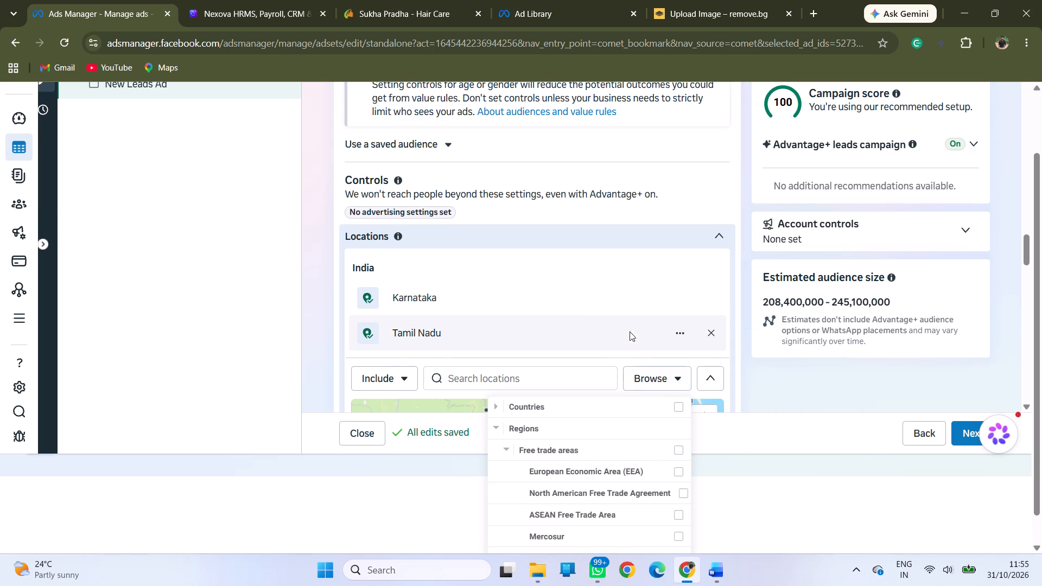
pyautogui.click(566, 257)
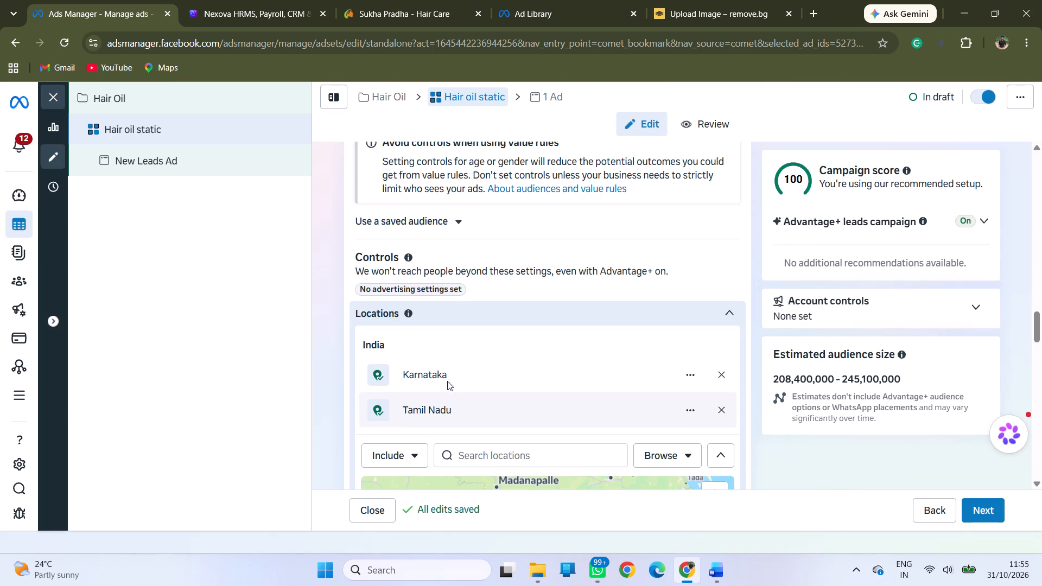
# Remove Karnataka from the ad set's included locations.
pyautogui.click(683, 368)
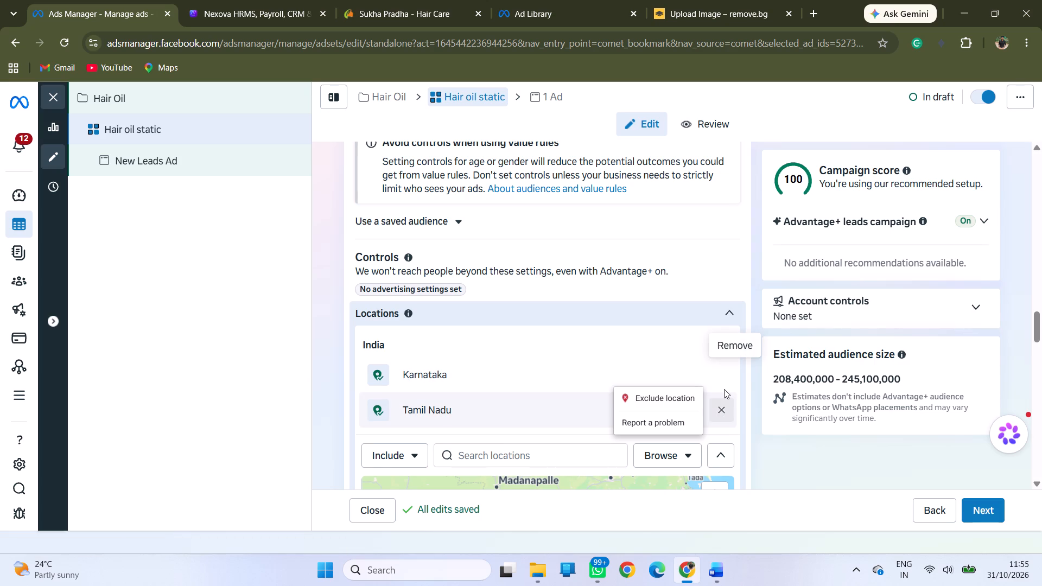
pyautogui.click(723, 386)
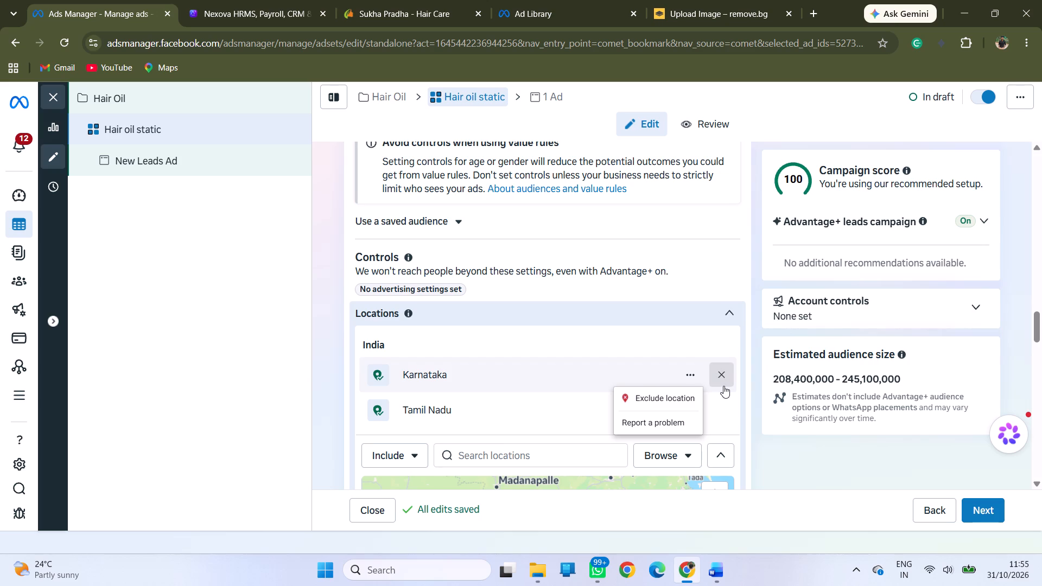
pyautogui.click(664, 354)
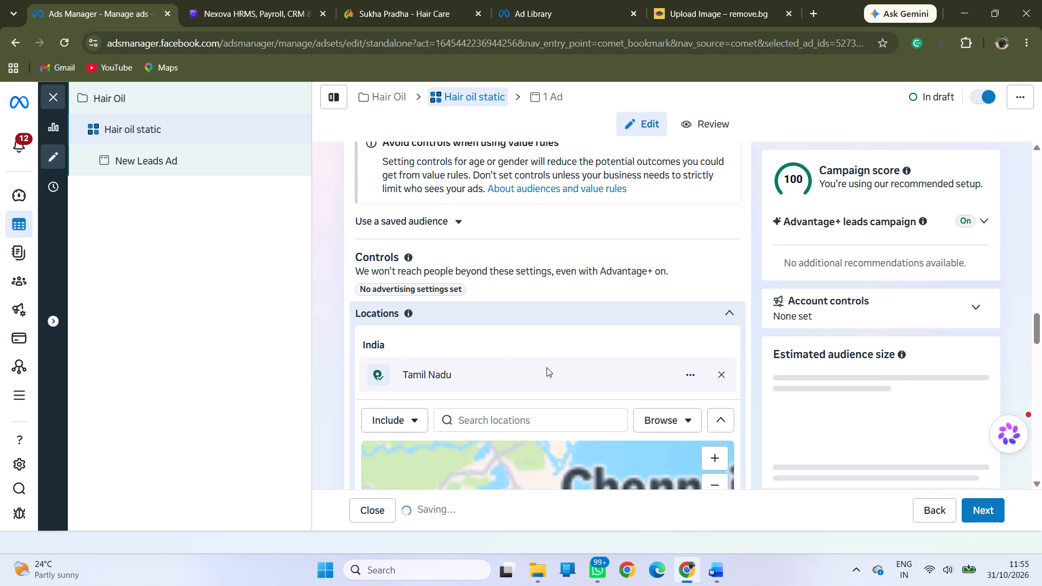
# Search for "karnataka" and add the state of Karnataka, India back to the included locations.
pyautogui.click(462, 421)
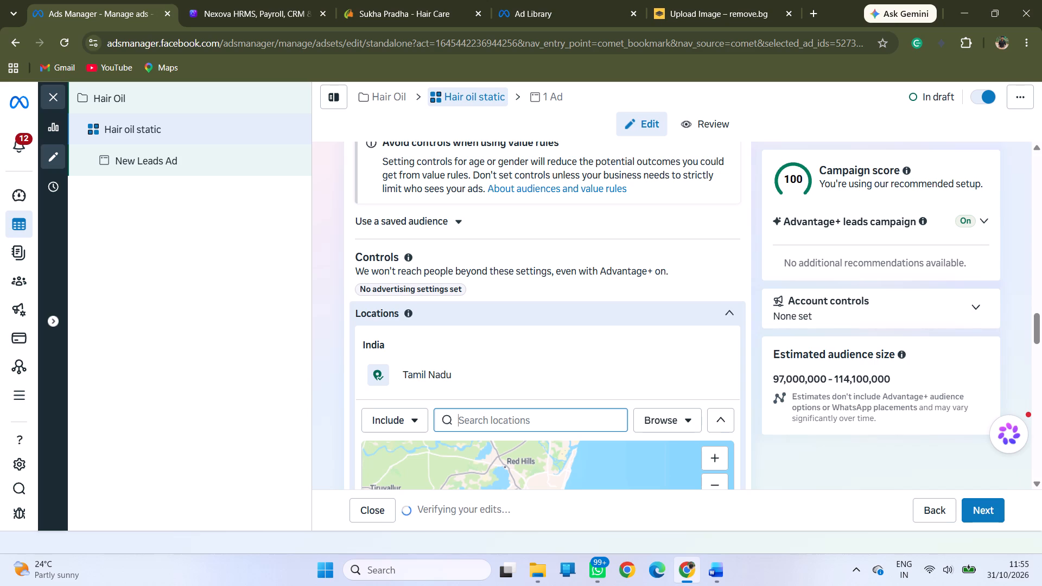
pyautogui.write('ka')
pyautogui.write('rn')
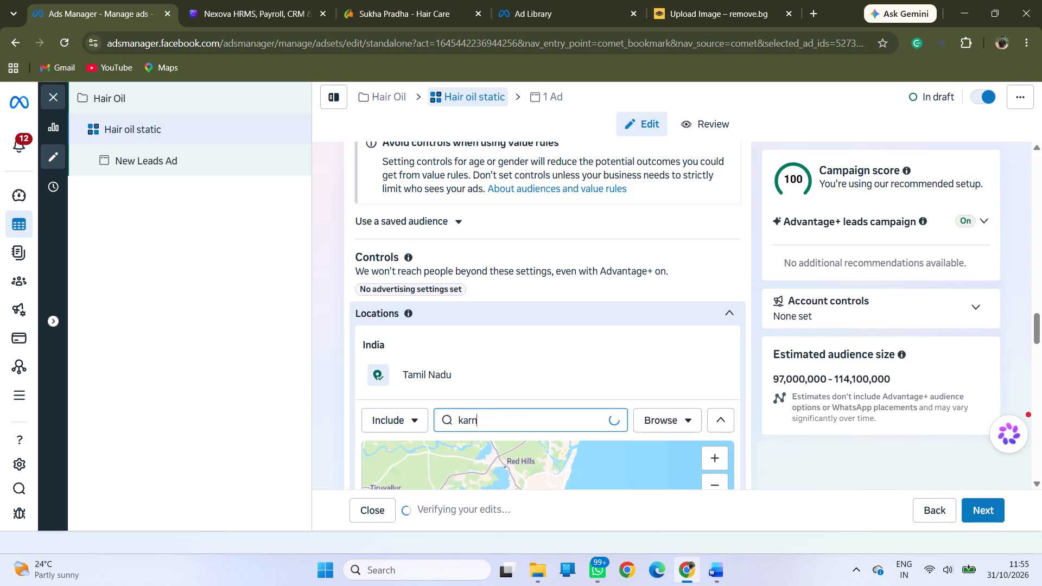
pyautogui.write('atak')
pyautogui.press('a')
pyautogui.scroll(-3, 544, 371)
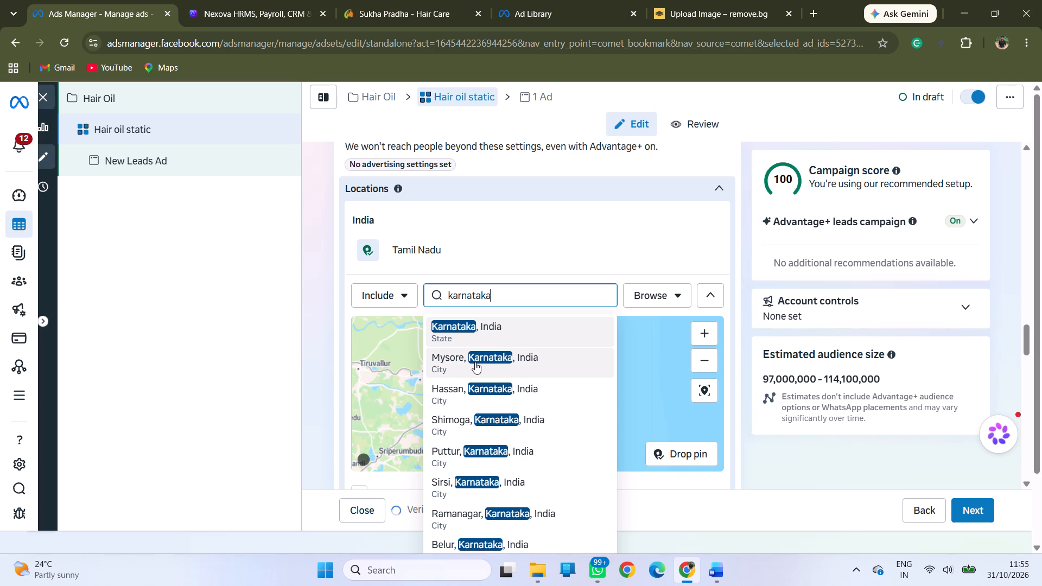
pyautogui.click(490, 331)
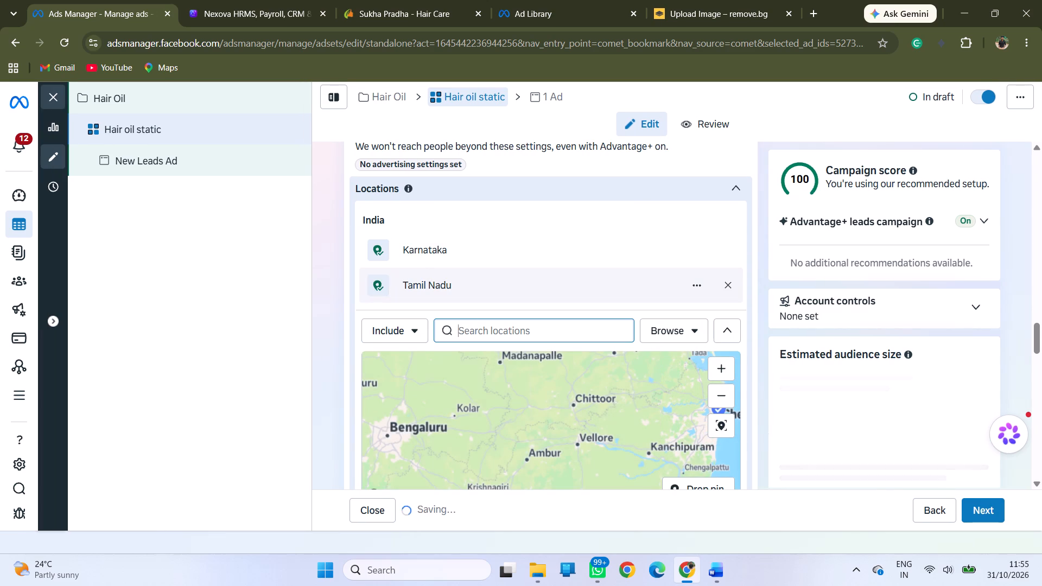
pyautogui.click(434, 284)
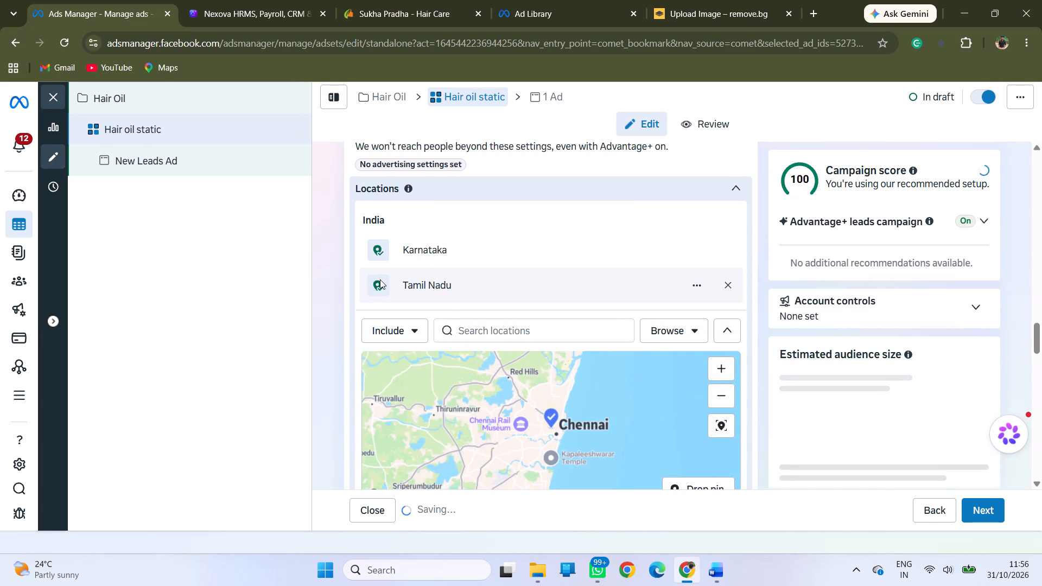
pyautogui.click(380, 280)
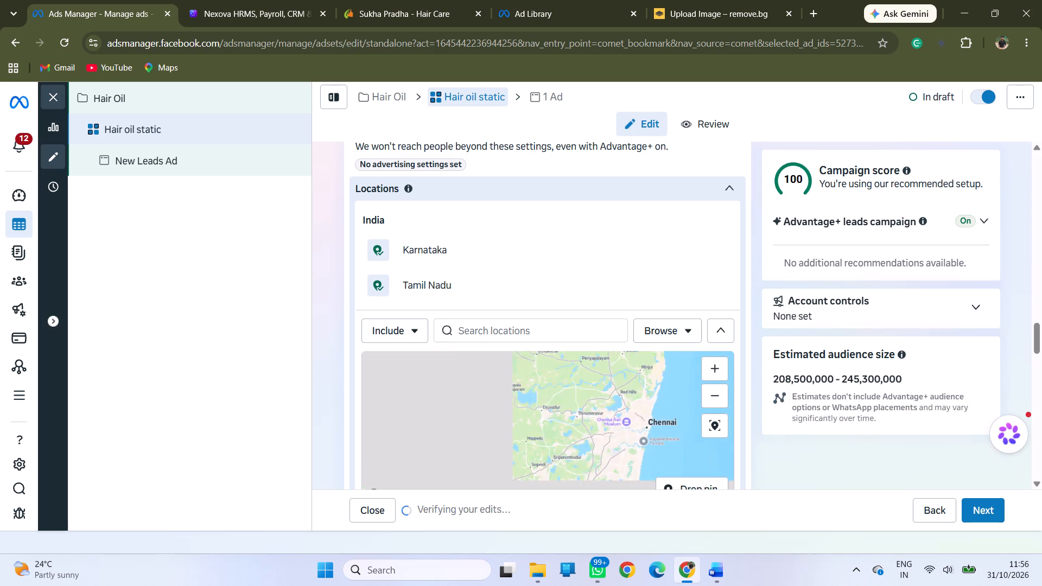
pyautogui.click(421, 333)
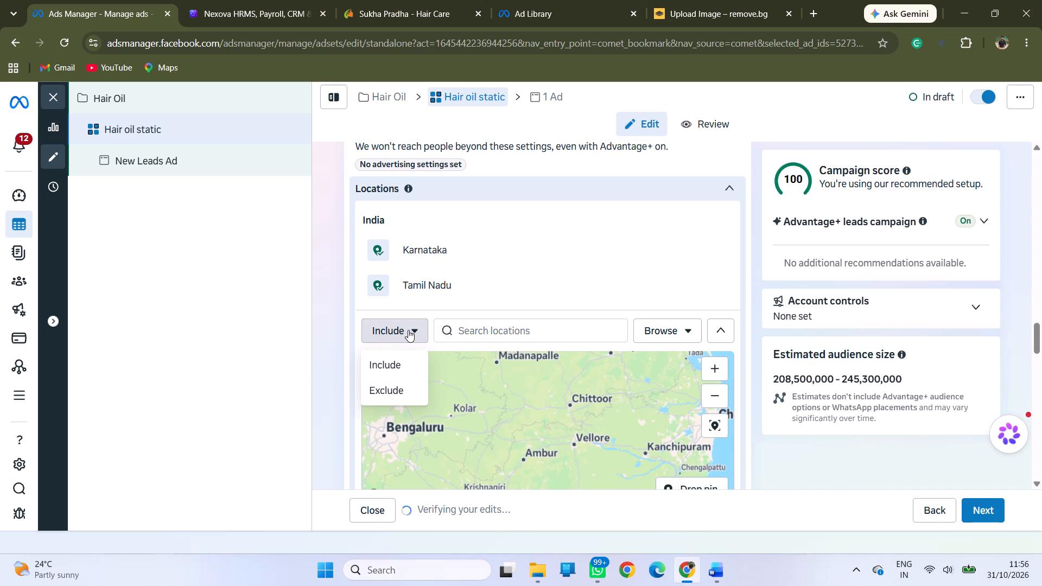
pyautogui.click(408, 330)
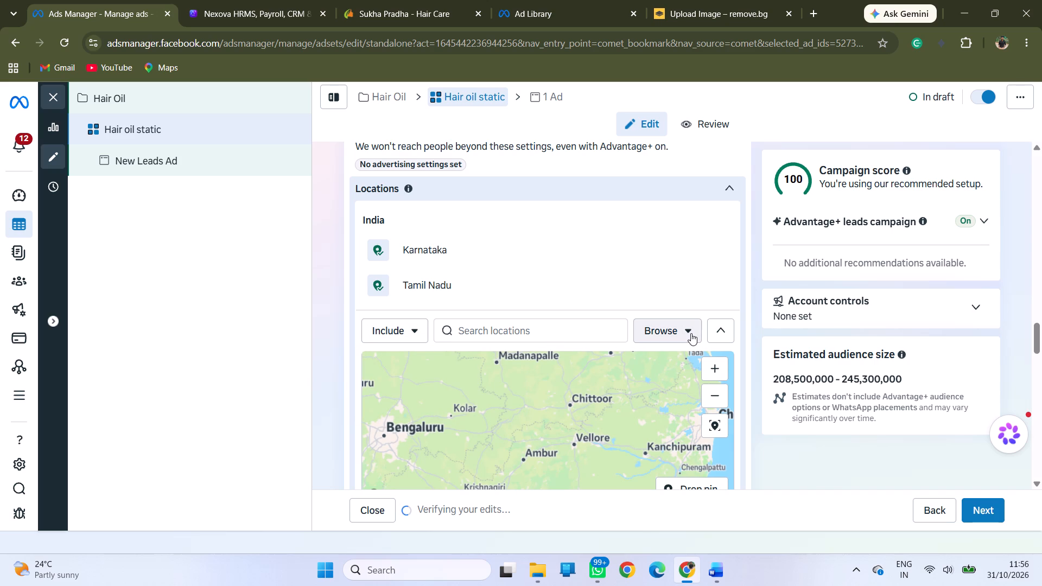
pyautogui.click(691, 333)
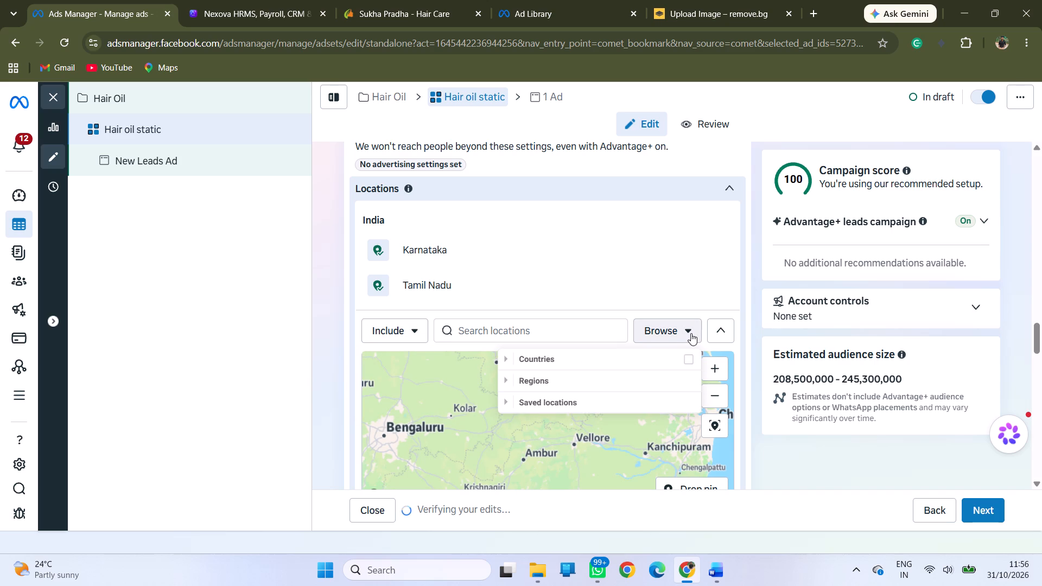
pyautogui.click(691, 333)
# Finish editing the audience locations by collapsing the Locations section.
pyautogui.click(726, 193)
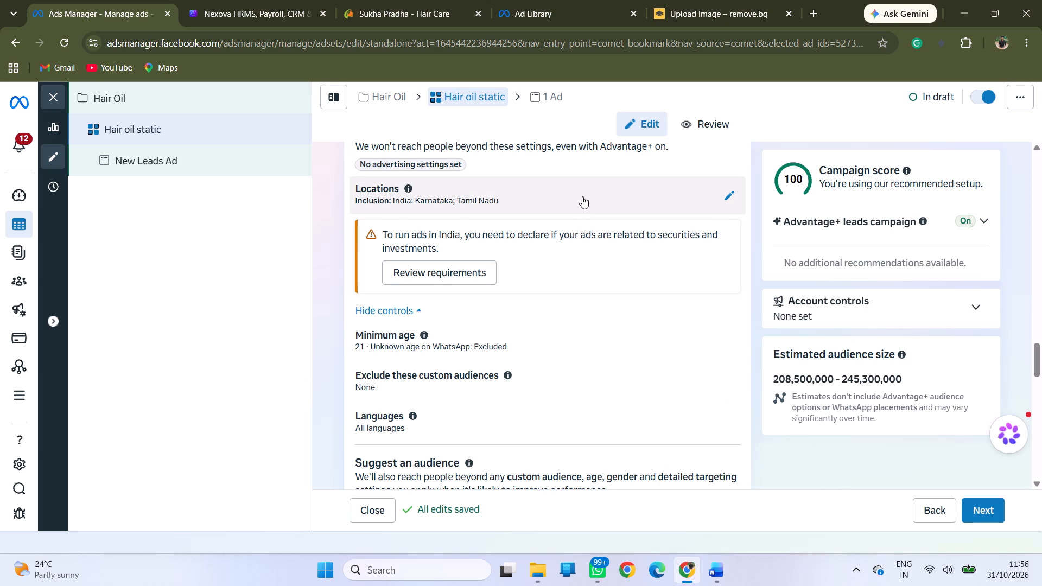
# Review the ad set's Audience section, including its value rules notice, controls and included locations.
pyautogui.scroll(3, 582, 195)
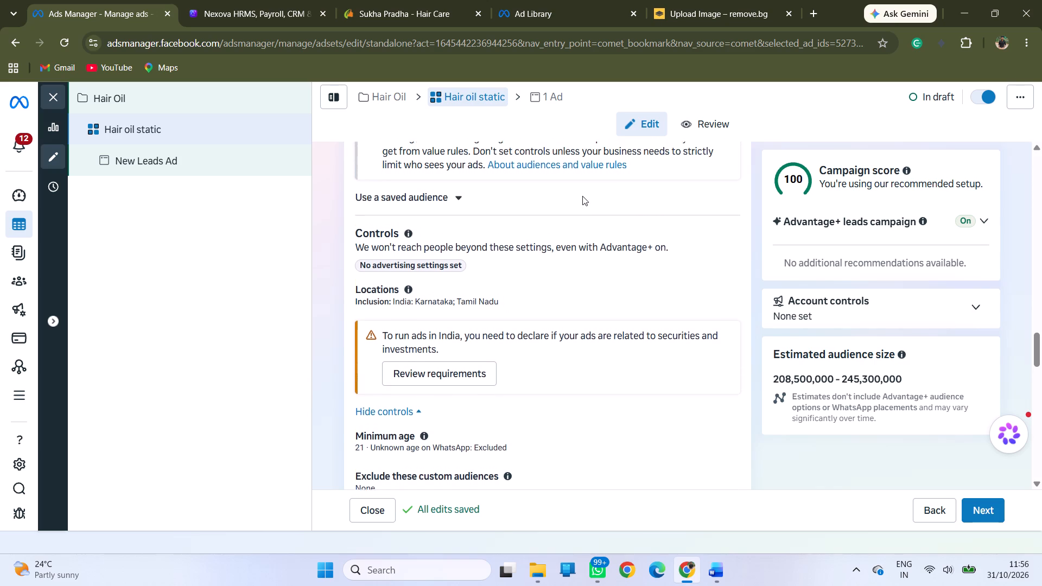
pyautogui.scroll(1, 582, 196)
pyautogui.scroll(-1, 582, 196)
pyautogui.scroll(4, 582, 196)
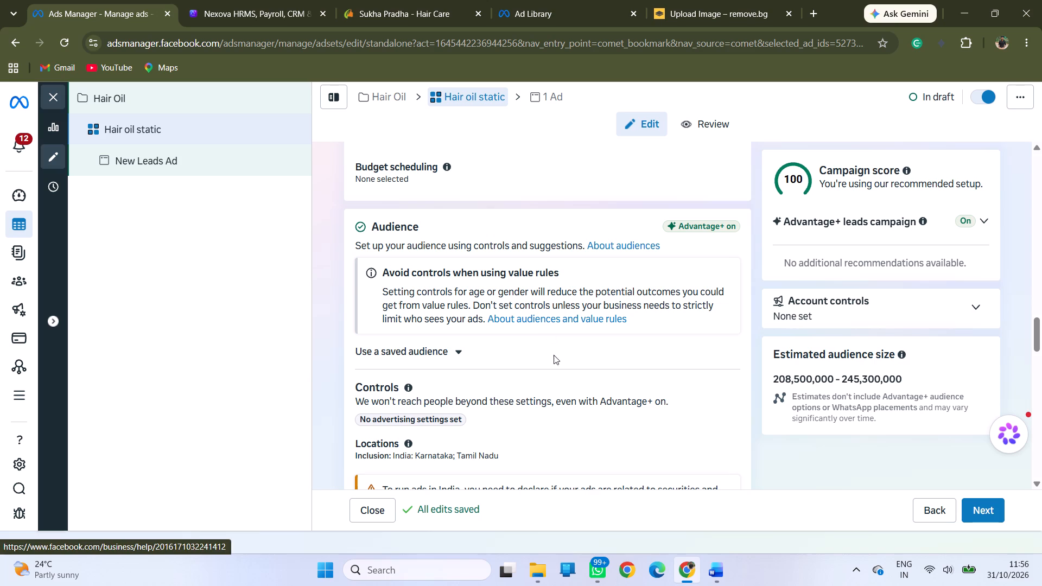
pyautogui.scroll(-2, 563, 401)
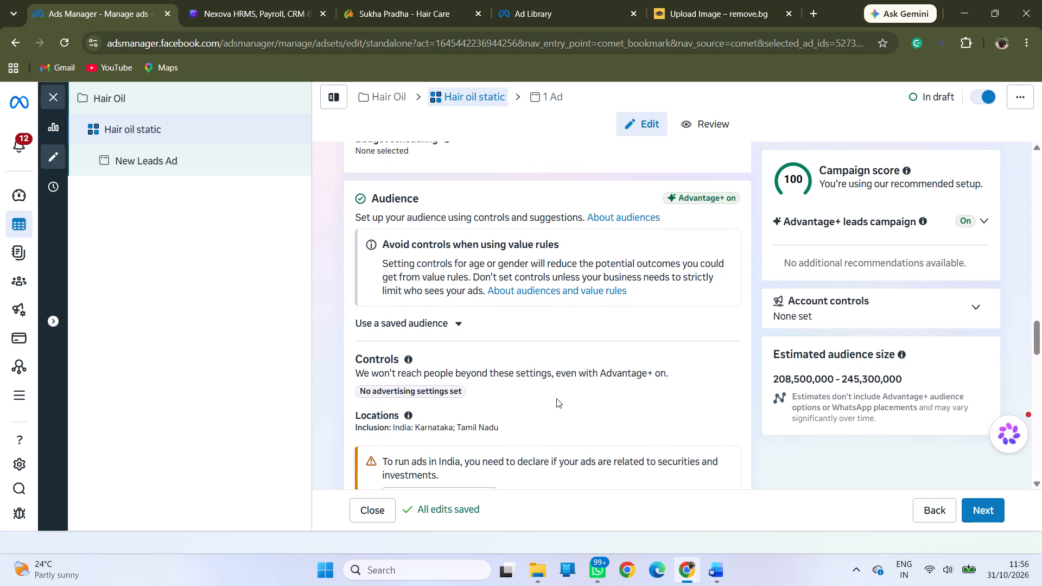
# Open the Locations setting in the ad set's audience controls for editing.
pyautogui.scroll(-2, 556, 398)
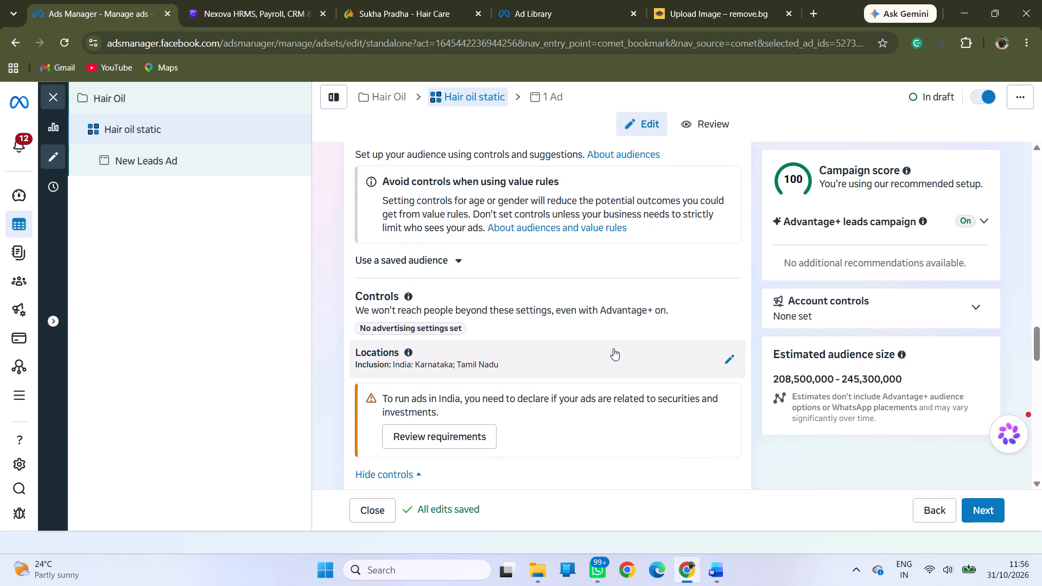
pyautogui.click(724, 357)
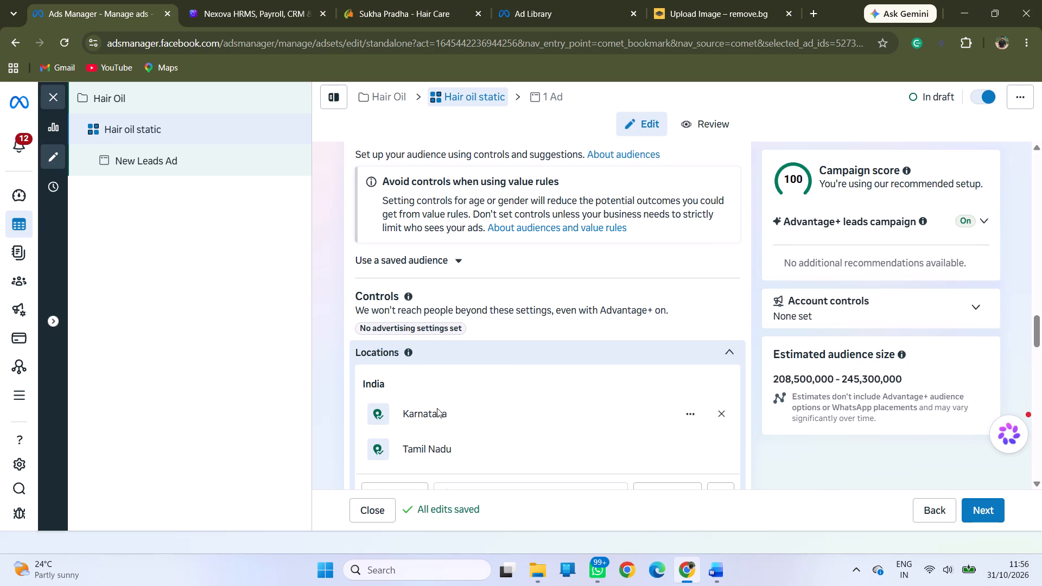
# Examine the included locations, the India ad declaration notice and the minimum age, excluded audiences and languages controls.
pyautogui.scroll(-2, 506, 407)
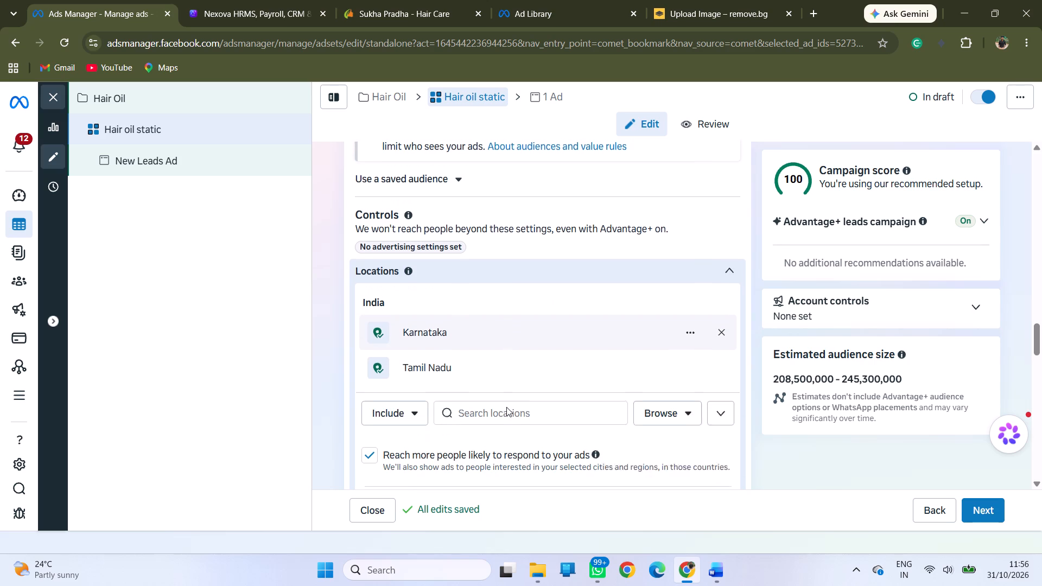
pyautogui.scroll(-3, 506, 407)
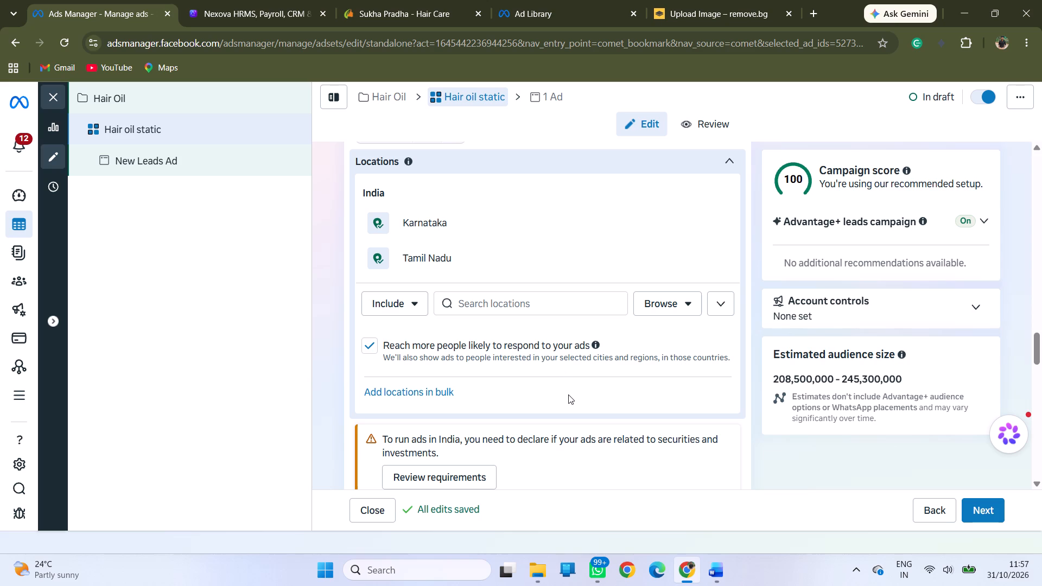
pyautogui.scroll(-1, 568, 394)
pyautogui.scroll(1, 568, 394)
pyautogui.scroll(-1, 568, 394)
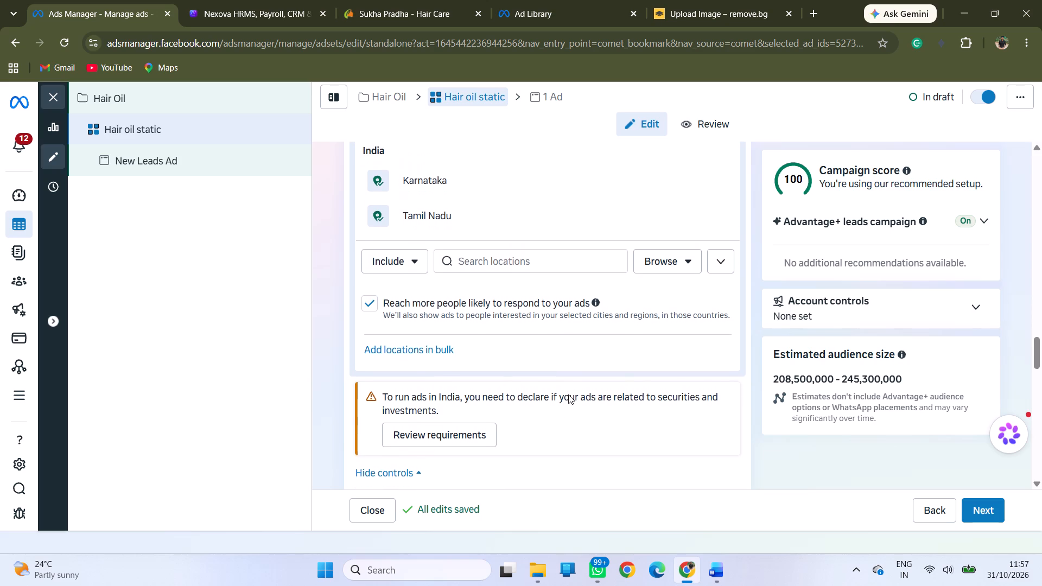
pyautogui.scroll(-3, 573, 394)
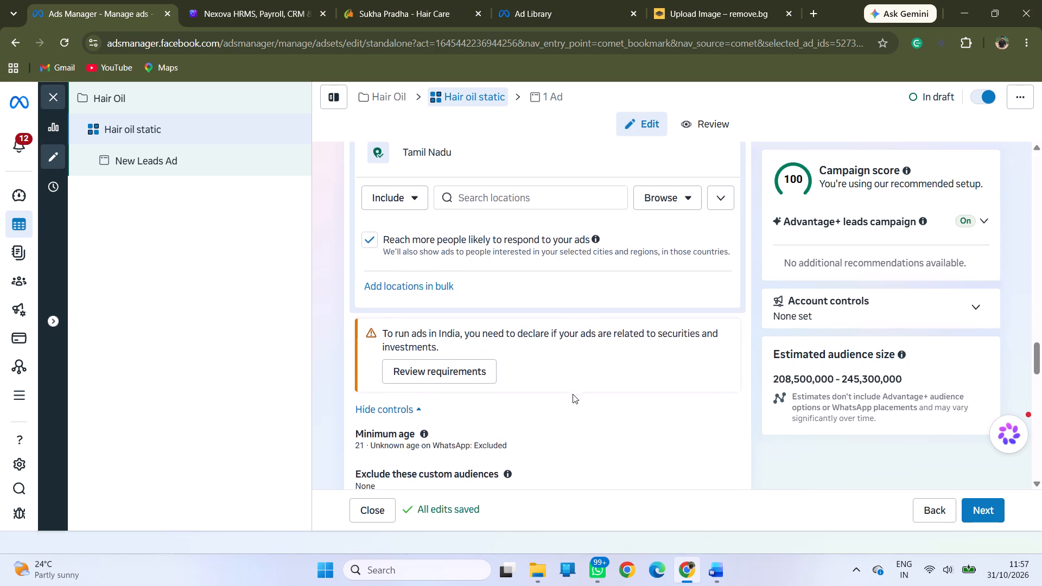
pyautogui.scroll(-4, 573, 394)
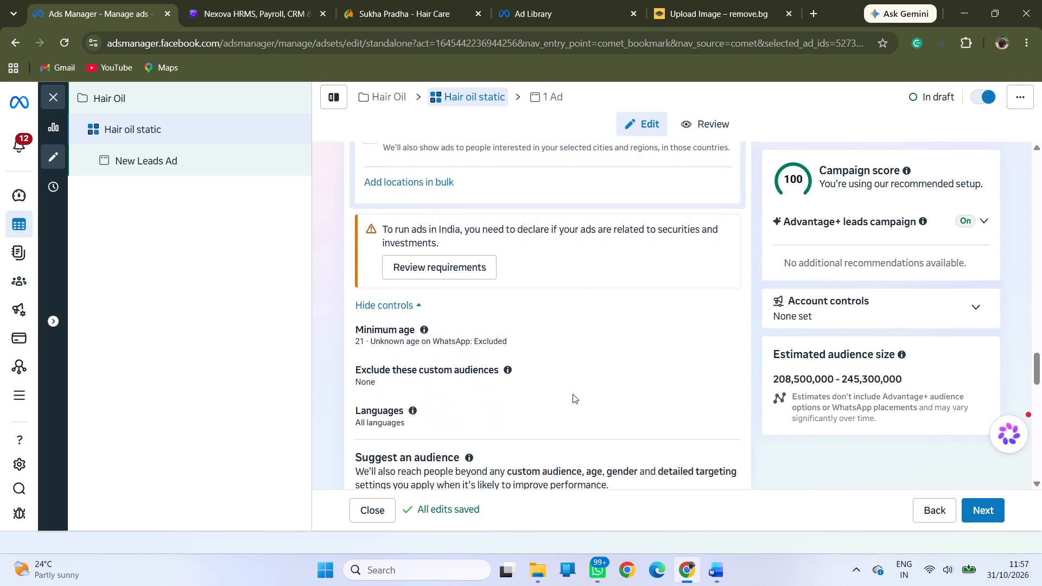
pyautogui.scroll(-1, 583, 388)
pyautogui.scroll(6, 583, 388)
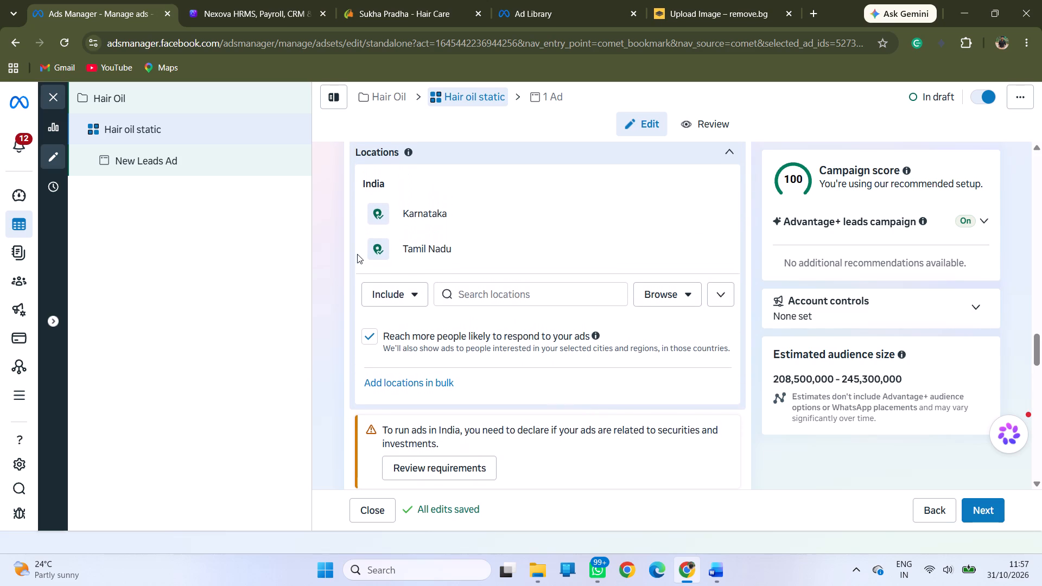
# Remove Tamil Nadu from the ad set's included locations.
pyautogui.click(715, 248)
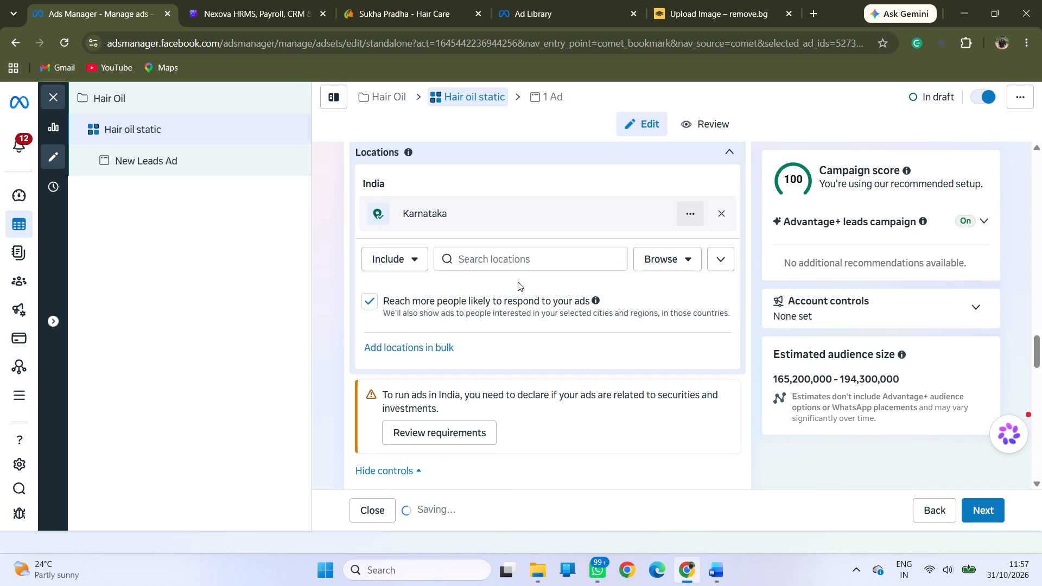
# Turn off the "Reach more people likely to respond to your ads" option for the locations.
pyautogui.click(374, 302)
# Search the locations for "tamilnadu" and include the city of Chennai, Tamil Nadu, India.
pyautogui.click(492, 263)
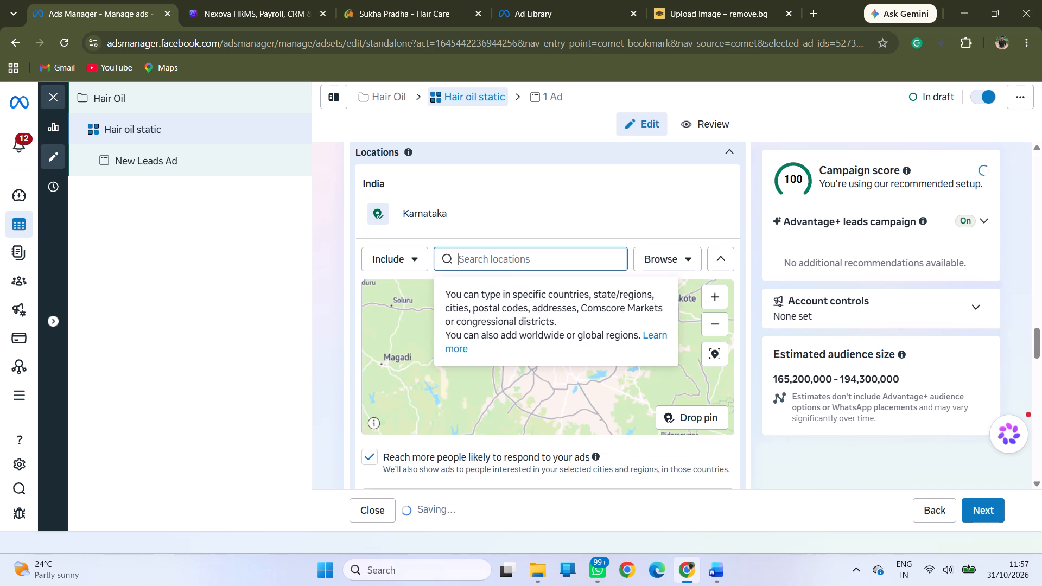
pyautogui.press('t')
pyautogui.press('a')
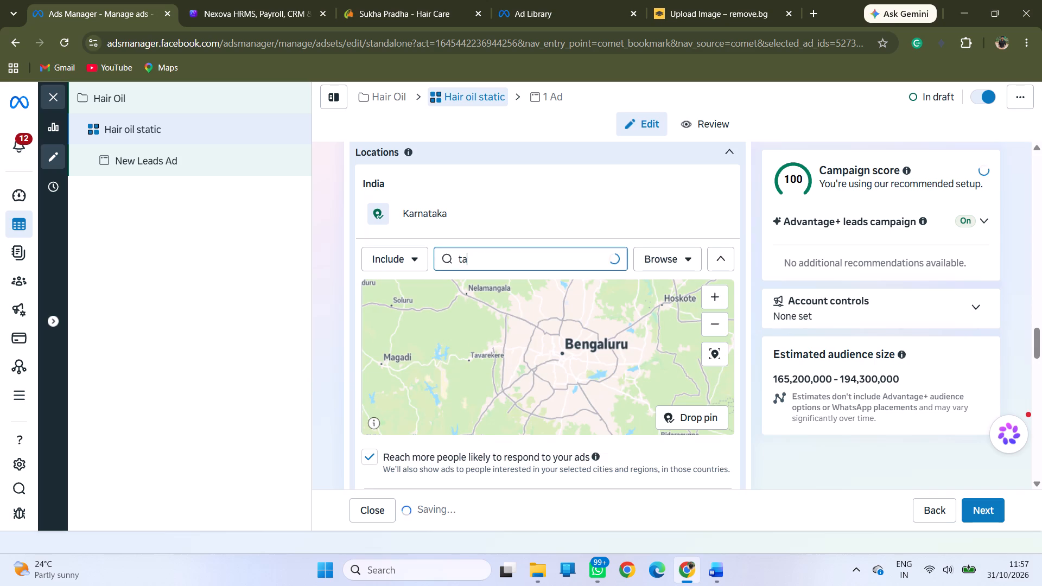
pyautogui.write('mil')
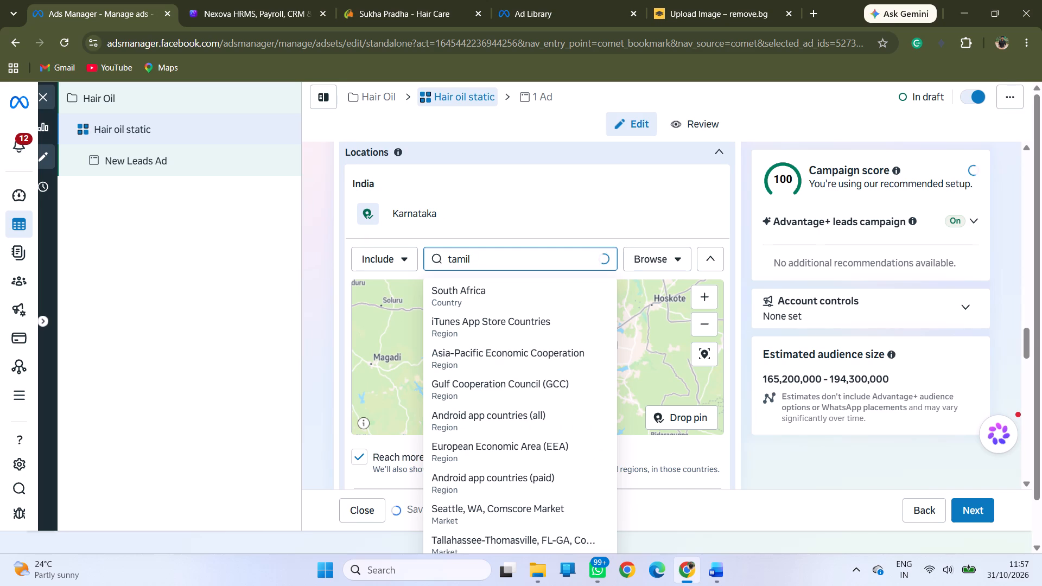
pyautogui.write('na')
pyautogui.write('du')
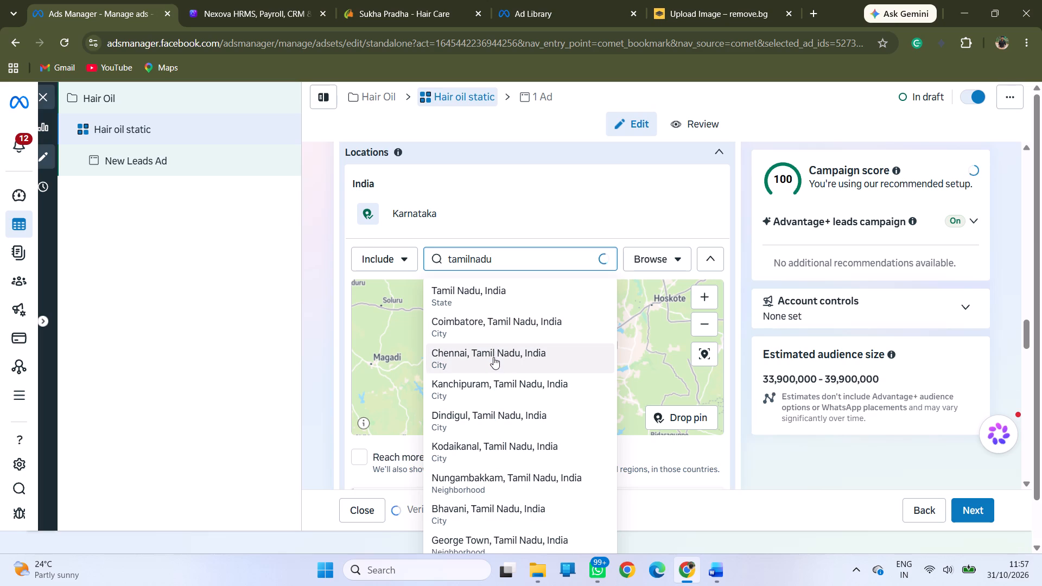
pyautogui.click(493, 357)
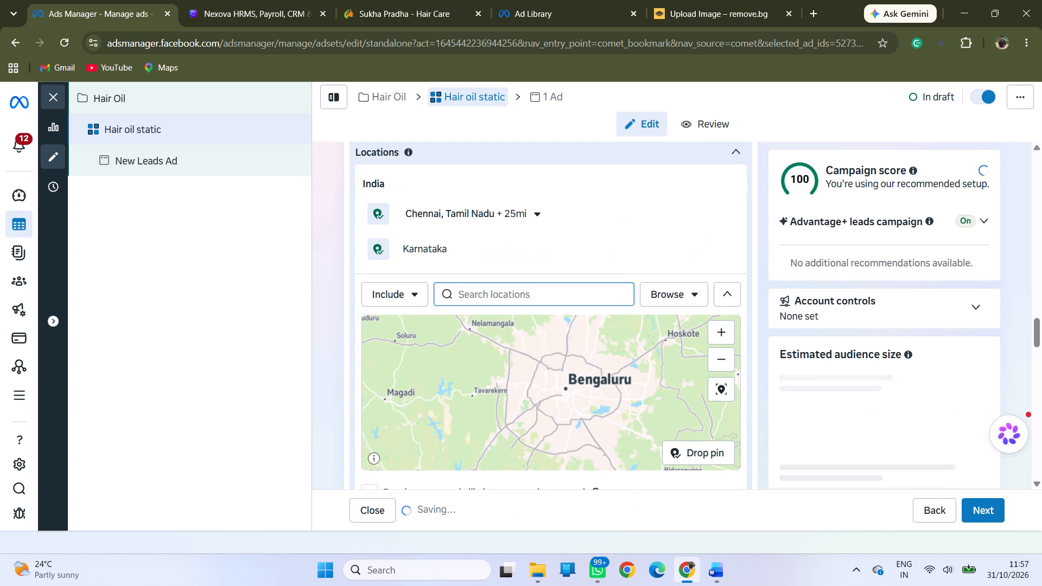
# Set the radius around Chennai, Tamil Nadu to 14 mi.
pyautogui.click(535, 219)
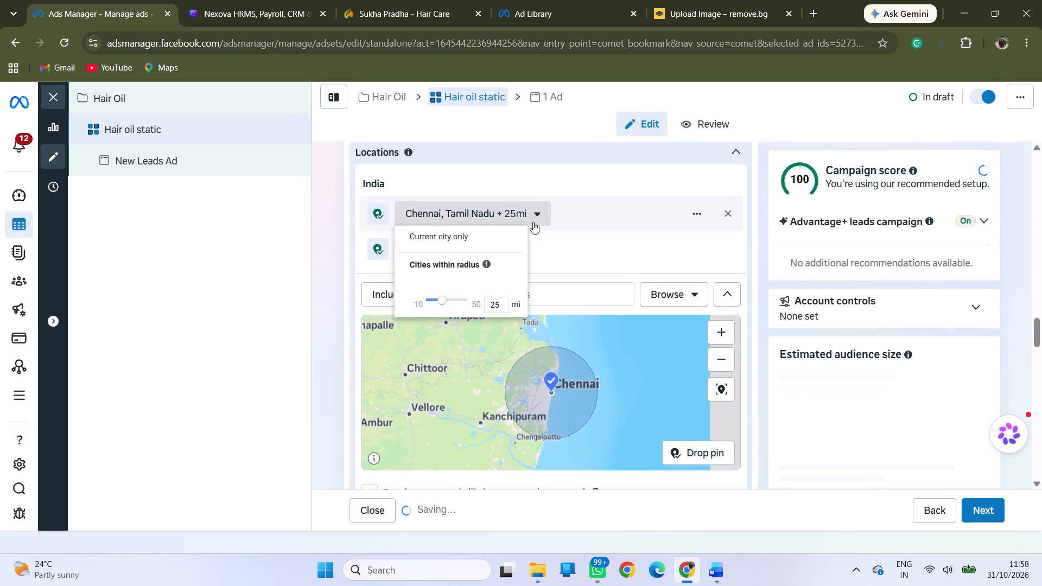
pyautogui.click(495, 306)
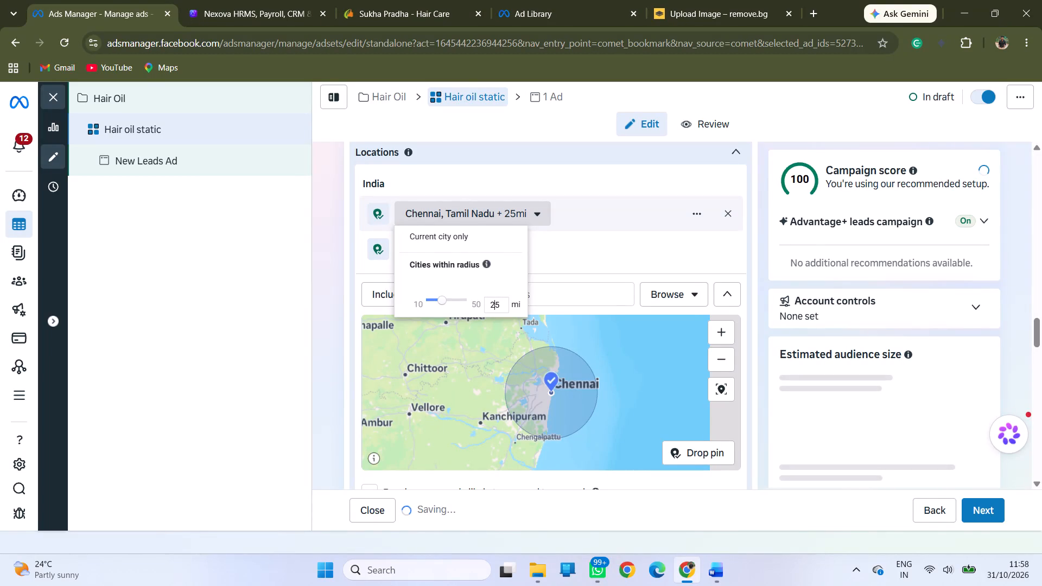
pyautogui.press('Right')
pyautogui.press('BackSpace')
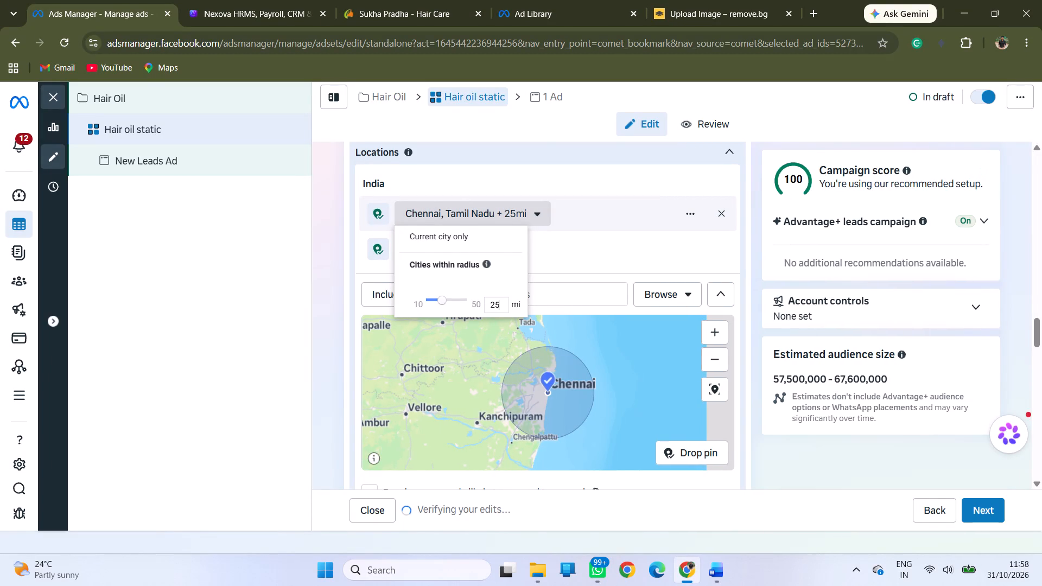
pyautogui.press('BackSpace')
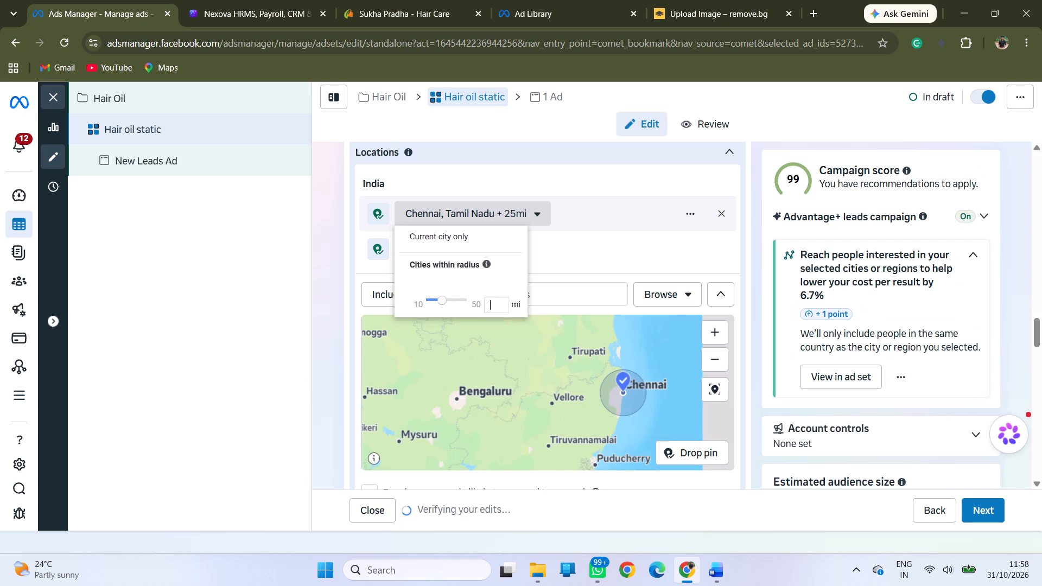
pyautogui.write('14')
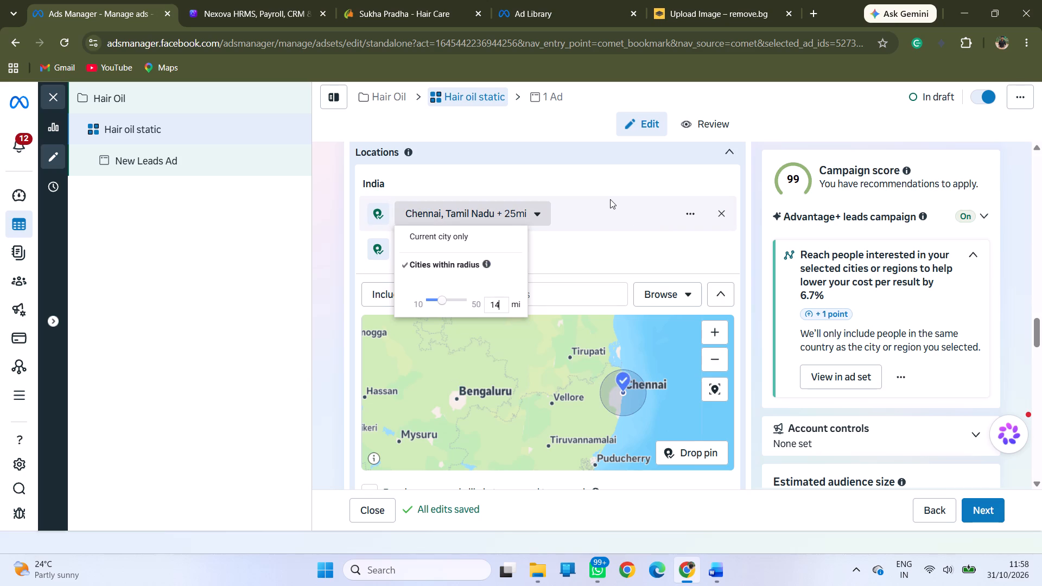
pyautogui.click(606, 175)
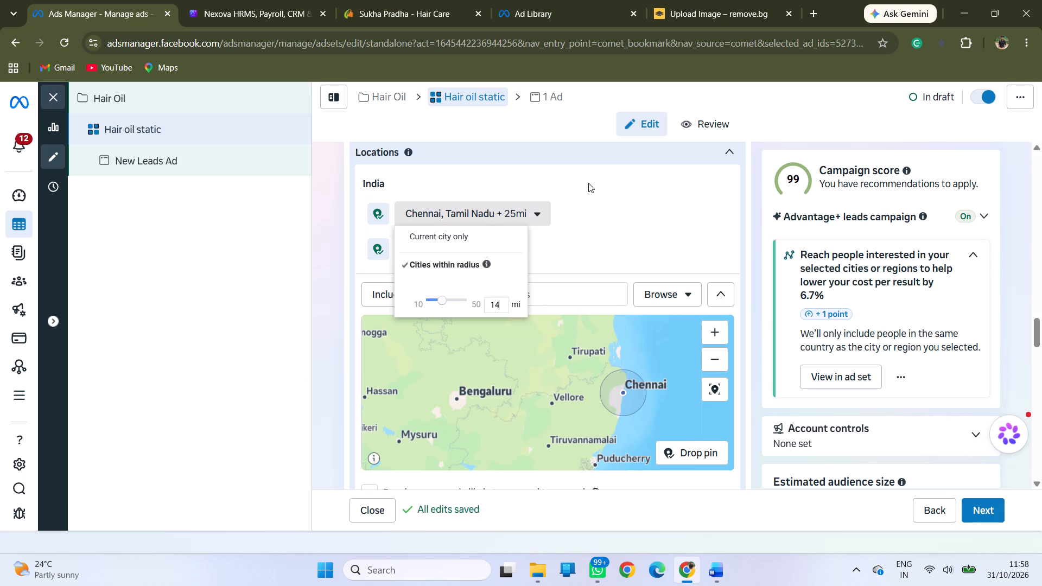
pyautogui.click(583, 181)
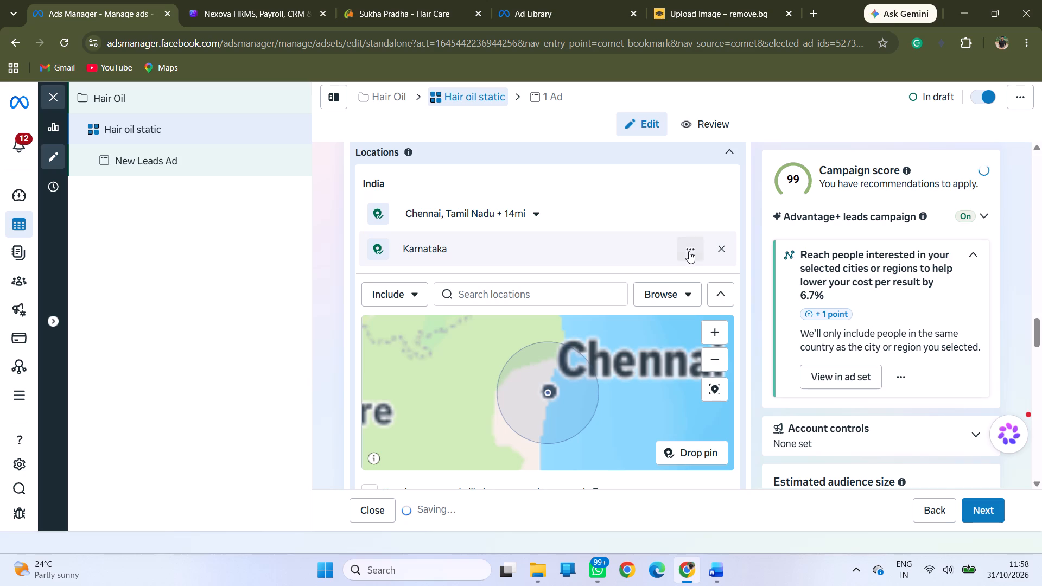
# Remove the state of Karnataka from the ad set's included locations.
pyautogui.click(714, 251)
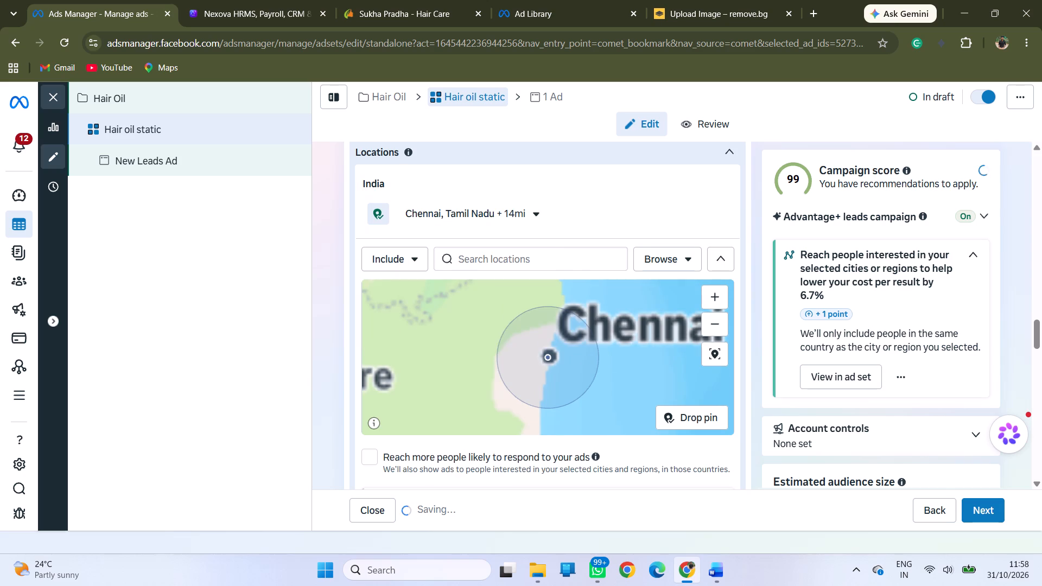
# Search the locations for "karnataka" and include the city of Mysore, Karnataka, India.
pyautogui.click(548, 254)
pyautogui.press('k')
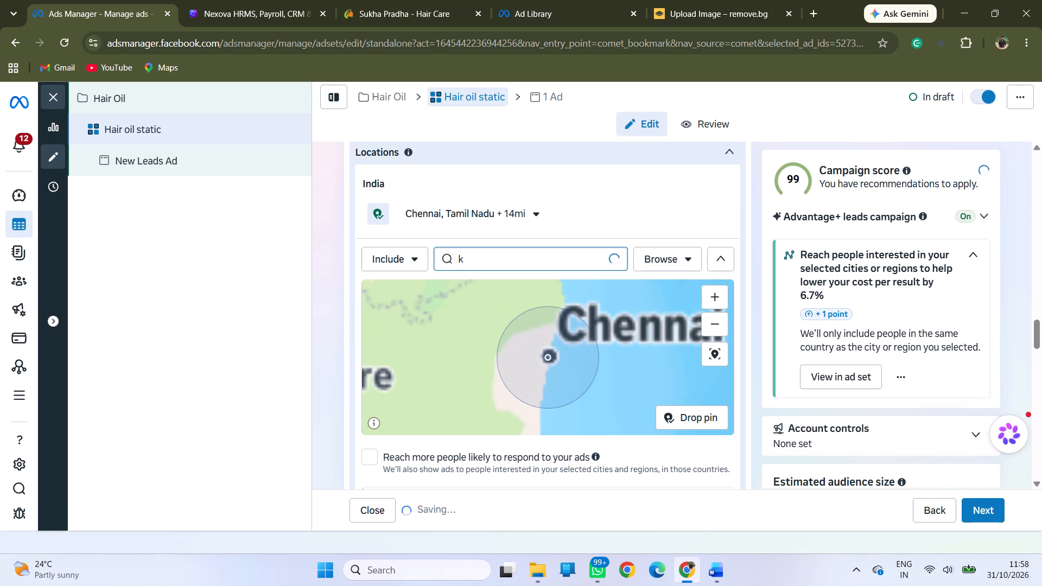
pyautogui.write('arn')
pyautogui.write('atak')
pyautogui.press('a')
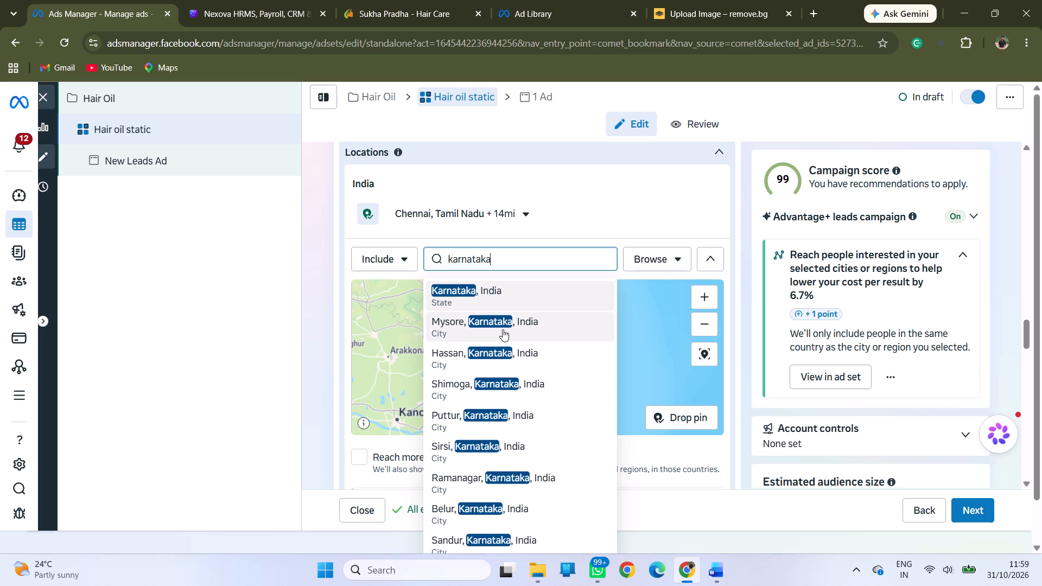
pyautogui.click(503, 329)
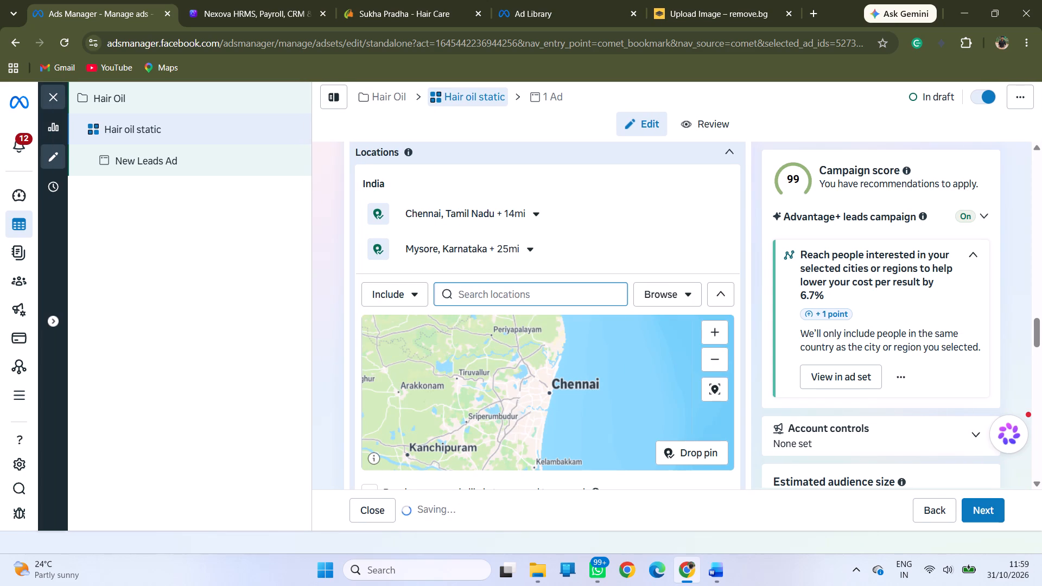
# Set the radius around Mysore, Karnataka to 14 mi.
pyautogui.click(533, 250)
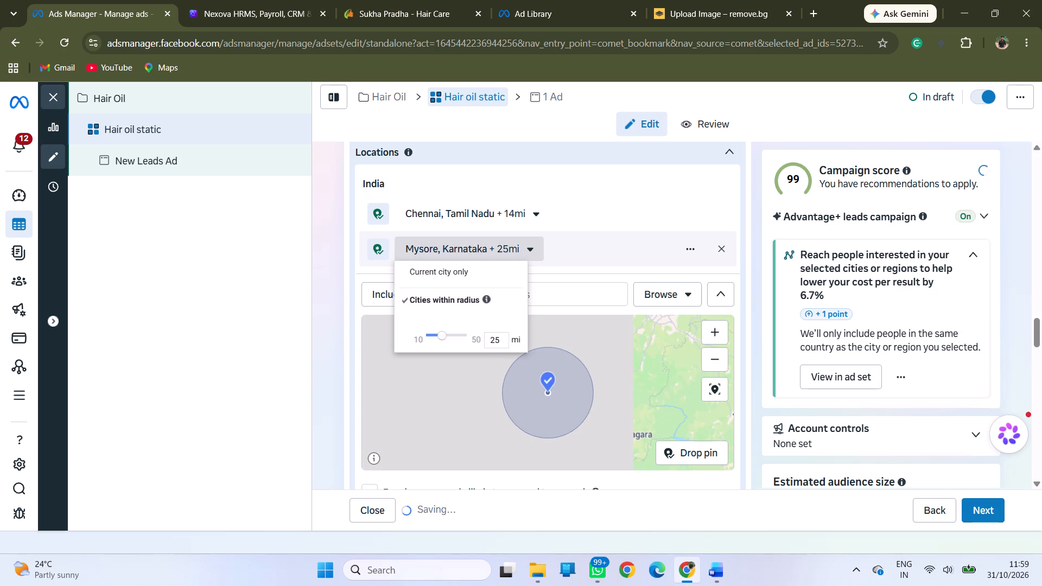
pyautogui.click(0, 585)
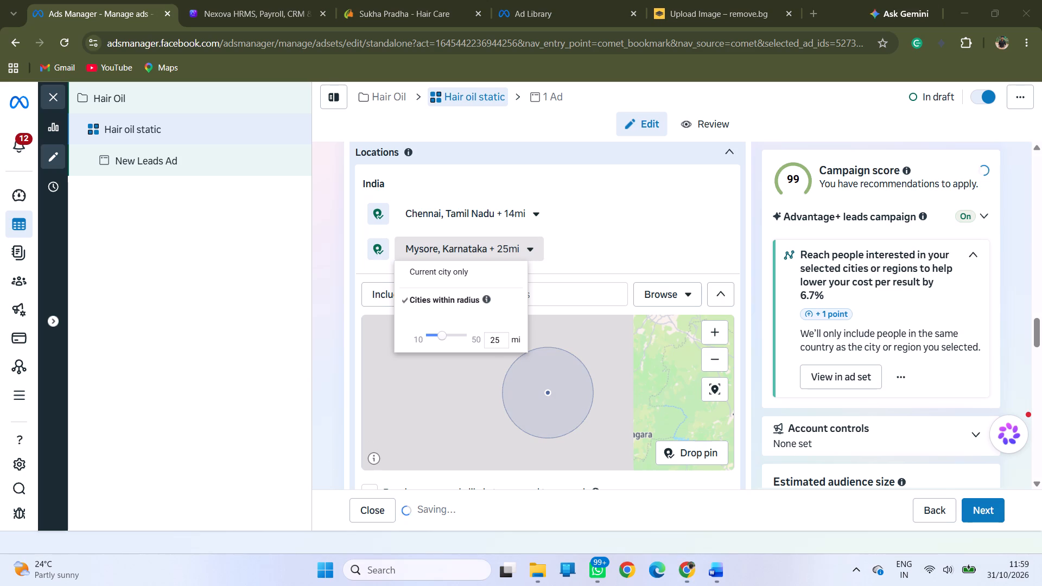
pyautogui.click(491, 340)
pyautogui.press('Right')
pyautogui.press('Right')
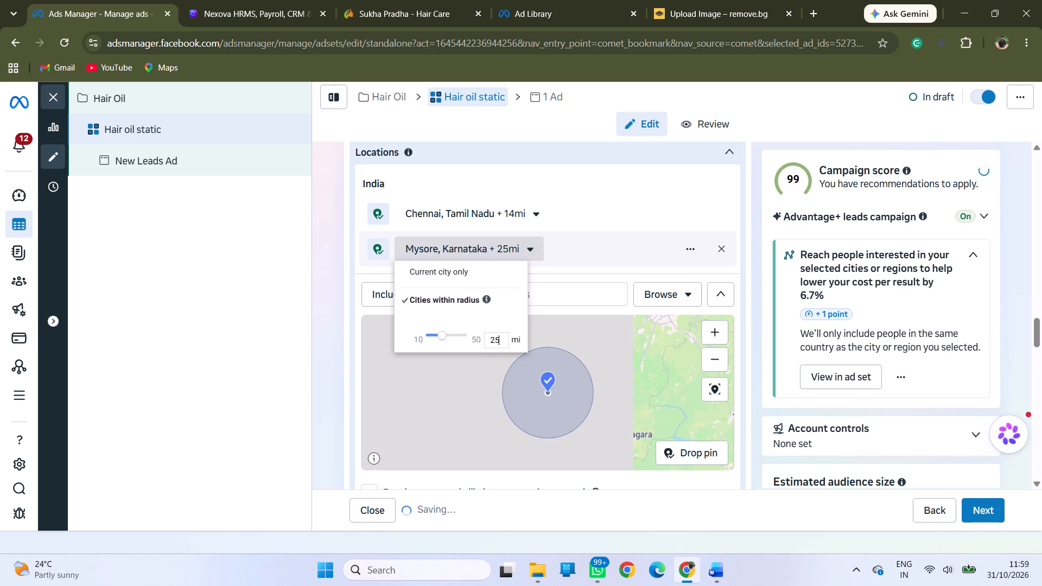
pyautogui.press('BackSpace')
pyautogui.press('BackSpace')
pyautogui.write('14')
pyautogui.click(623, 179)
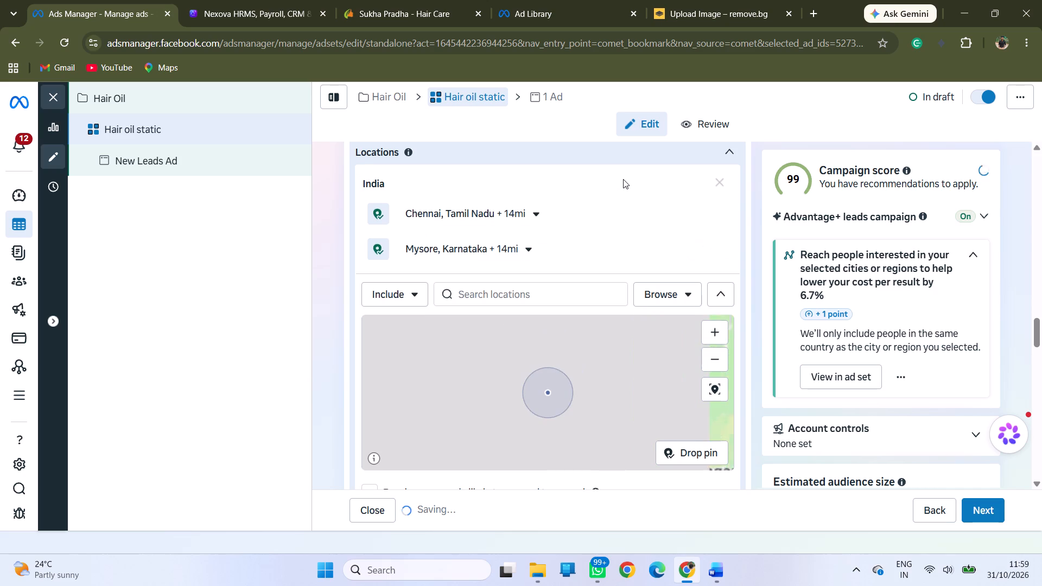
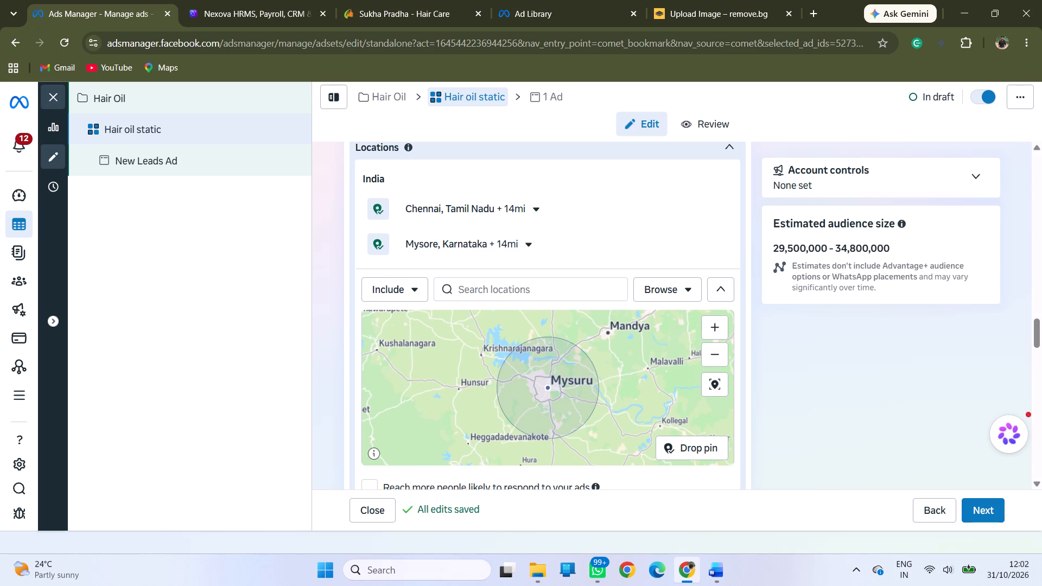
# Examine the area around Mysore and its targeting radius on the locations map.
pyautogui.moveTo(522, 391); pyautogui.dragTo(551, 390)
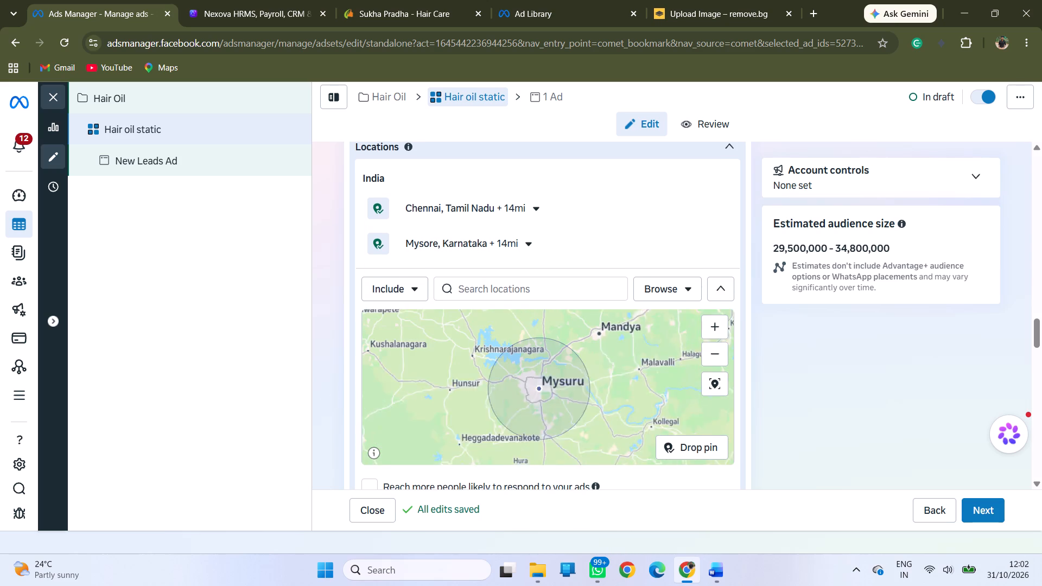
pyautogui.moveTo(551, 390); pyautogui.dragTo(558, 389)
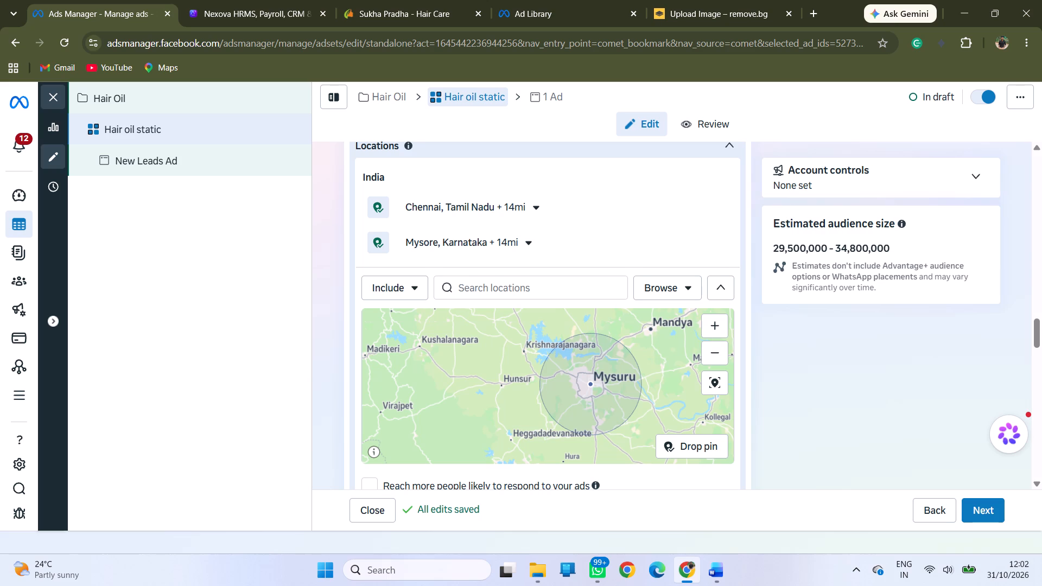
pyautogui.scroll(-3, 544, 367)
pyautogui.scroll(1, 544, 367)
pyautogui.scroll(-4, 544, 367)
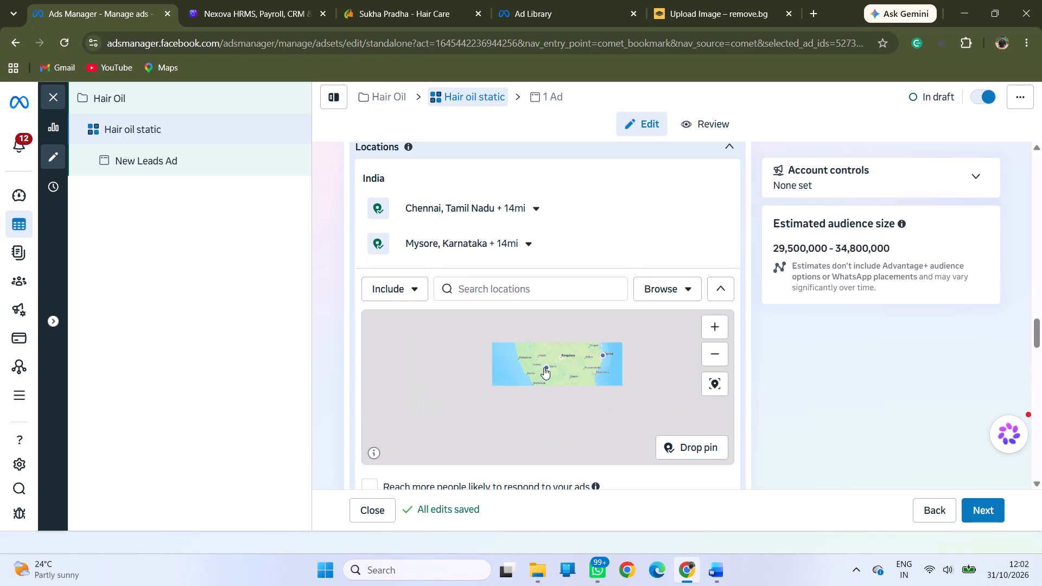
pyautogui.scroll(1, 544, 367)
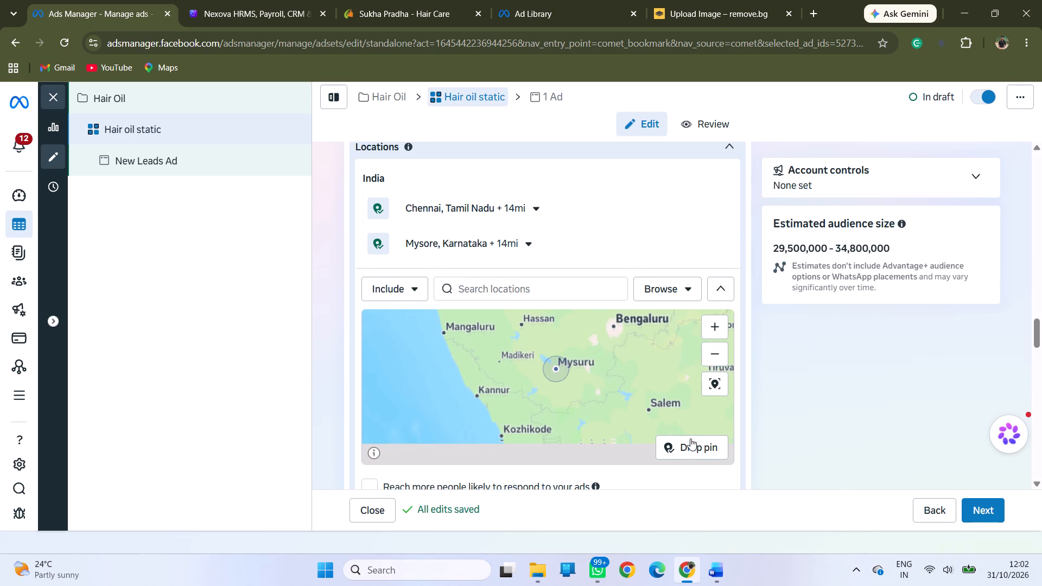
# Enable the "Reach more people likely to respond to your ads" option for the ad set's locations.
pyautogui.scroll(-5, 535, 479)
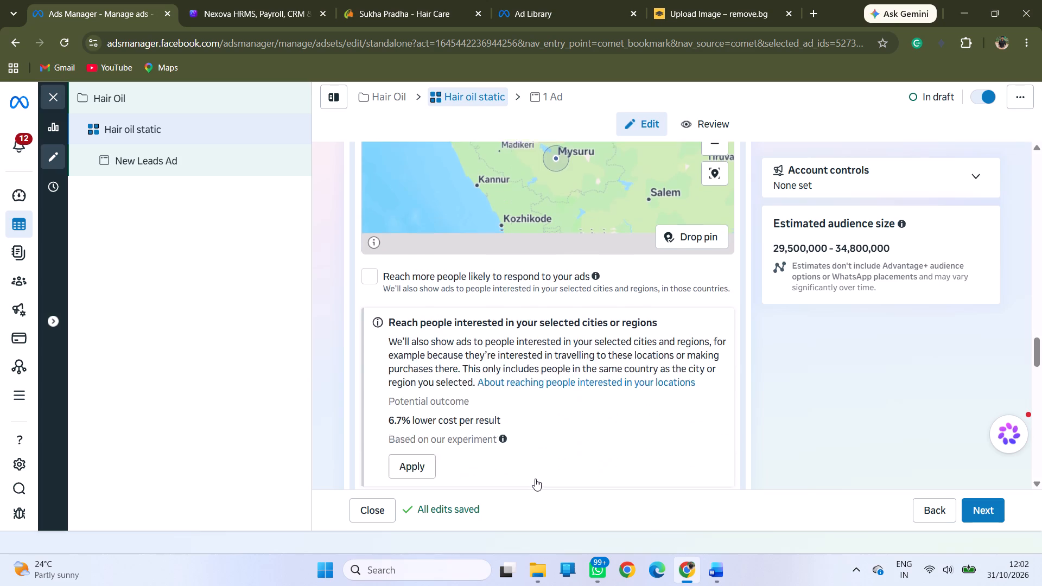
pyautogui.scroll(-1, 535, 479)
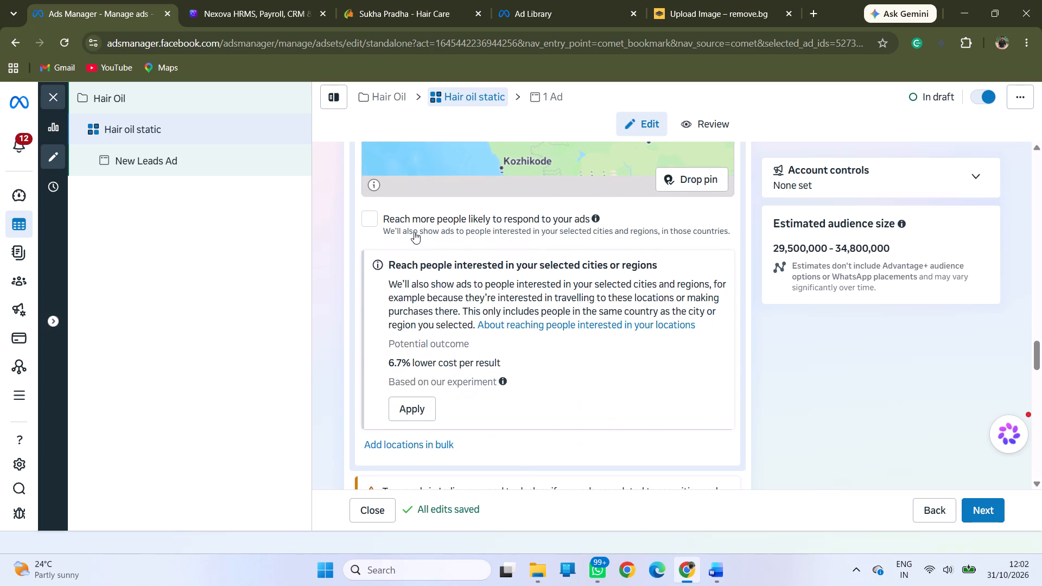
pyautogui.click(373, 216)
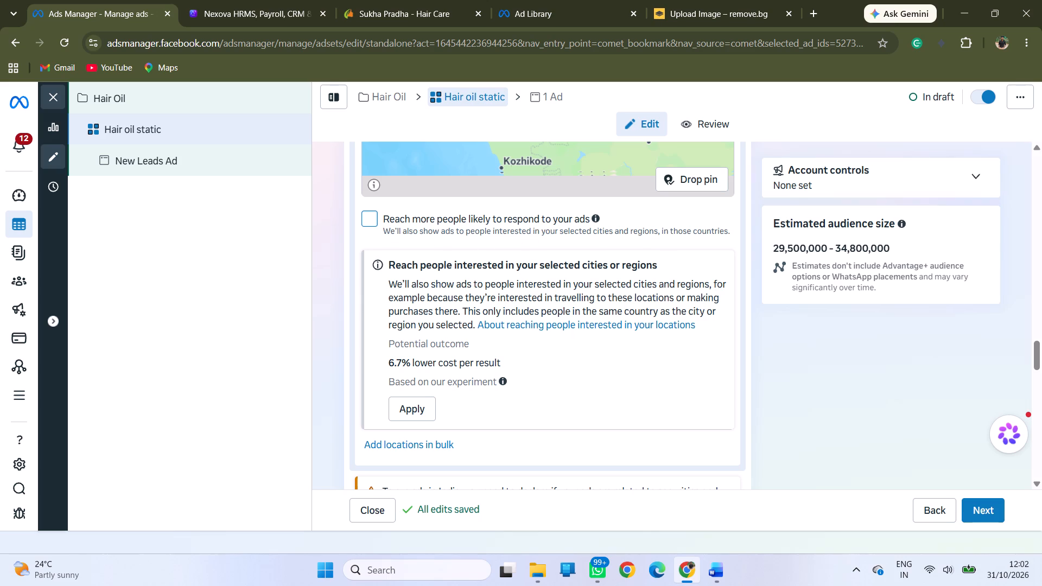
pyautogui.scroll(2, 612, 300)
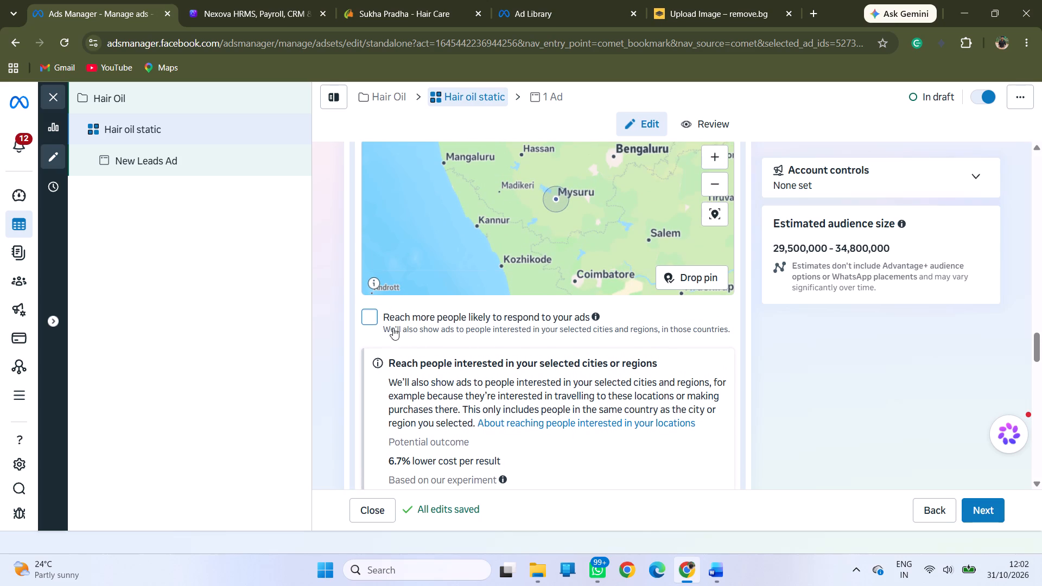
pyautogui.click(367, 314)
pyautogui.scroll(-4, 531, 369)
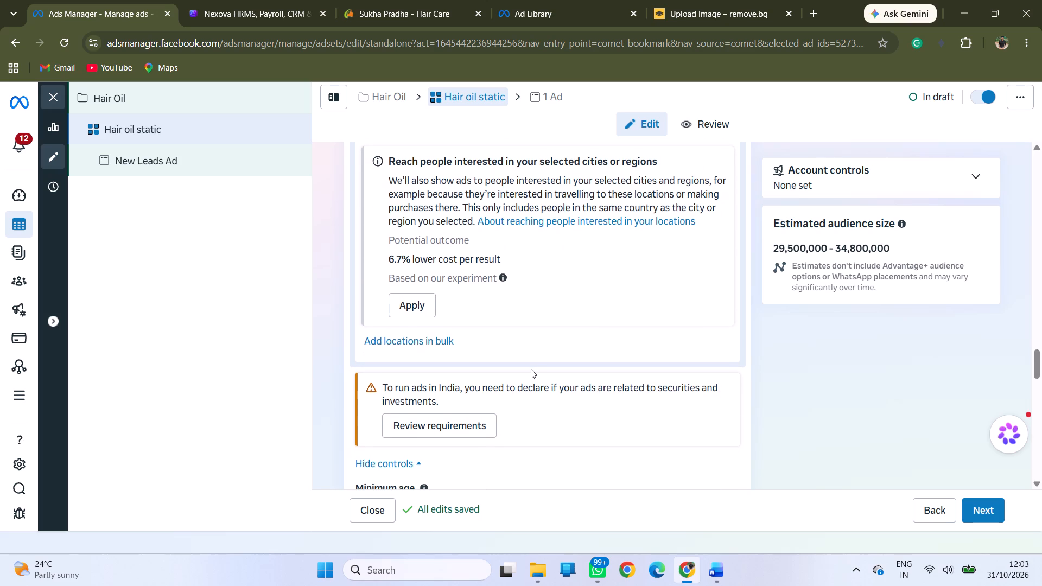
pyautogui.scroll(1, 531, 270)
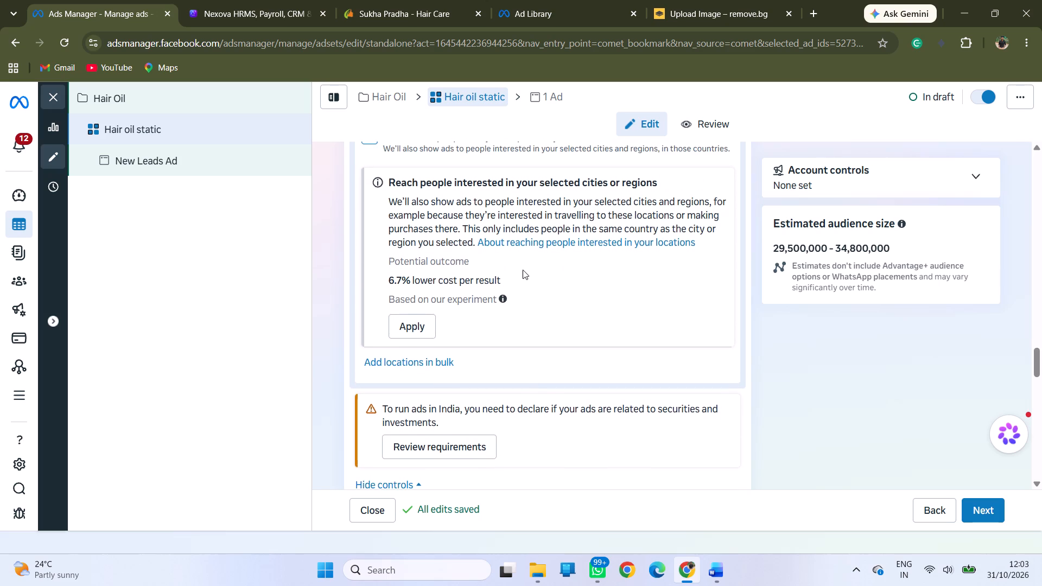
pyautogui.scroll(4, 523, 270)
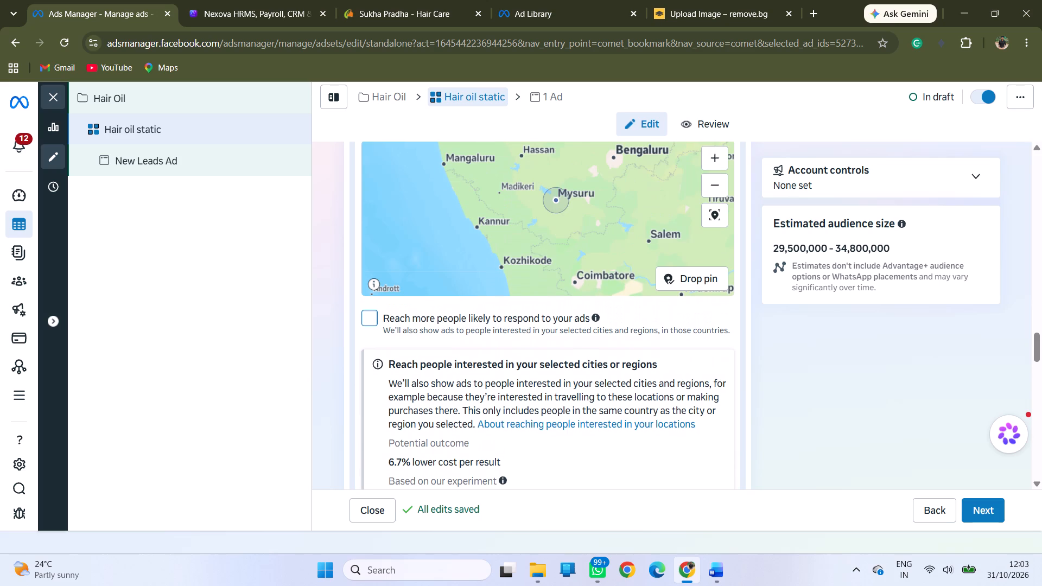
pyautogui.click(374, 317)
pyautogui.press('Return')
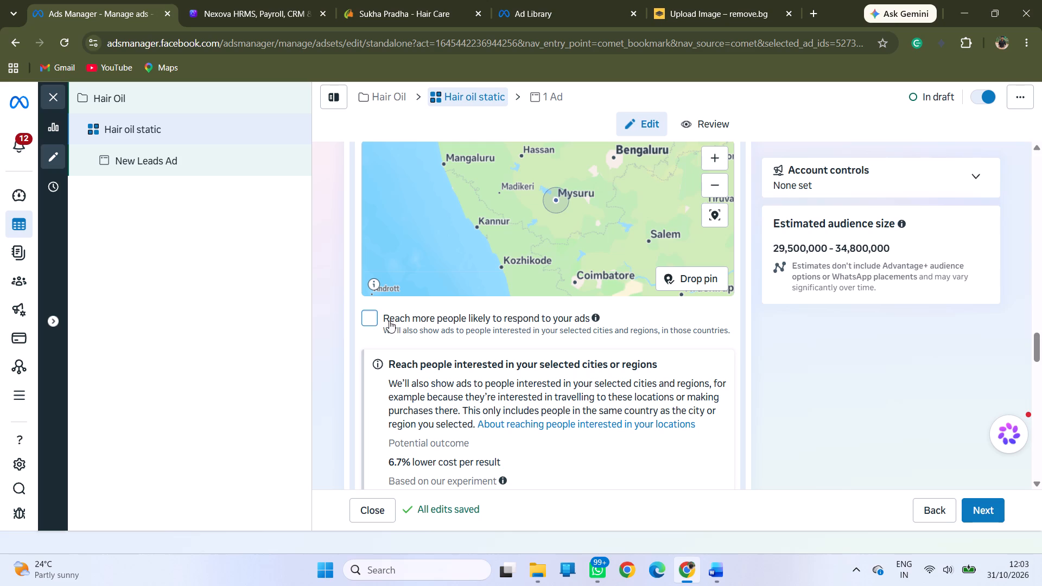
pyautogui.click(376, 321)
pyautogui.scroll(-11, 798, 349)
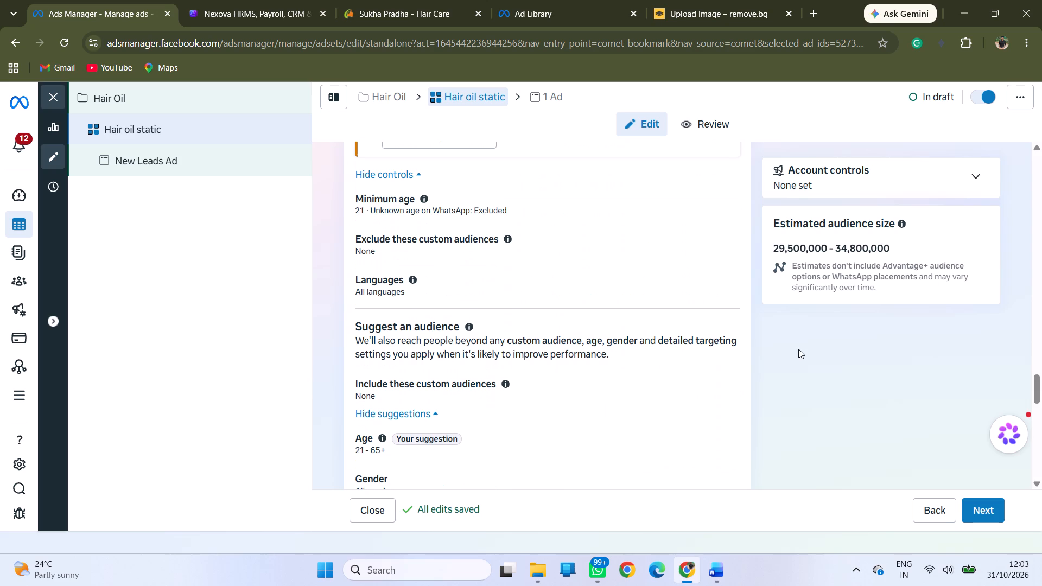
pyautogui.scroll(8, 798, 349)
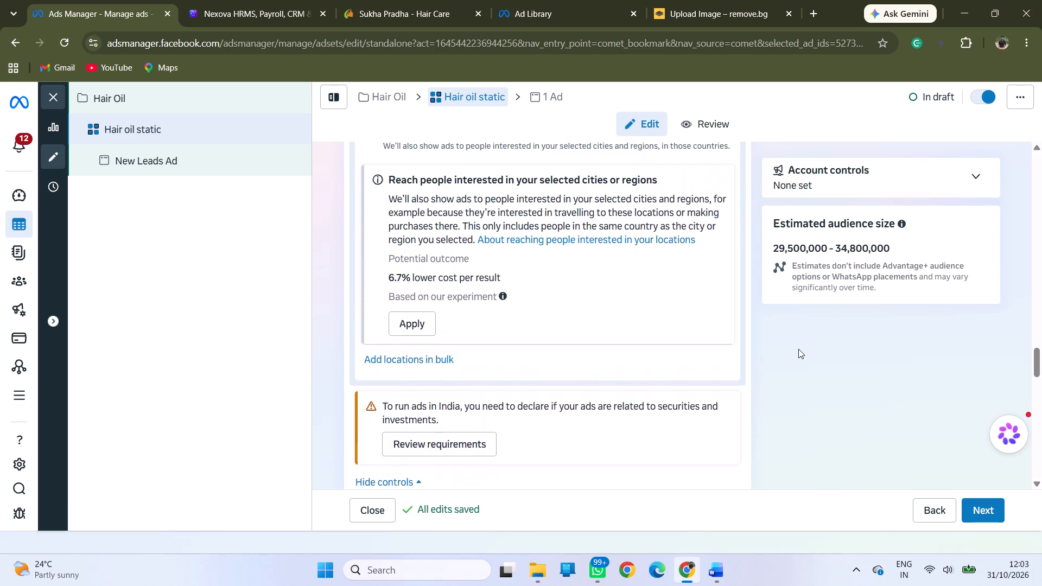
pyautogui.scroll(5, 798, 349)
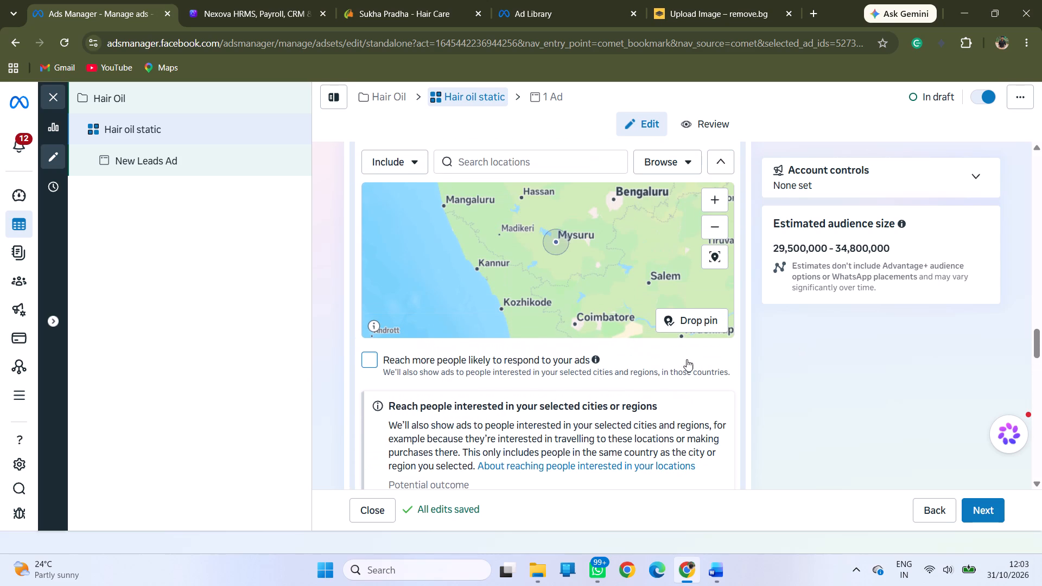
pyautogui.click(371, 359)
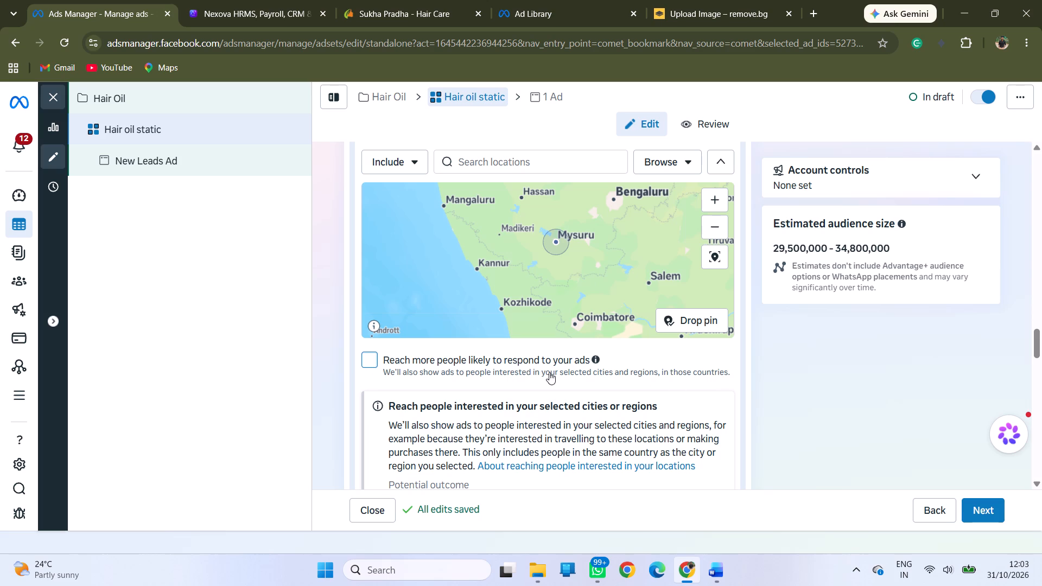
# Review the ad set's audience controls and audience suggestions, from minimum age to detailed targeting.
pyautogui.scroll(-9, 549, 372)
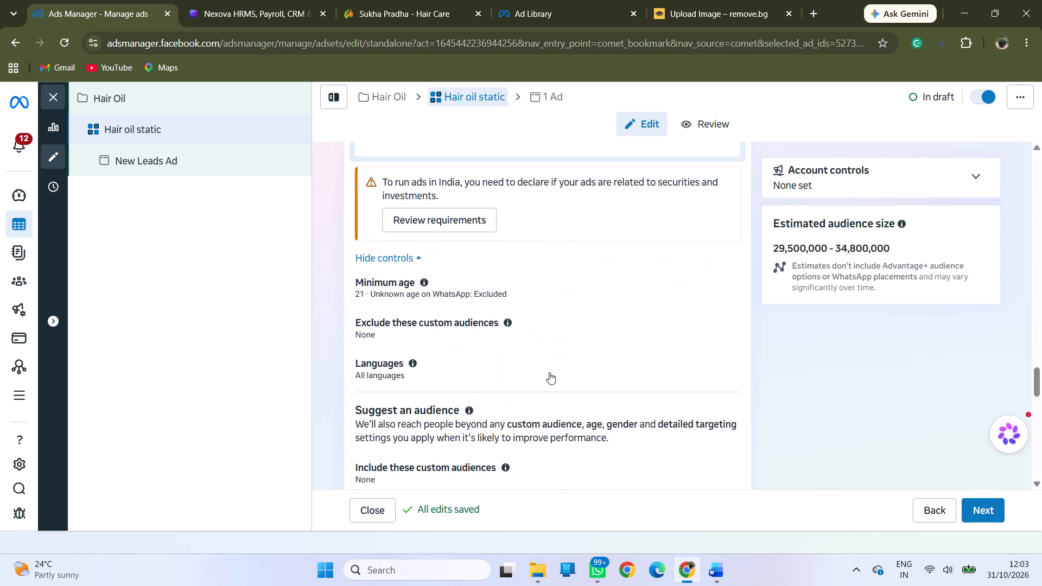
pyautogui.scroll(-5, 549, 372)
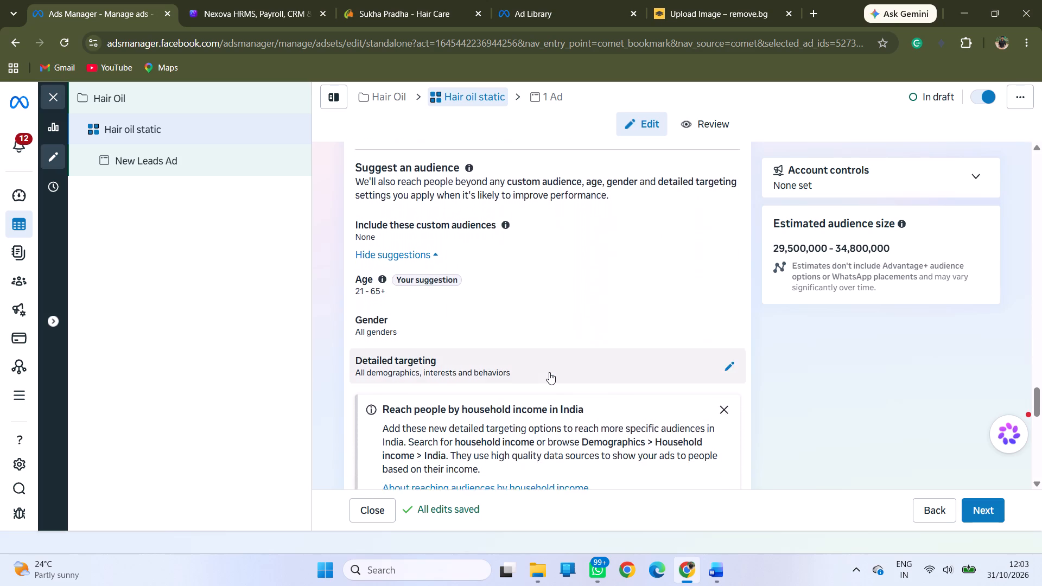
pyautogui.scroll(-2, 549, 372)
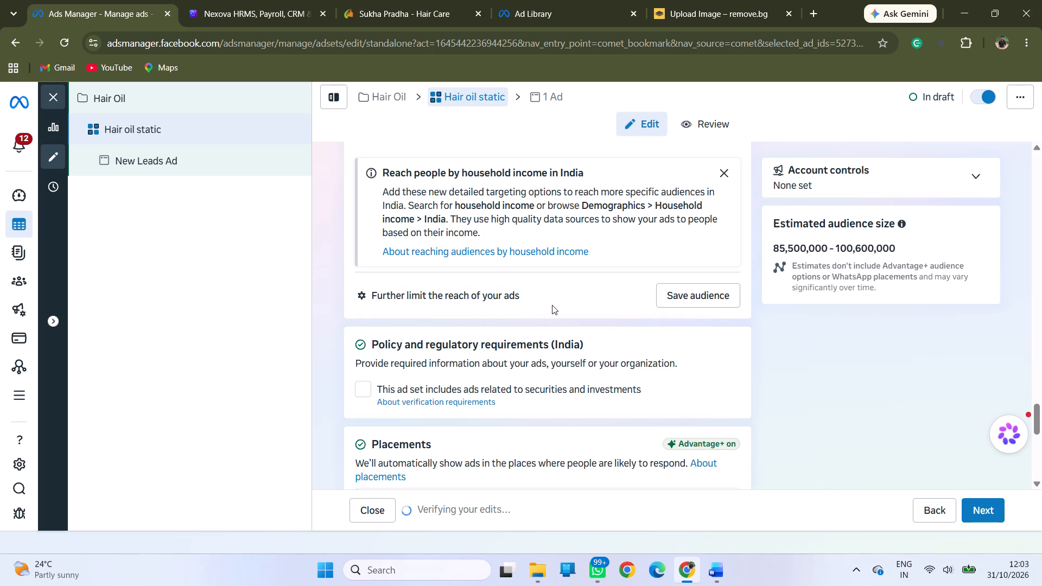
pyautogui.scroll(10, 552, 305)
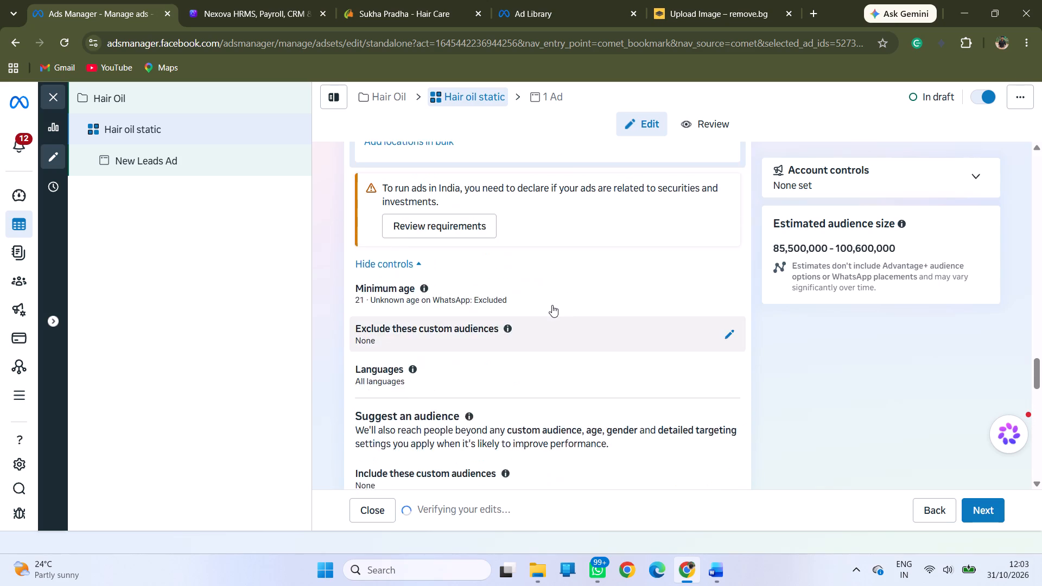
pyautogui.scroll(5, 552, 305)
pyautogui.scroll(-3, 552, 305)
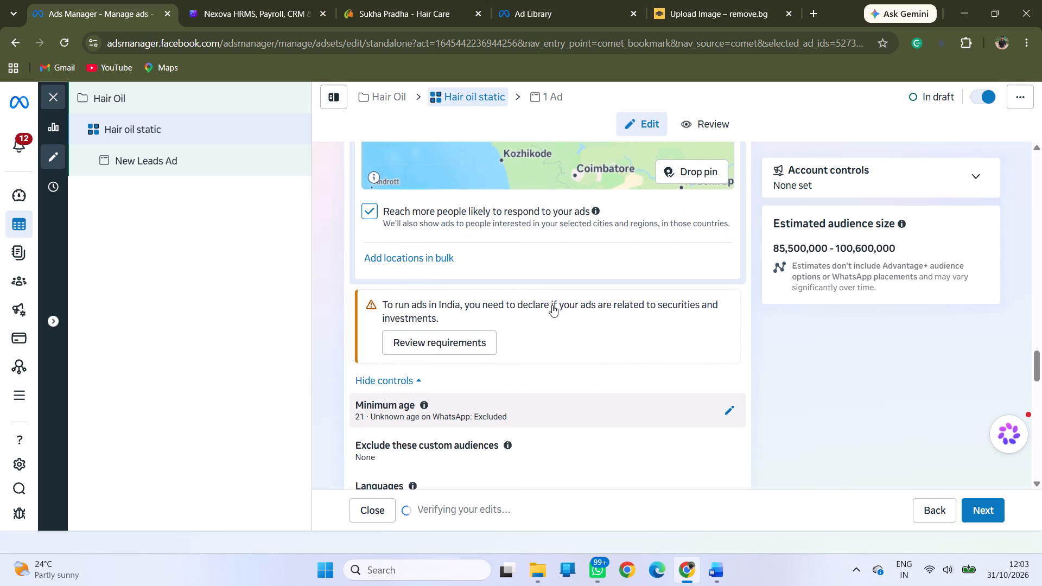
pyautogui.scroll(-4, 552, 305)
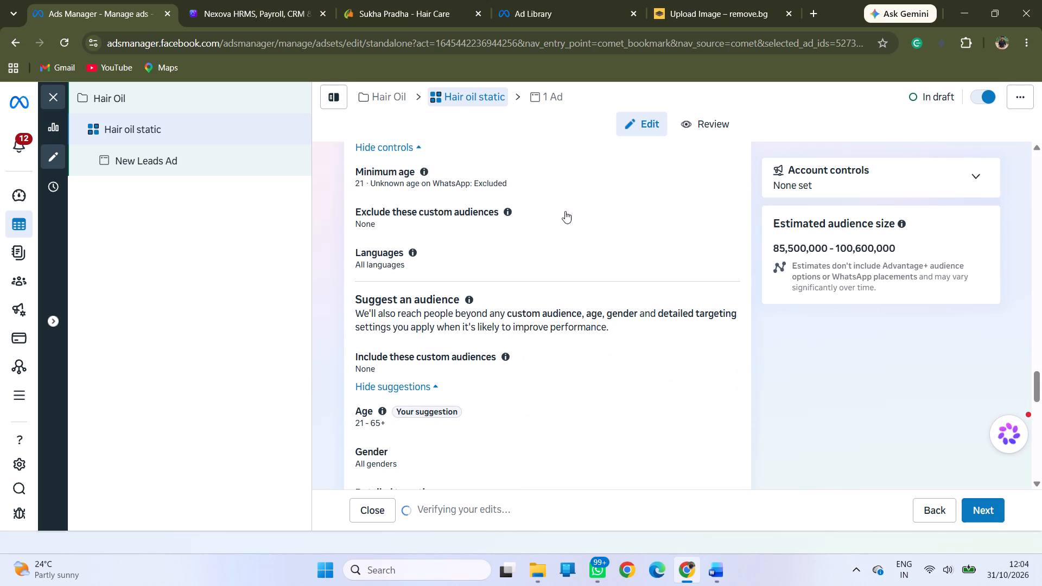
pyautogui.scroll(-3, 520, 364)
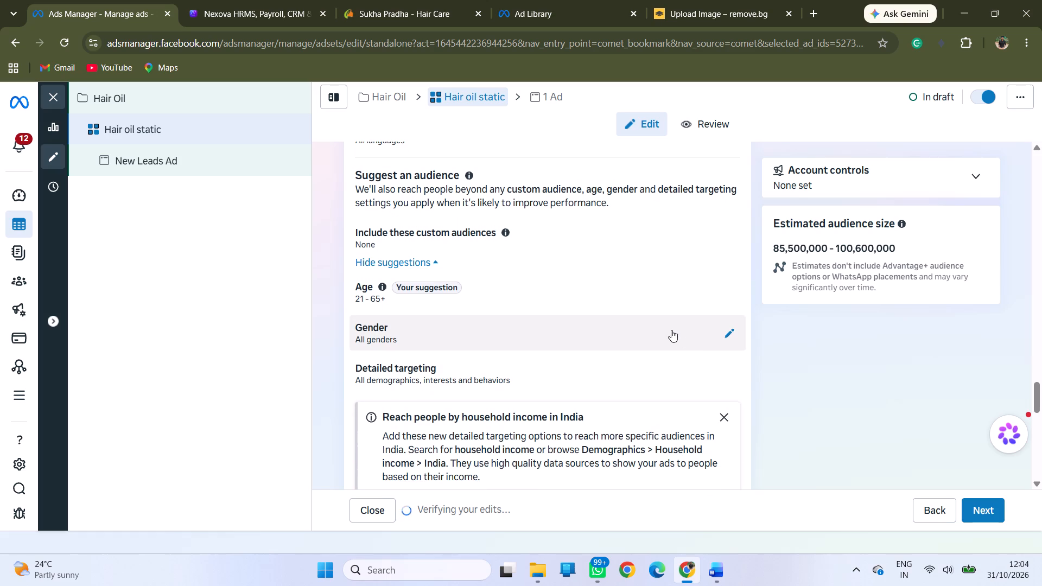
# Open the Gender suggestion and examine the policy, placement and brand safety settings that follow it.
pyautogui.click(726, 340)
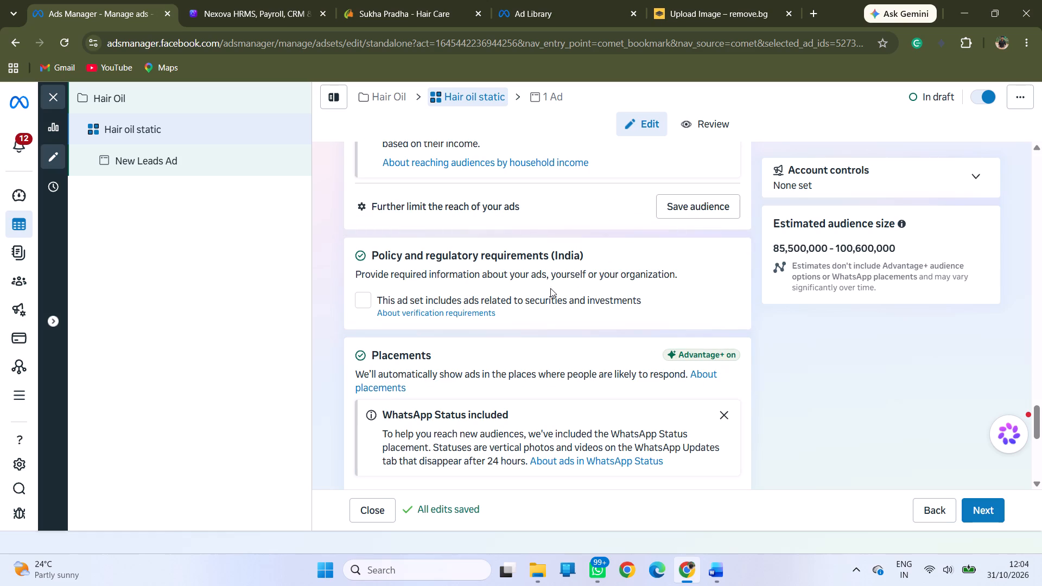
pyautogui.scroll(-6, 559, 347)
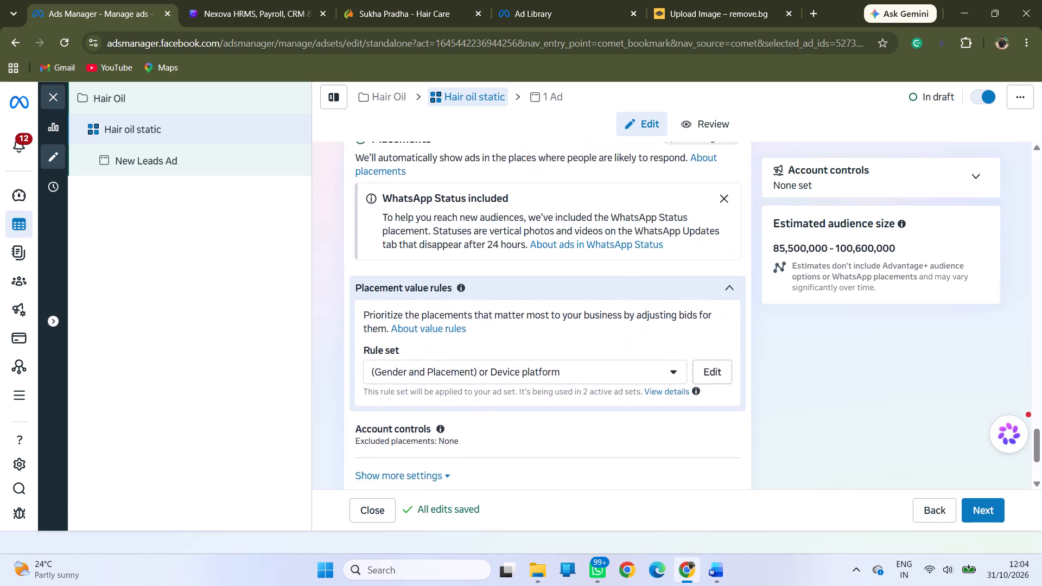
pyautogui.scroll(-1, 559, 347)
pyautogui.scroll(4, 559, 347)
pyautogui.scroll(-1, 559, 347)
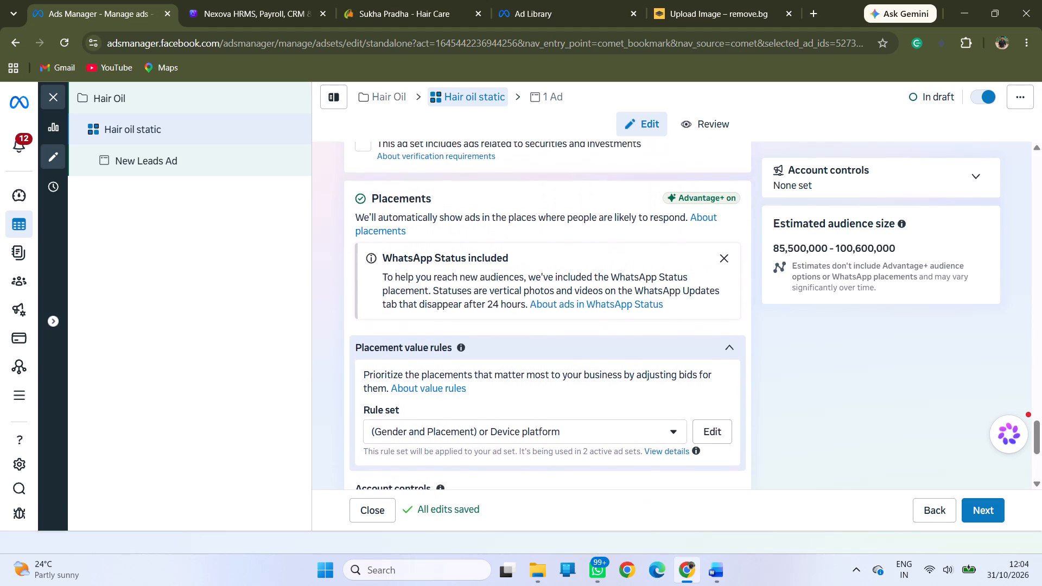
pyautogui.scroll(-8, 559, 347)
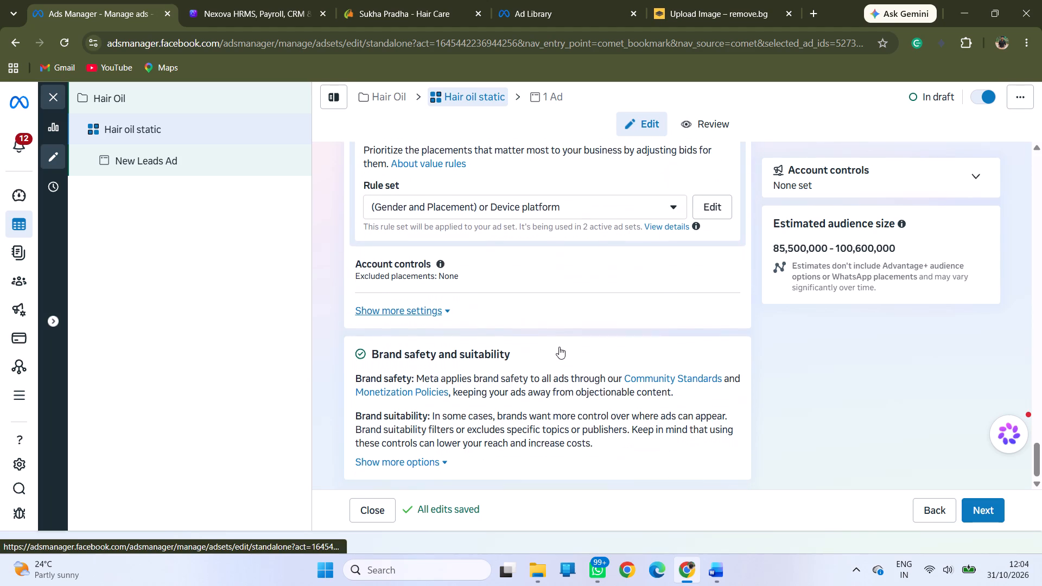
pyautogui.scroll(-5, 559, 347)
pyautogui.scroll(1, 569, 364)
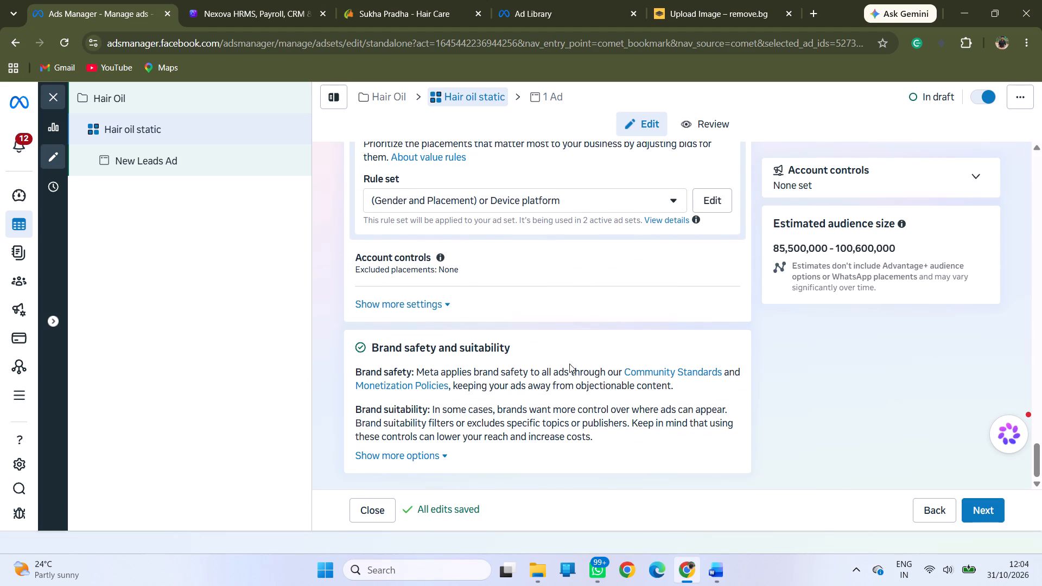
pyautogui.scroll(6, 569, 364)
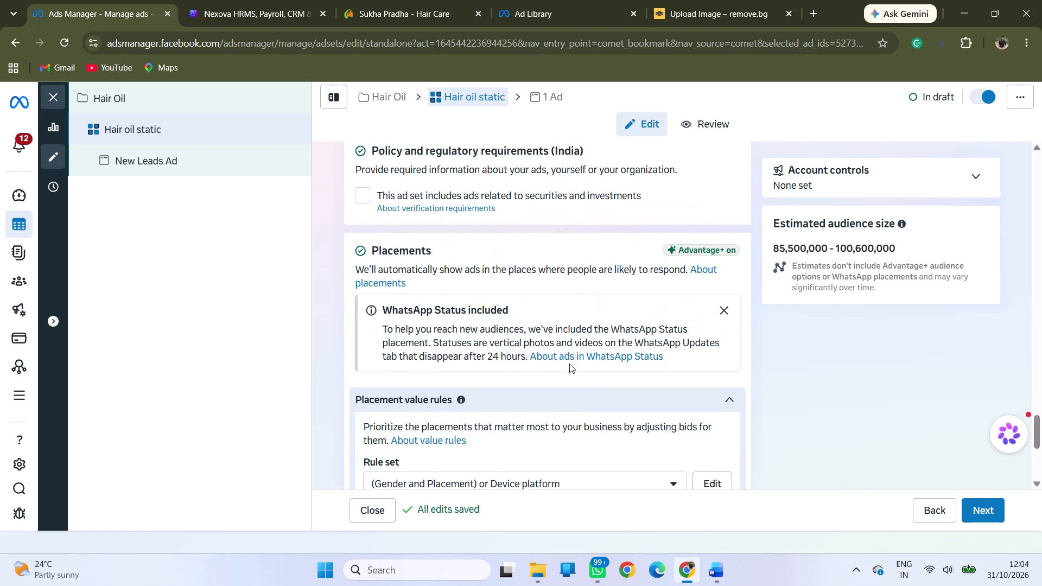
pyautogui.scroll(6, 569, 364)
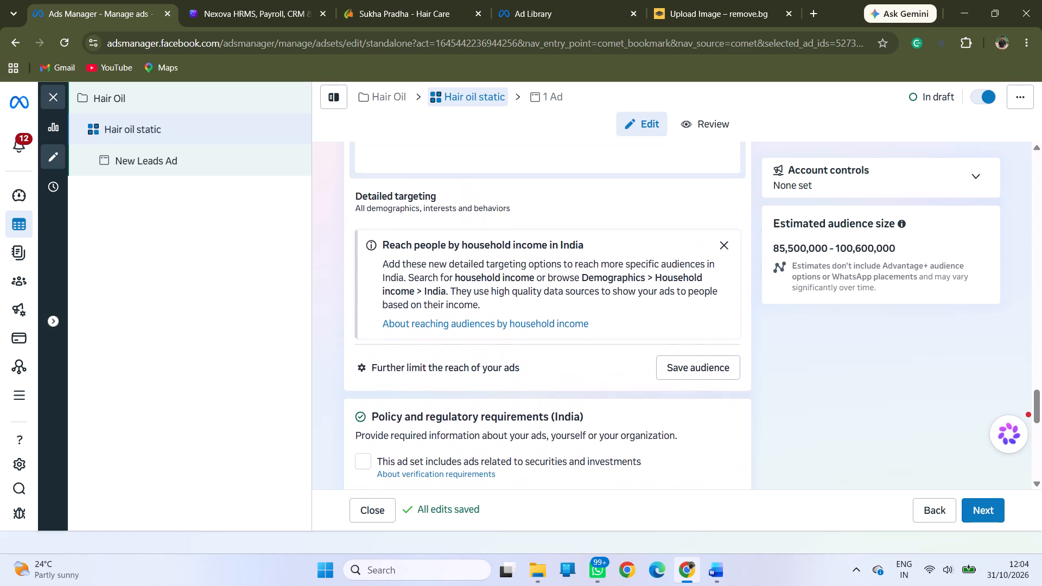
pyautogui.scroll(3, 569, 364)
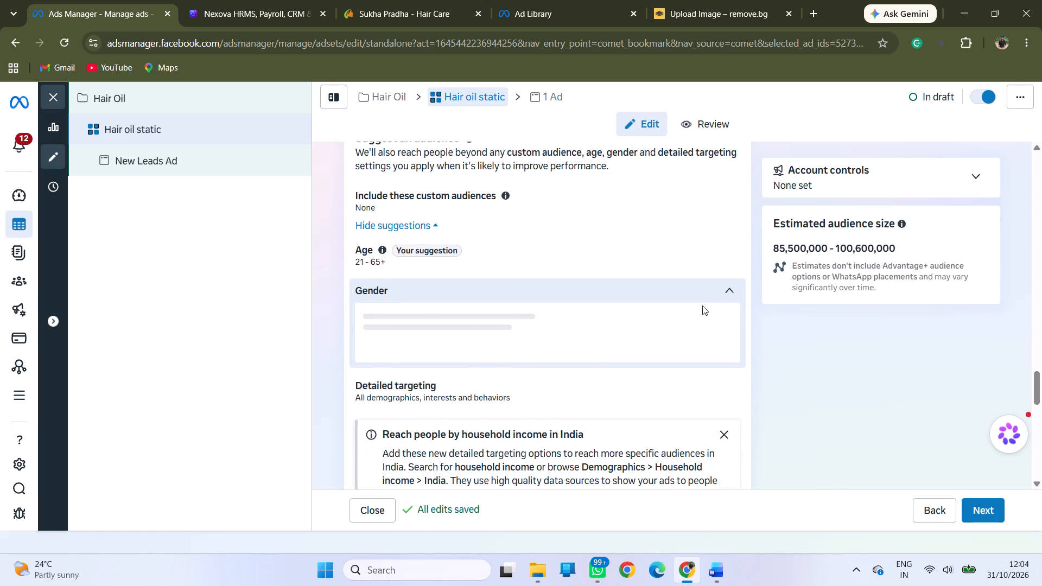
pyautogui.click(729, 294)
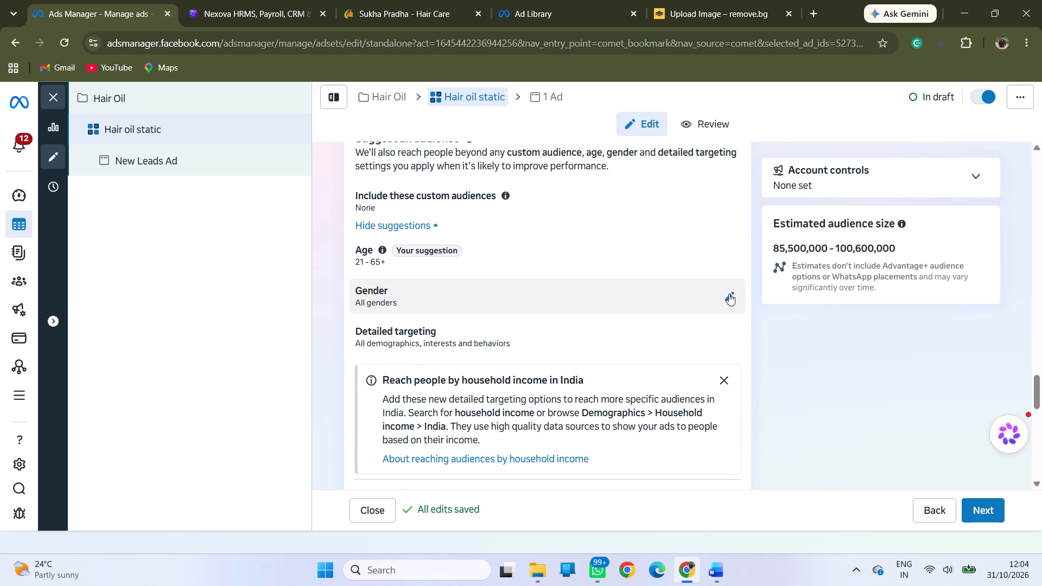
# Set the ad set's Gender audience suggestion to Women.
pyautogui.click(729, 294)
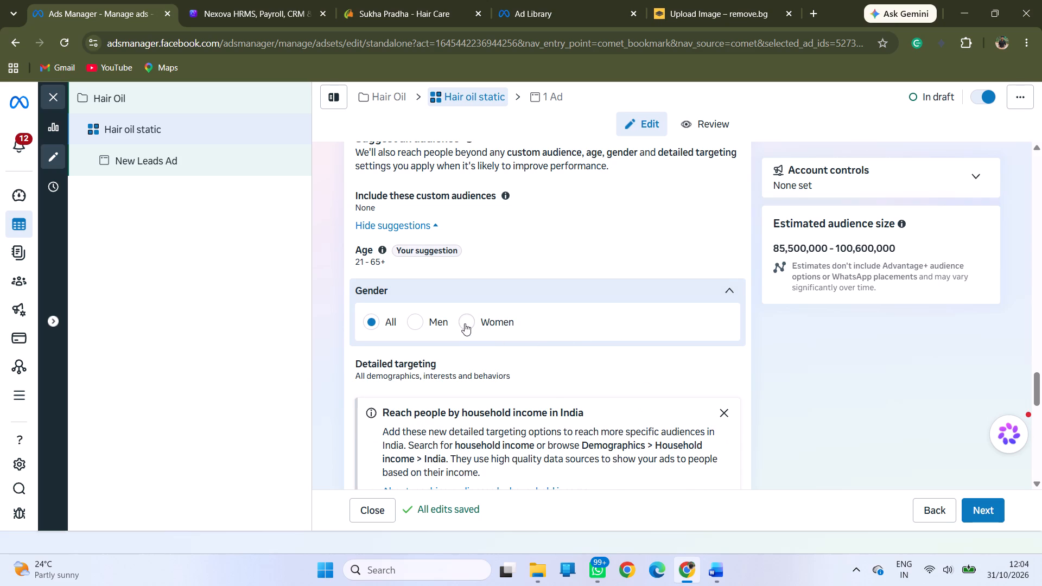
pyautogui.click(465, 323)
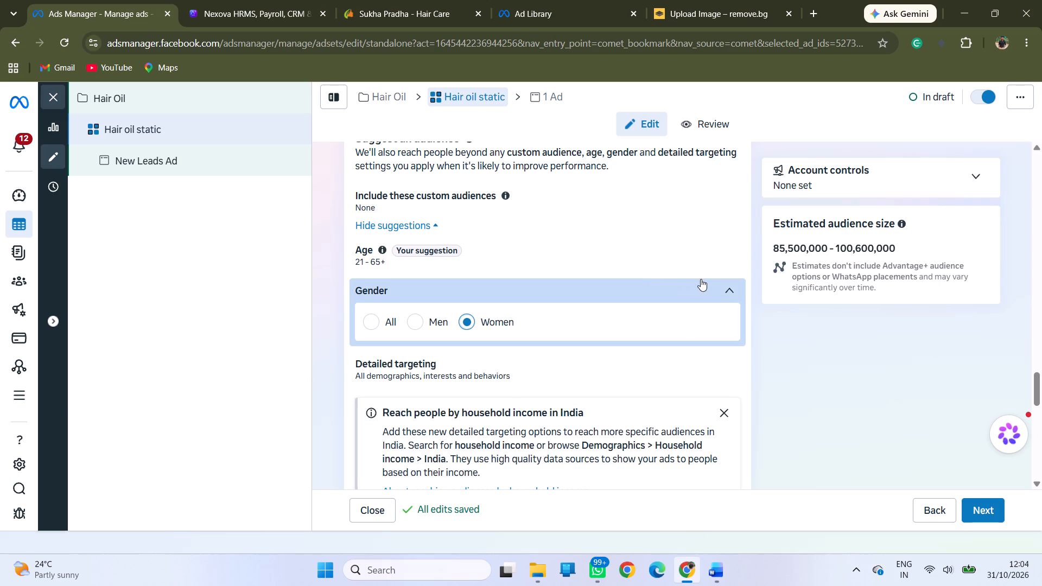
pyautogui.click(723, 290)
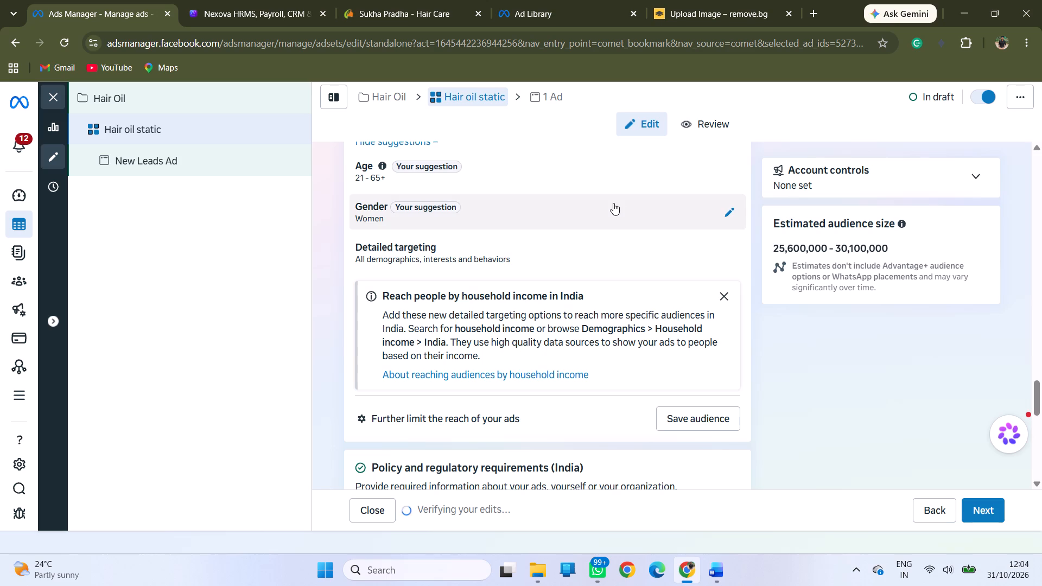
# Set the upper limit of the Age audience suggestion to 50.
pyautogui.scroll(1, 613, 203)
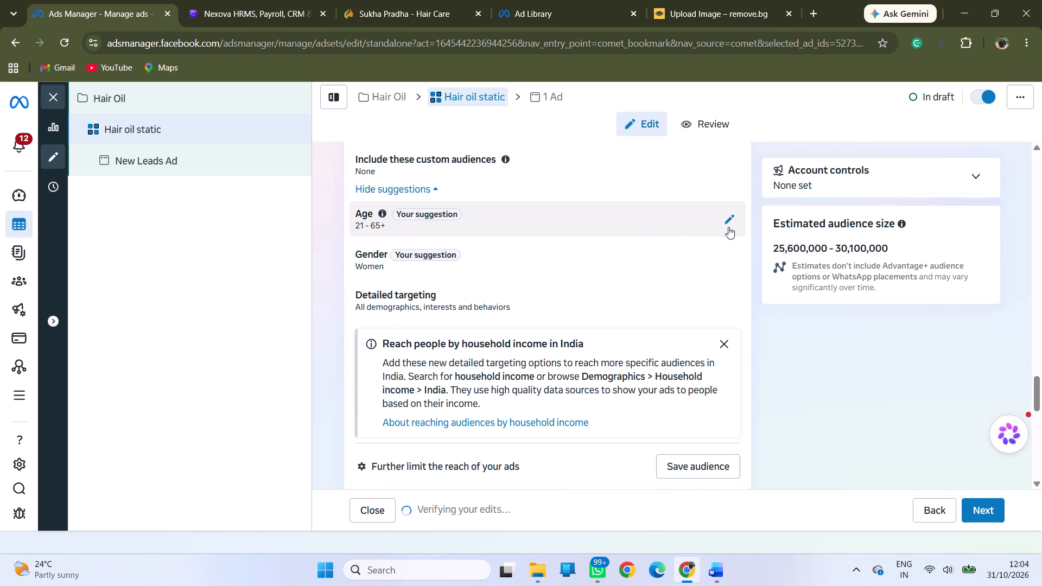
pyautogui.click(728, 227)
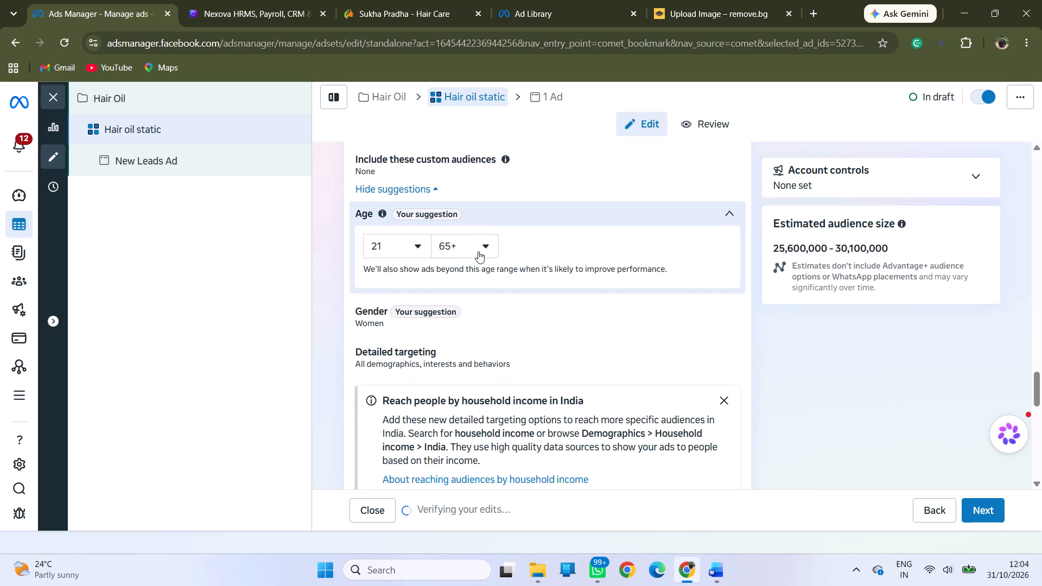
pyautogui.click(481, 252)
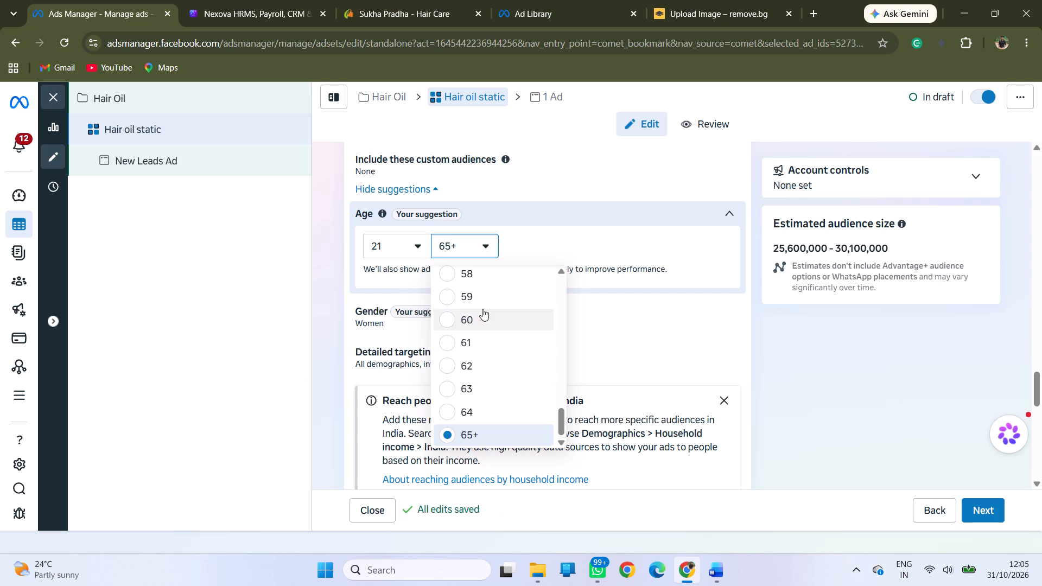
pyautogui.scroll(1, 484, 315)
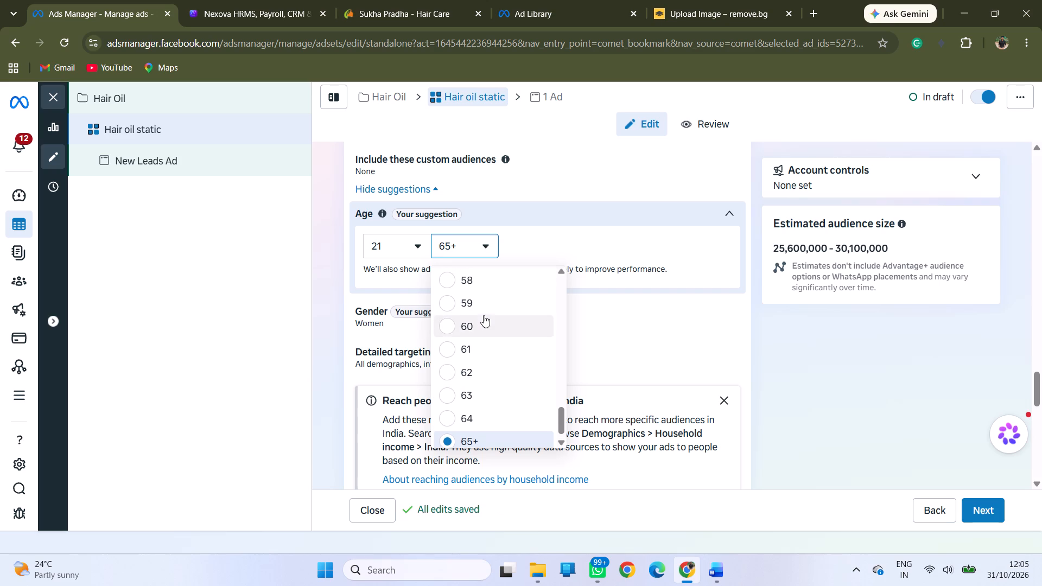
pyautogui.scroll(4, 484, 315)
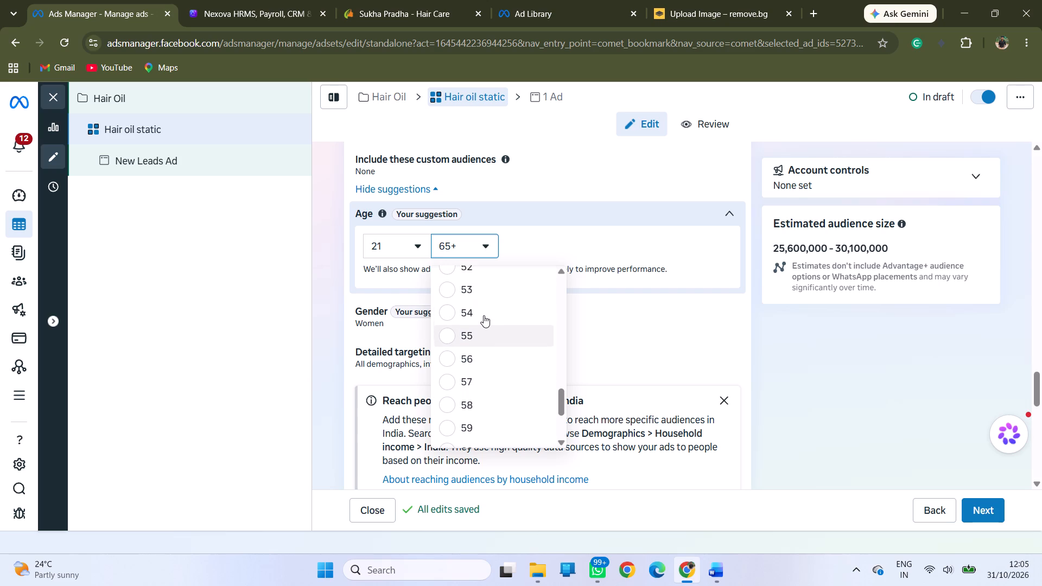
pyautogui.scroll(2, 484, 315)
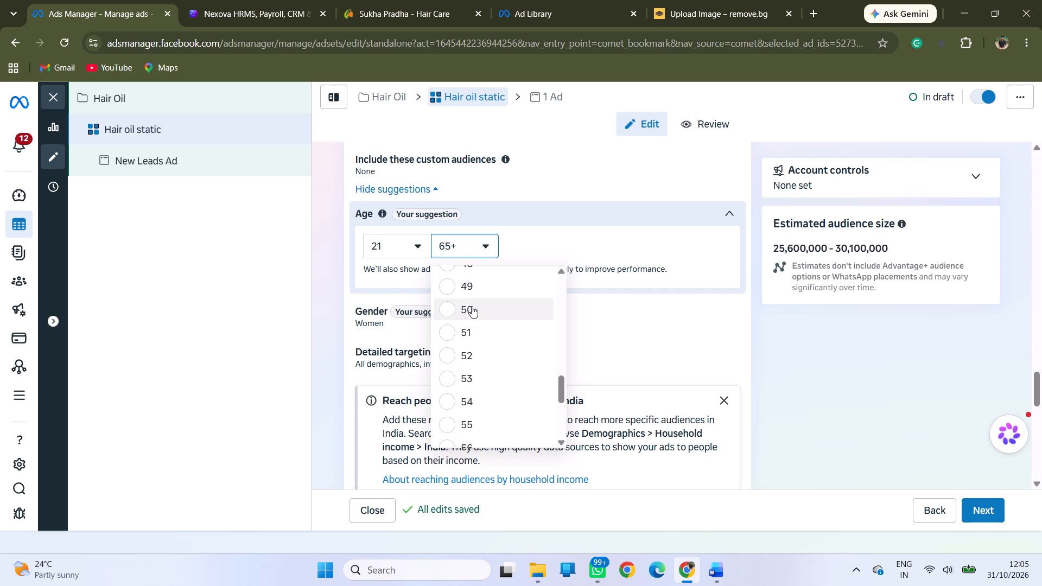
pyautogui.click(472, 306)
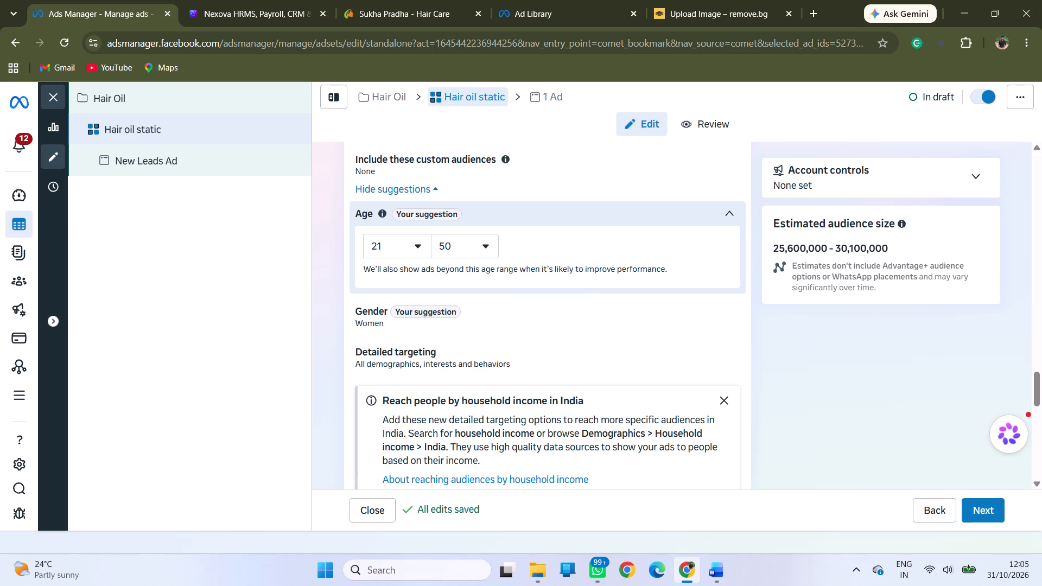
pyautogui.click(731, 214)
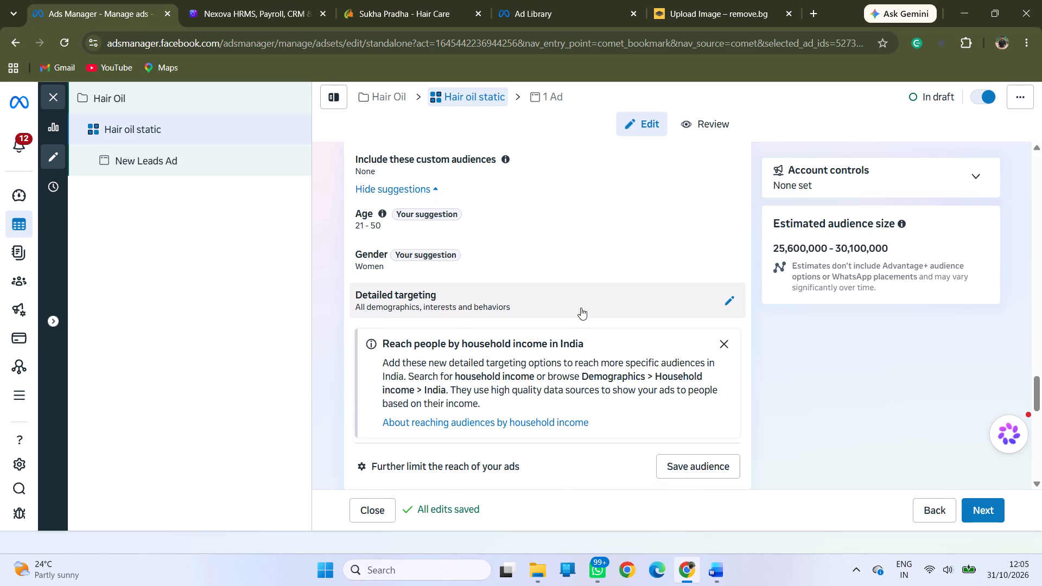
# Open the Detailed targeting suggestion for editing and dismiss the notice about reaching people by household income in India.
pyautogui.click(726, 304)
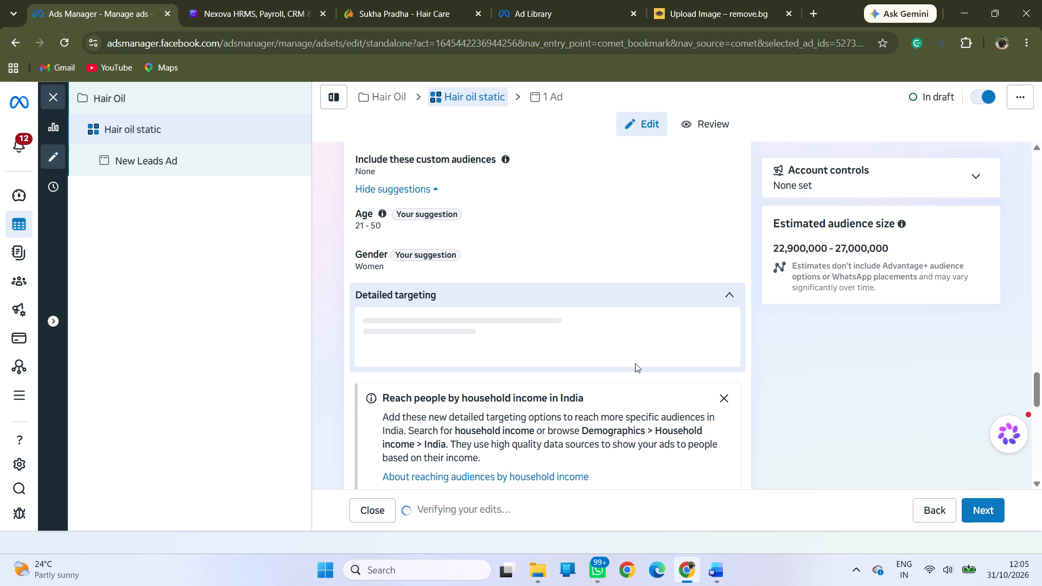
pyautogui.scroll(-2, 635, 363)
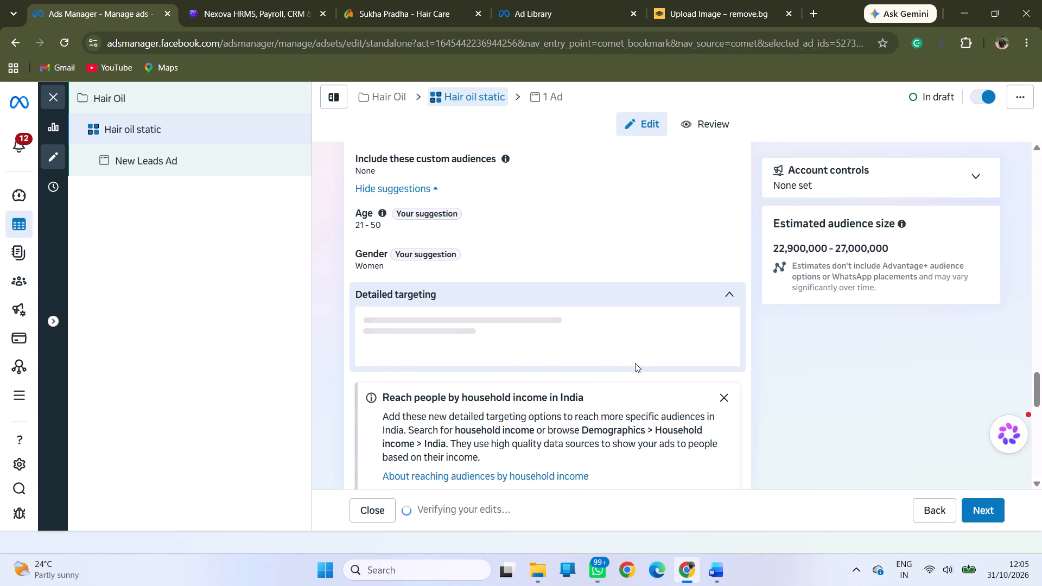
pyautogui.scroll(-3, 635, 363)
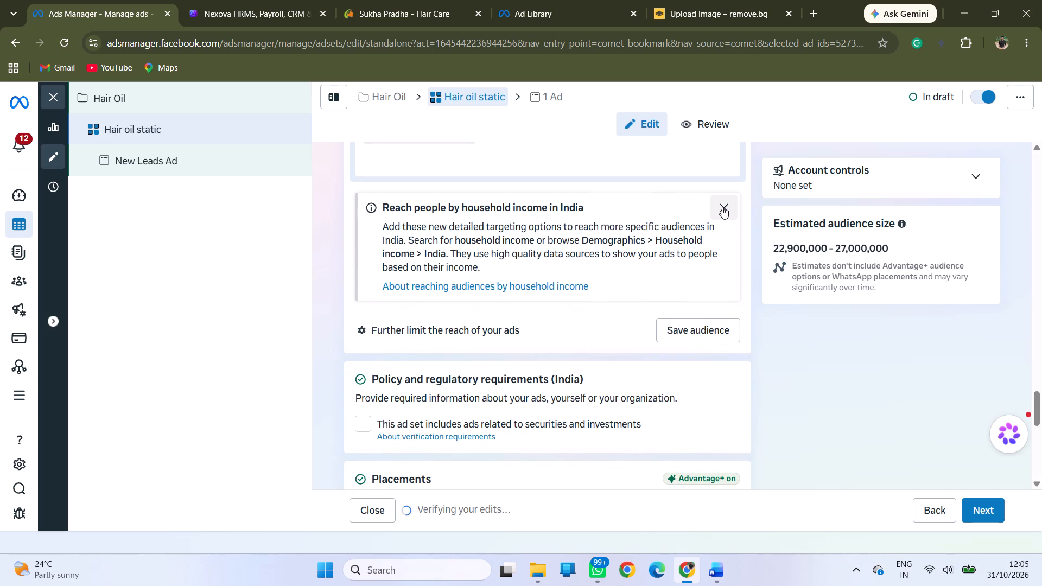
pyautogui.click(722, 207)
pyautogui.scroll(1, 508, 239)
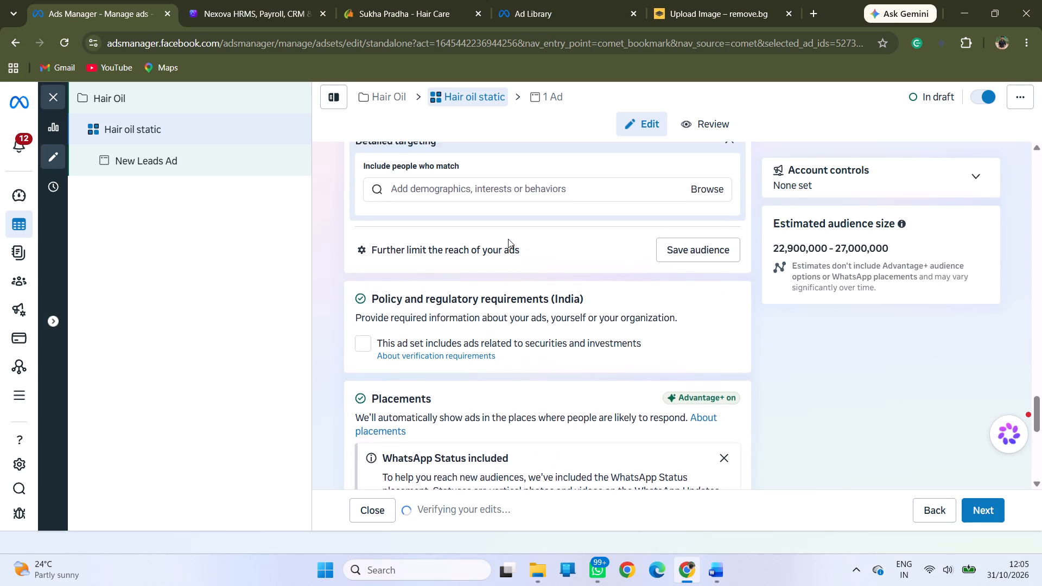
pyautogui.scroll(2, 508, 239)
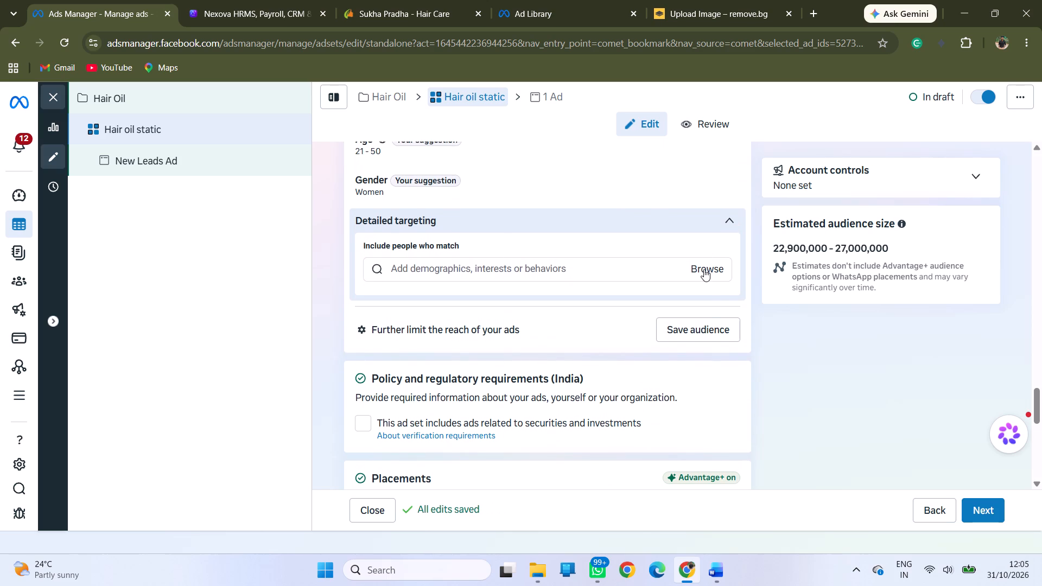
# Browse the Demographics targeting options and examine the parent categories under Parents > All parents by children's age.
pyautogui.click(704, 269)
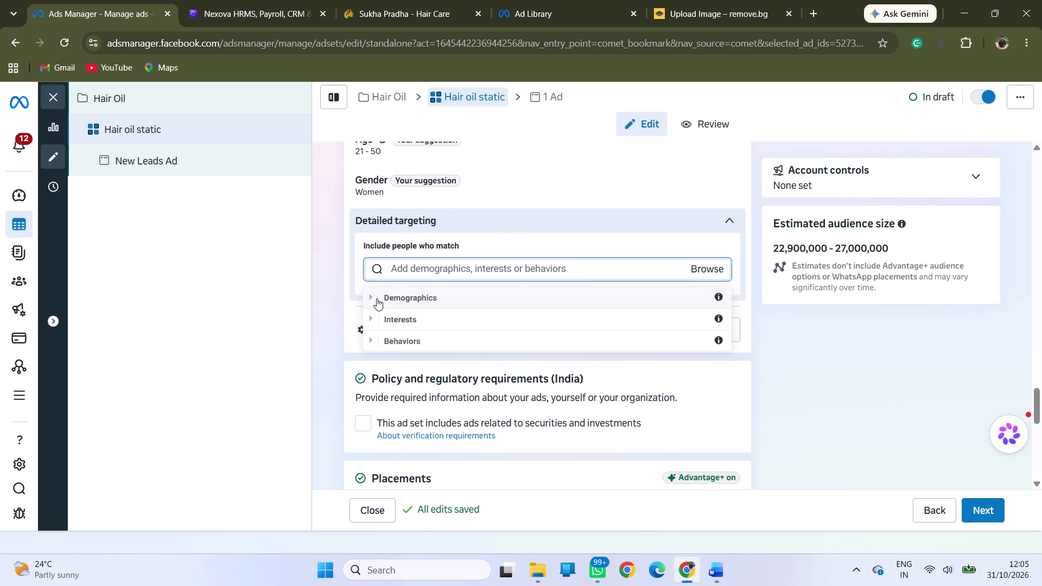
pyautogui.click(374, 298)
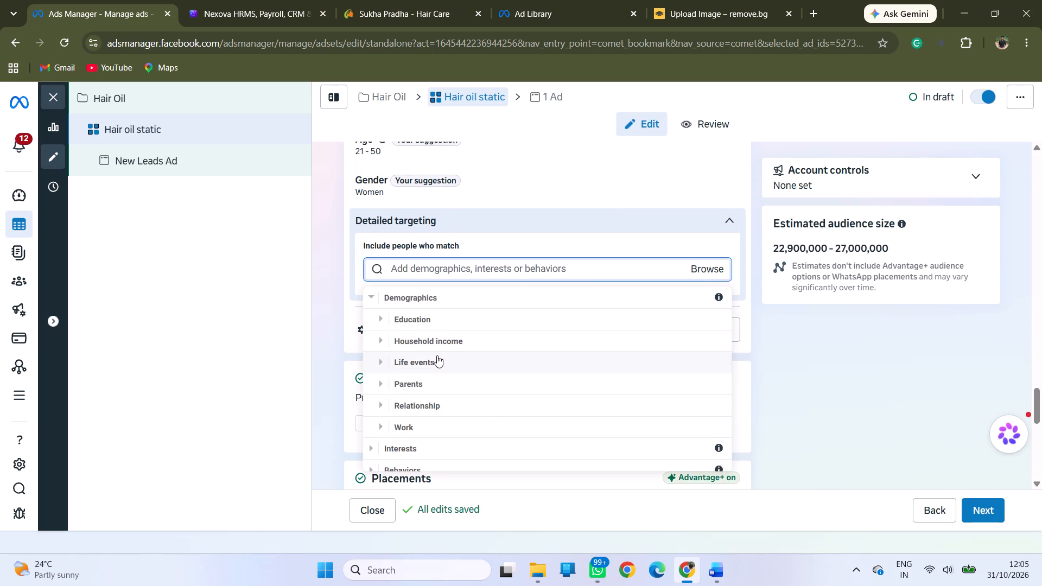
pyautogui.click(380, 383)
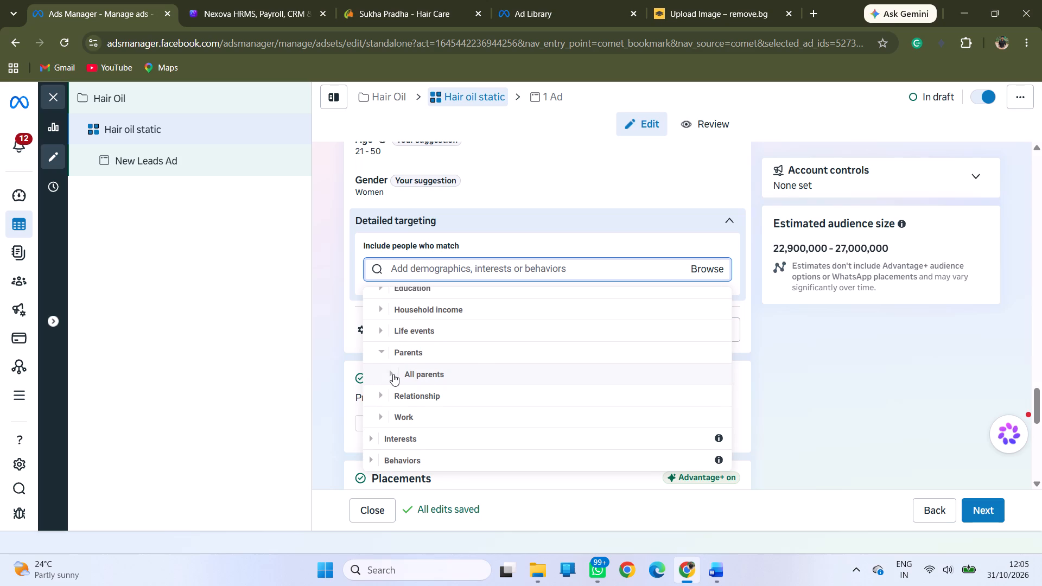
pyautogui.click(393, 374)
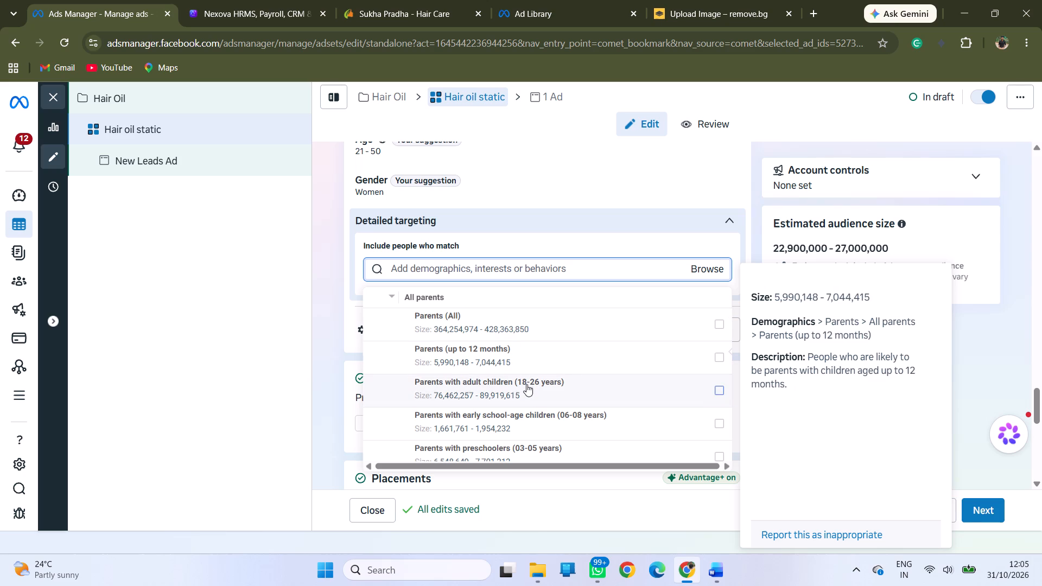
pyautogui.scroll(-4, 526, 422)
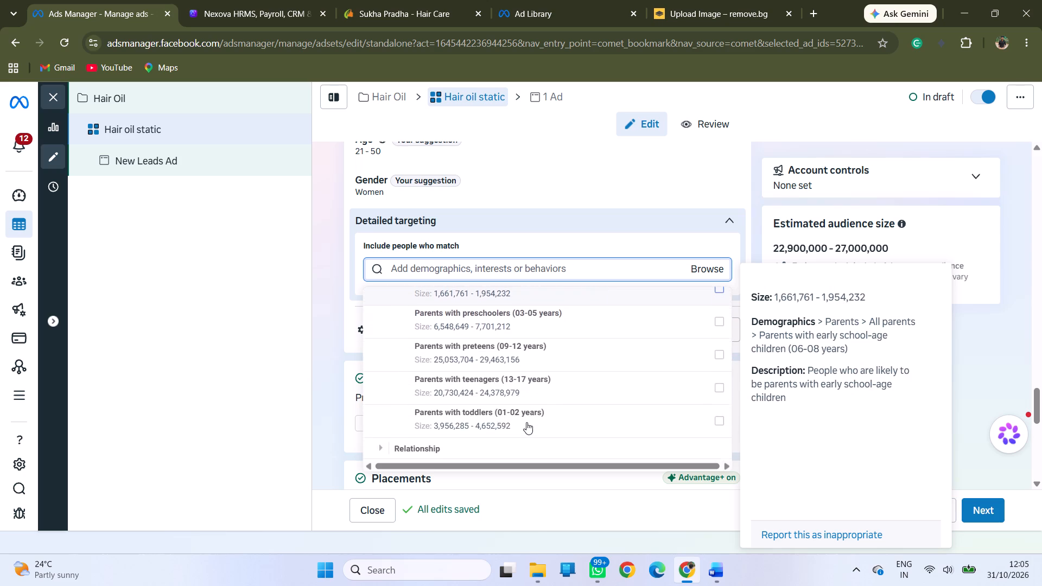
pyautogui.scroll(-2, 526, 422)
pyautogui.scroll(2, 526, 422)
pyautogui.scroll(-1, 526, 422)
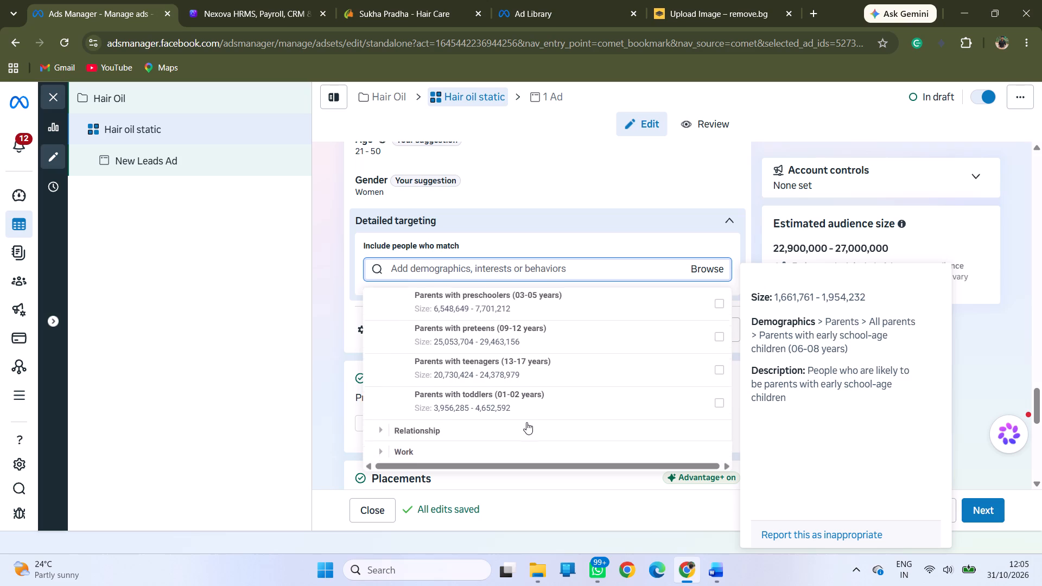
pyautogui.scroll(-1, 526, 422)
pyautogui.scroll(4, 526, 422)
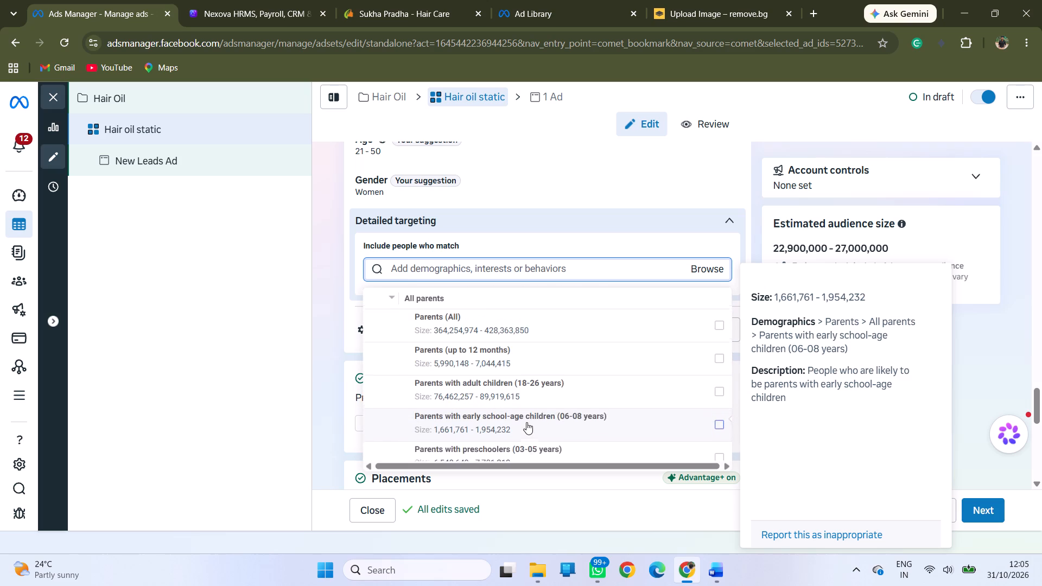
pyautogui.scroll(2, 526, 422)
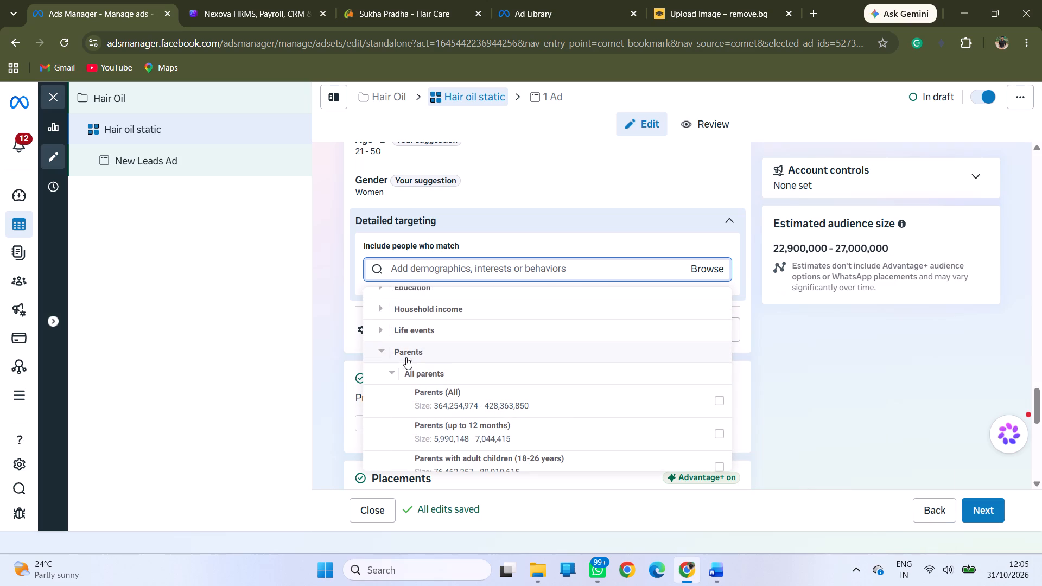
pyautogui.scroll(-2, 456, 404)
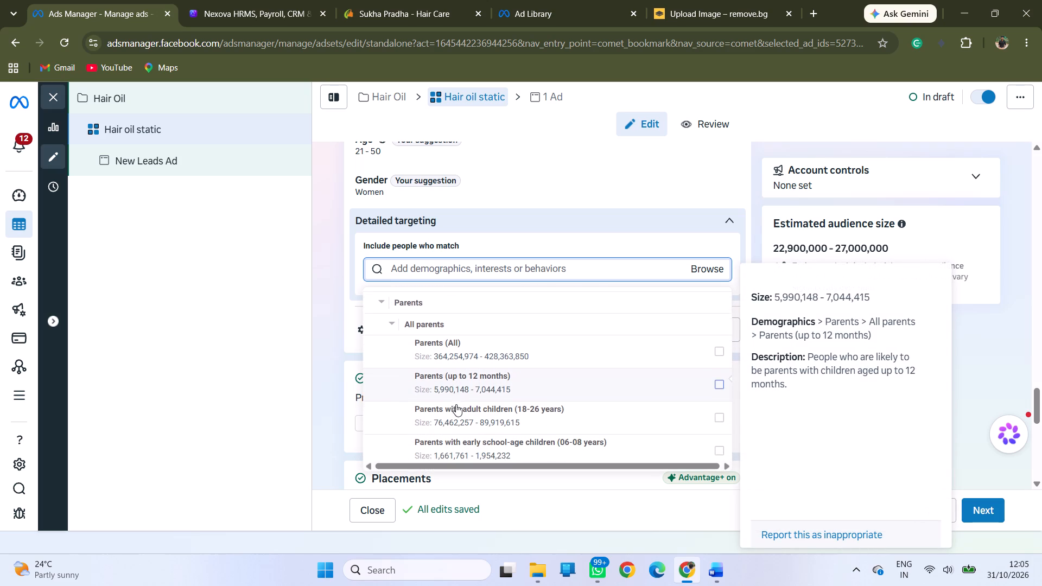
pyautogui.scroll(2, 456, 404)
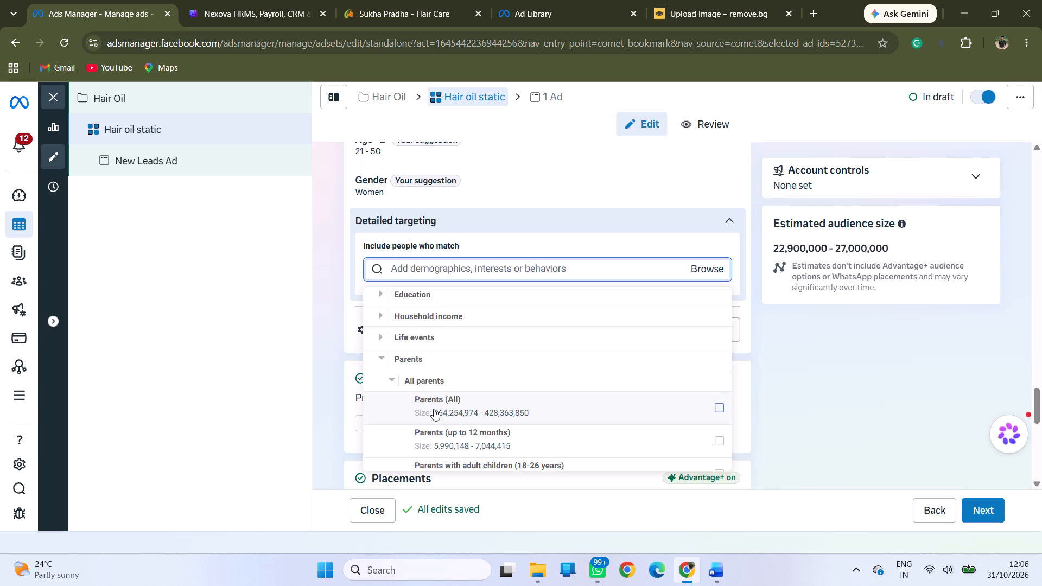
pyautogui.scroll(-1, 434, 409)
pyautogui.scroll(2, 434, 409)
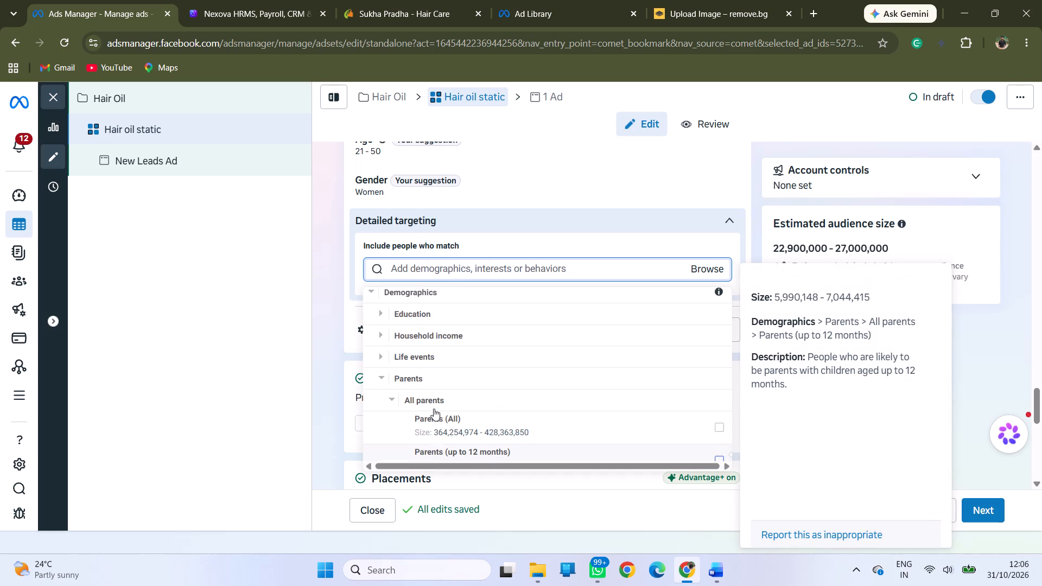
pyautogui.scroll(1, 434, 409)
pyautogui.scroll(-2, 434, 409)
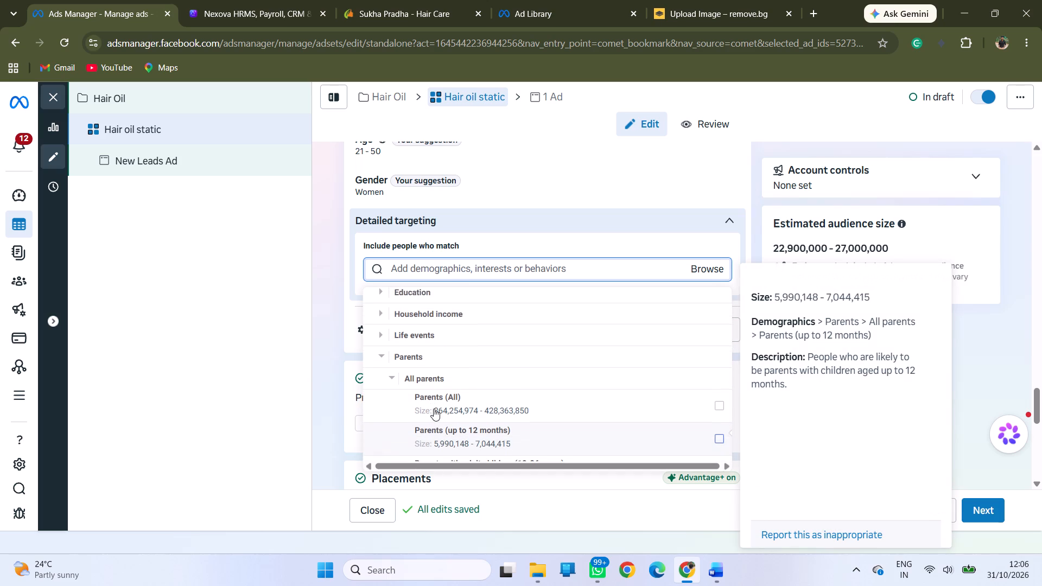
pyautogui.scroll(-1, 434, 409)
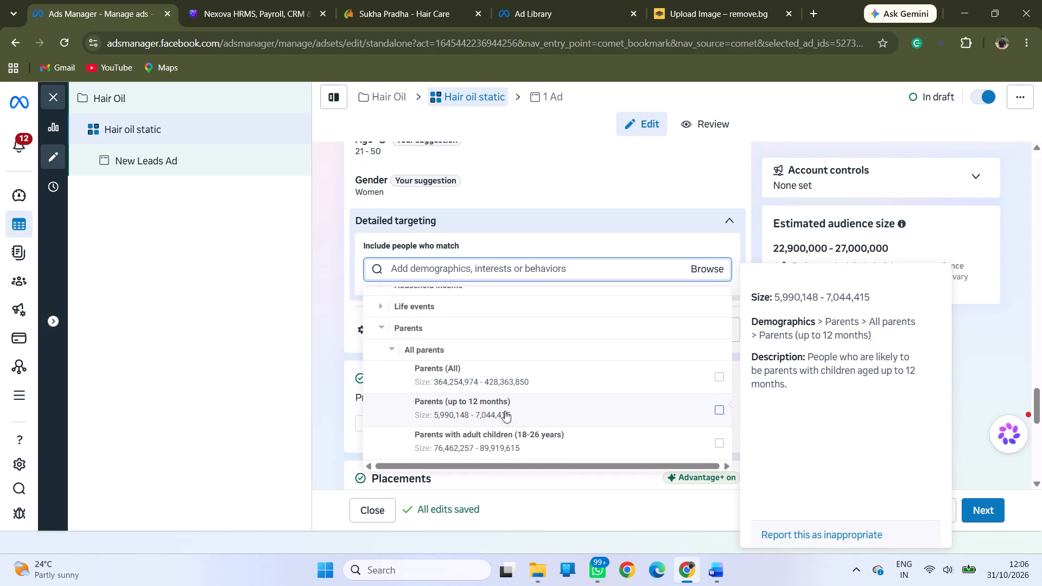
pyautogui.scroll(-1, 467, 405)
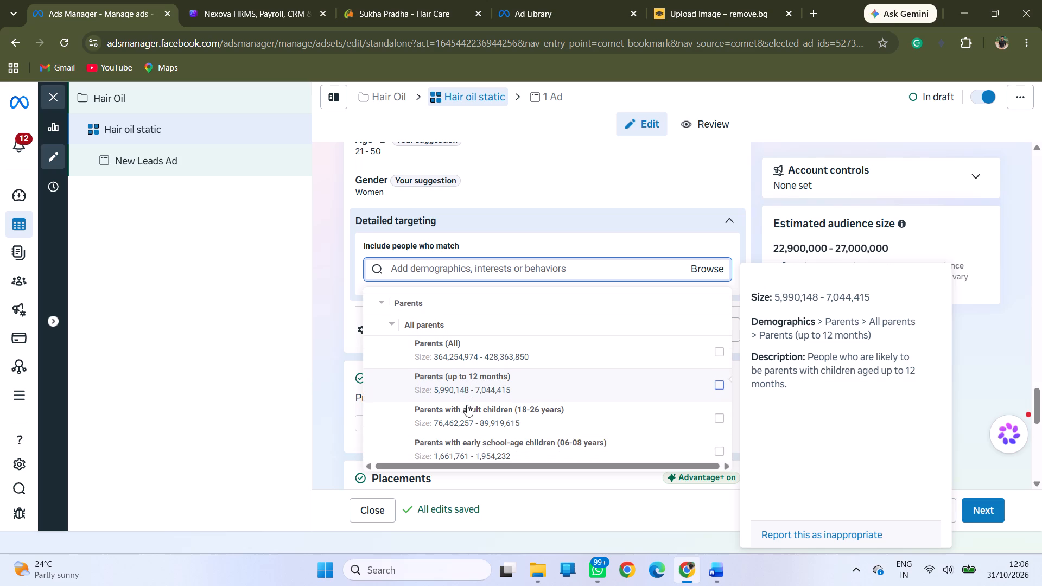
pyautogui.scroll(-2, 467, 405)
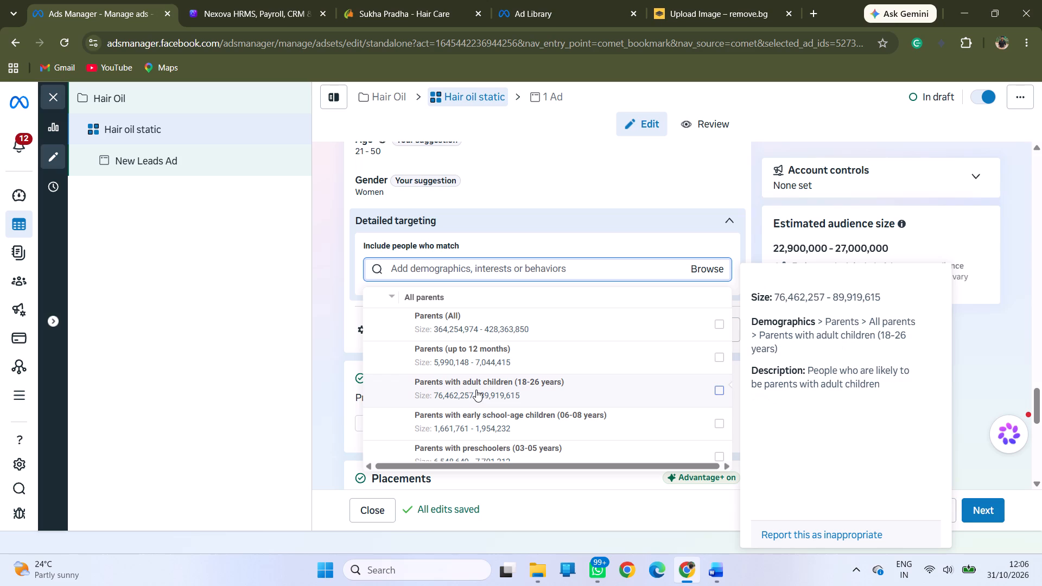
pyautogui.scroll(-3, 476, 390)
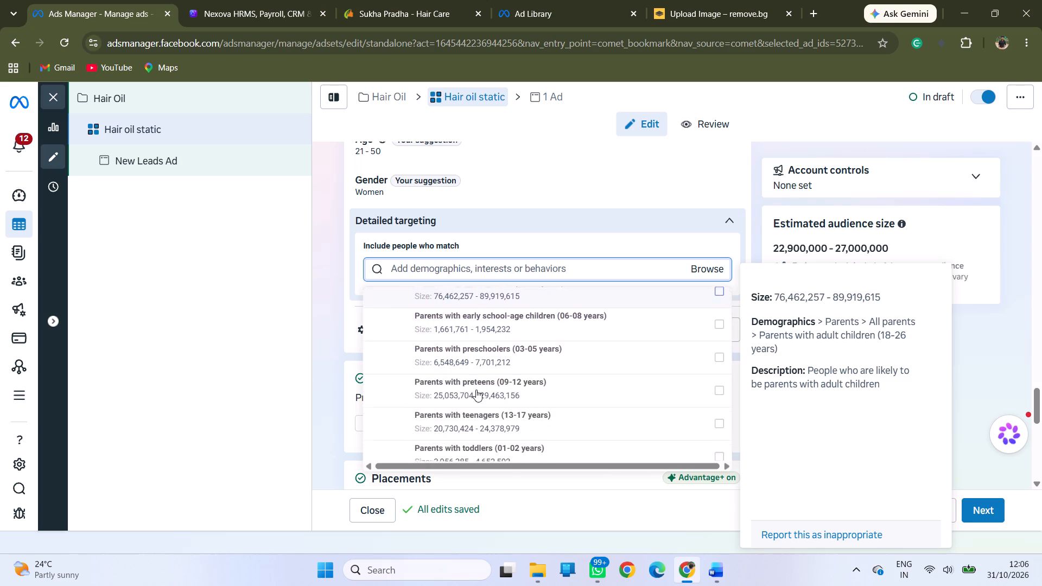
pyautogui.scroll(-2, 476, 390)
pyautogui.scroll(1, 476, 390)
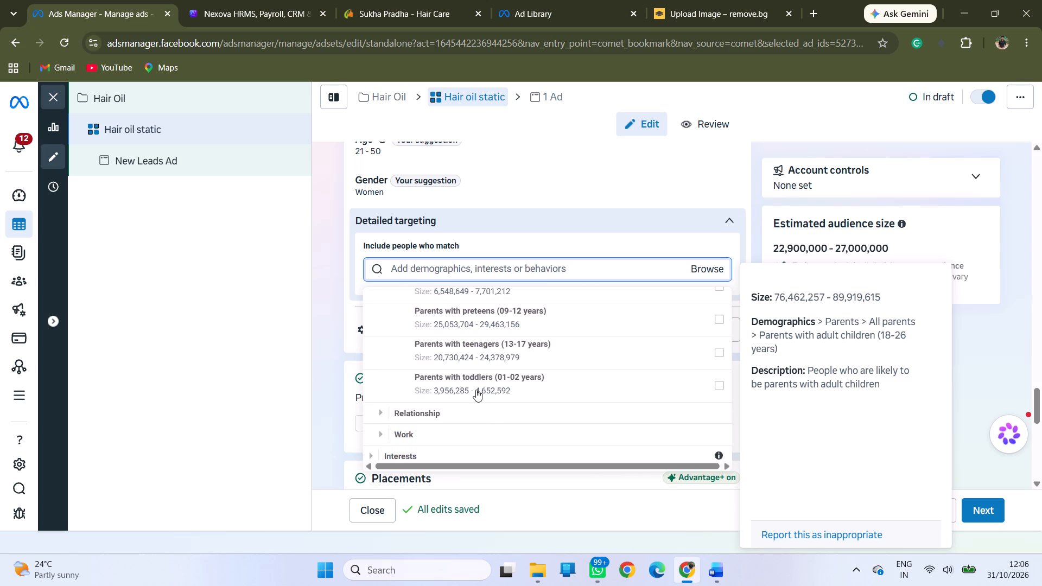
pyautogui.scroll(4, 476, 390)
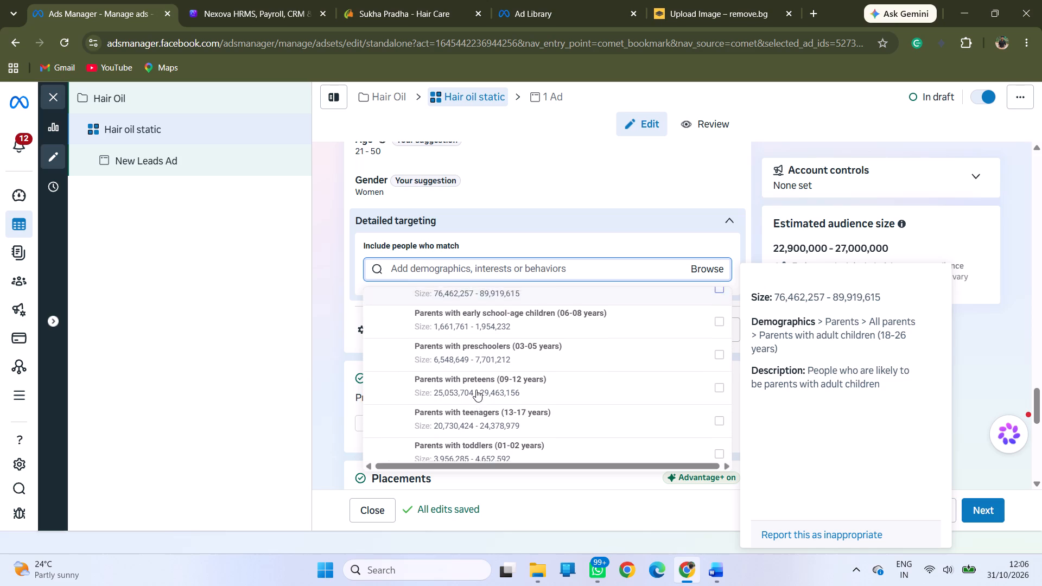
pyautogui.scroll(3, 476, 390)
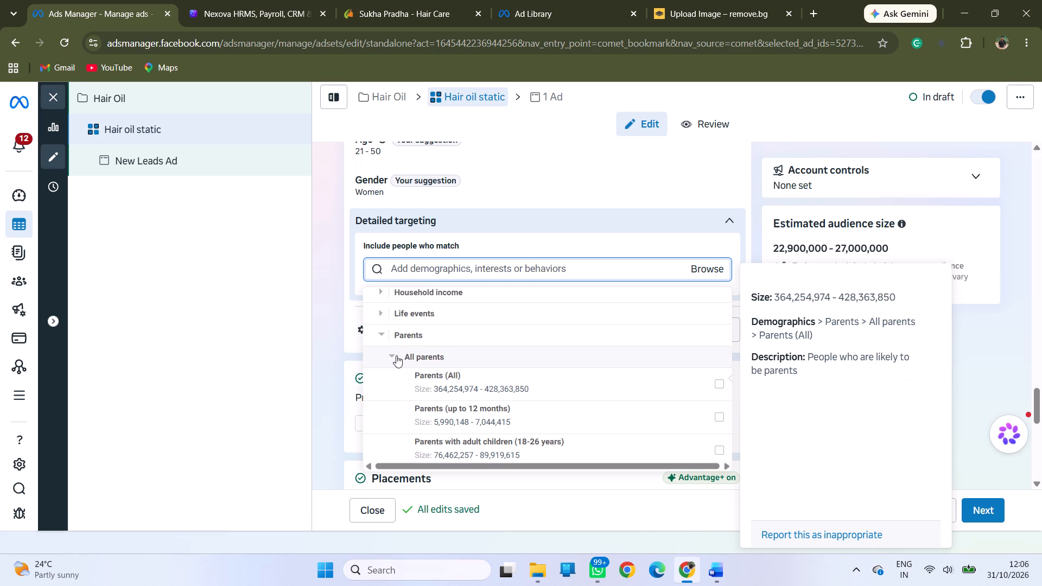
# Add Household income (India): Top 31% - 40% from Demographics > Household income > India to the detailed targeting suggestion.
pyautogui.click(396, 355)
pyautogui.click(378, 335)
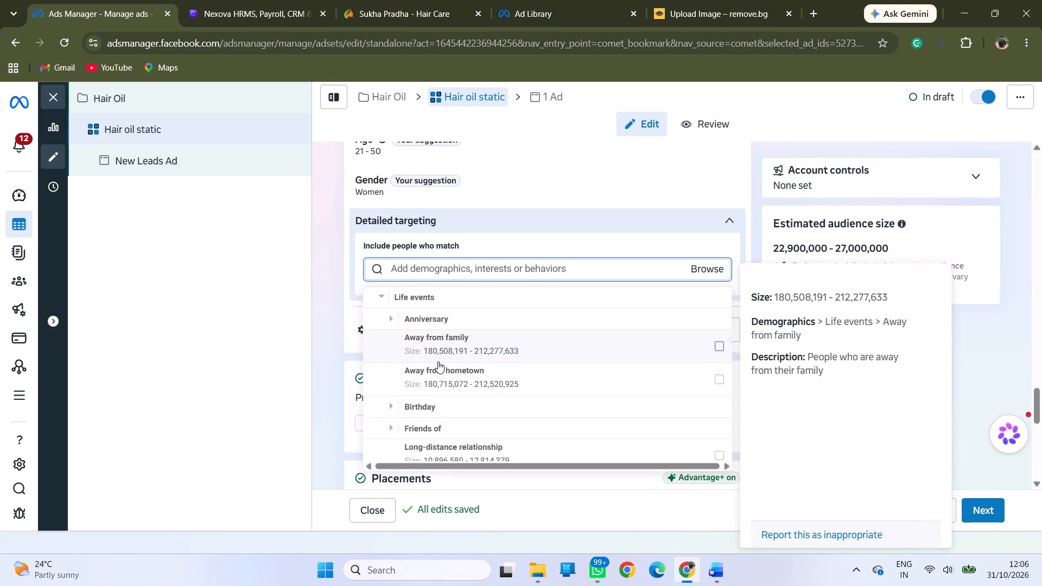
pyautogui.scroll(3, 438, 361)
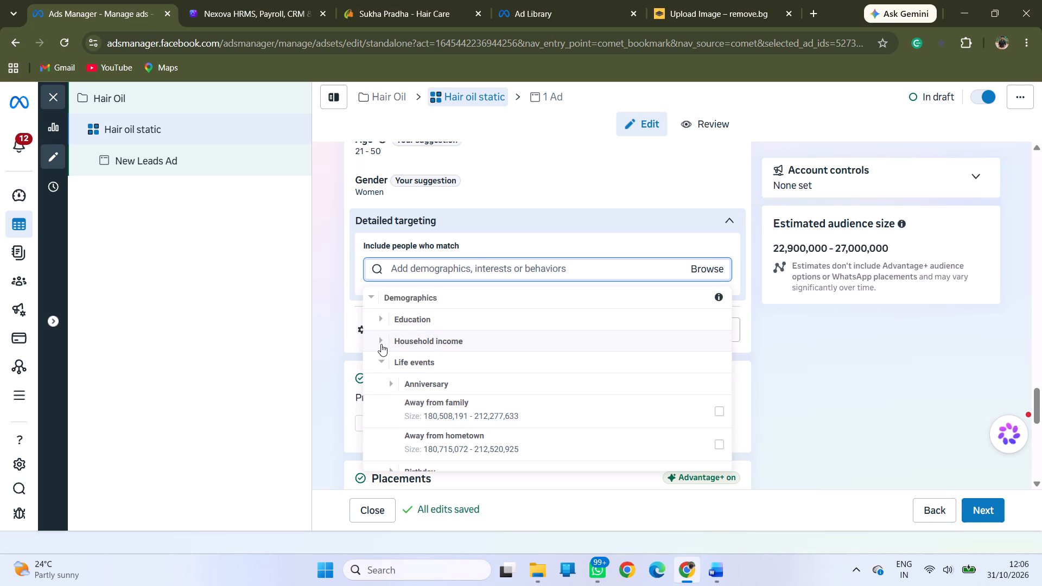
pyautogui.click(381, 344)
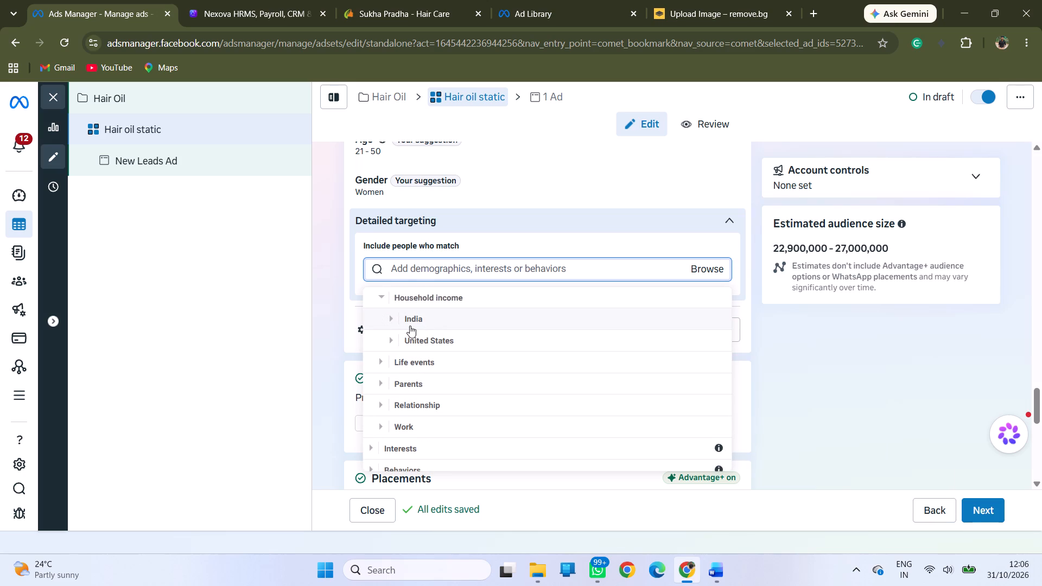
pyautogui.click(393, 319)
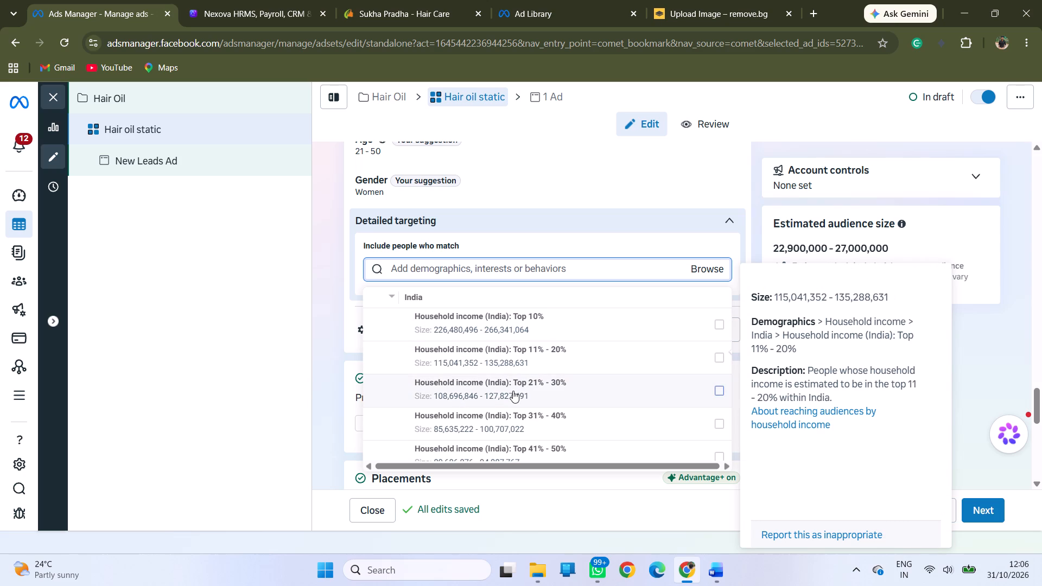
pyautogui.scroll(-4, 513, 391)
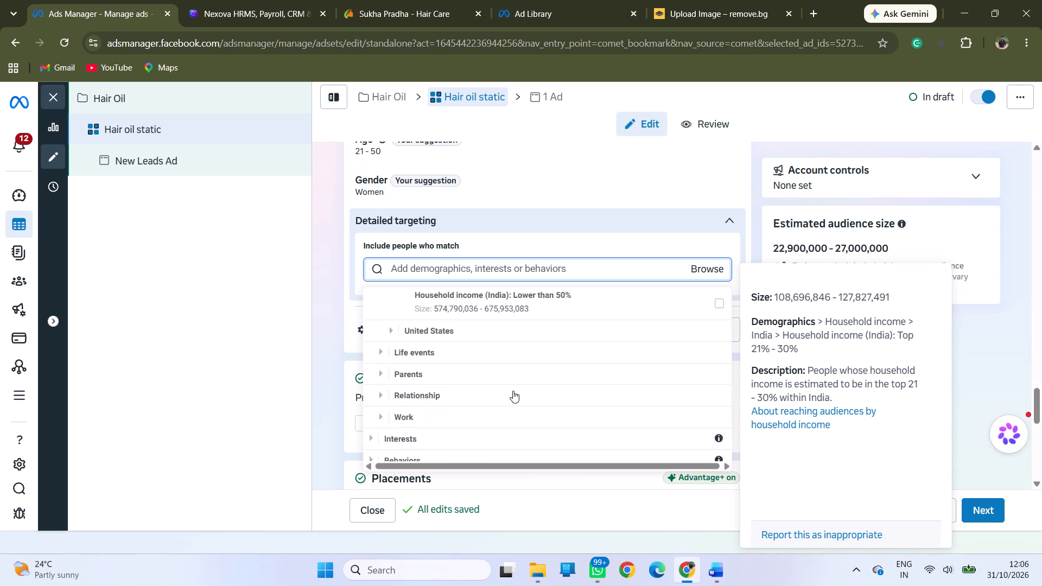
pyautogui.scroll(-2, 513, 391)
pyautogui.scroll(3, 513, 391)
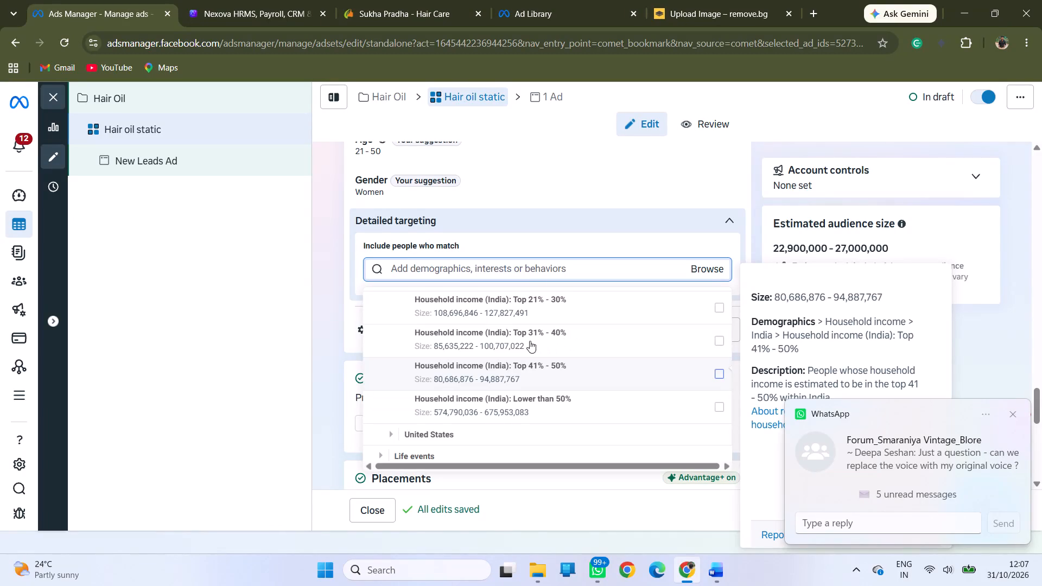
pyautogui.scroll(2, 509, 341)
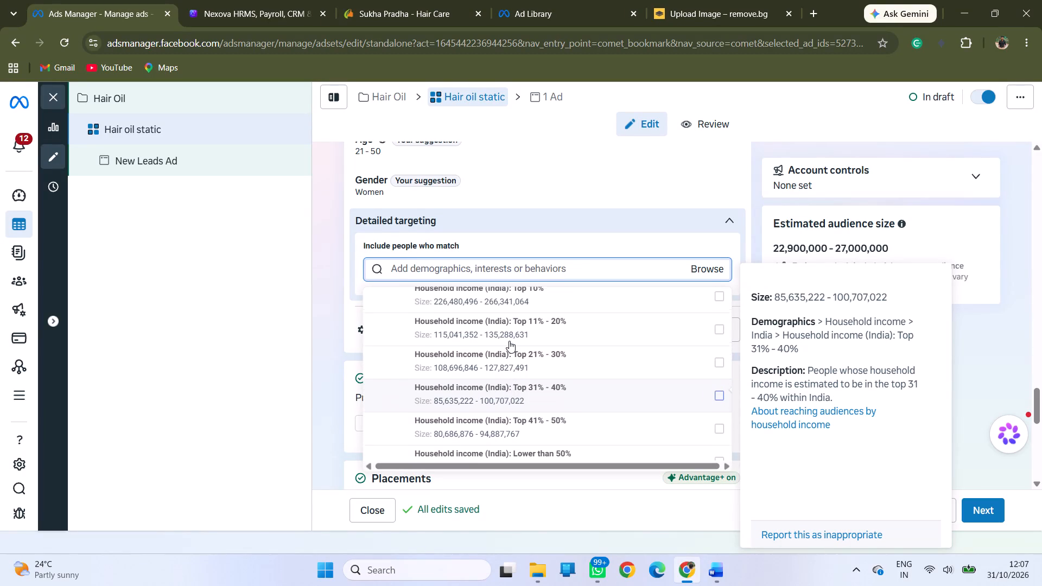
pyautogui.scroll(1, 509, 341)
pyautogui.scroll(-2, 509, 341)
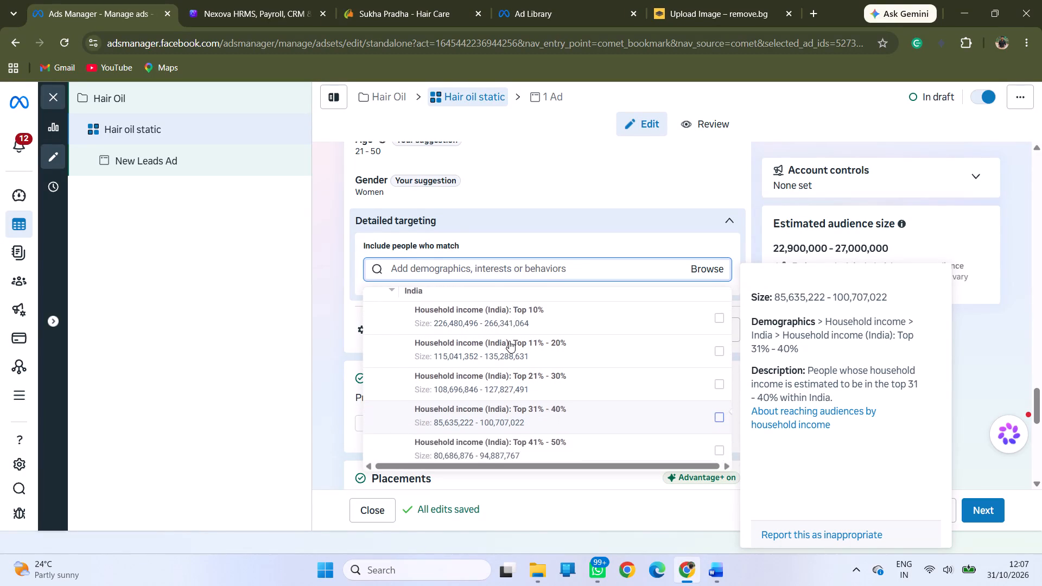
pyautogui.scroll(-2, 509, 341)
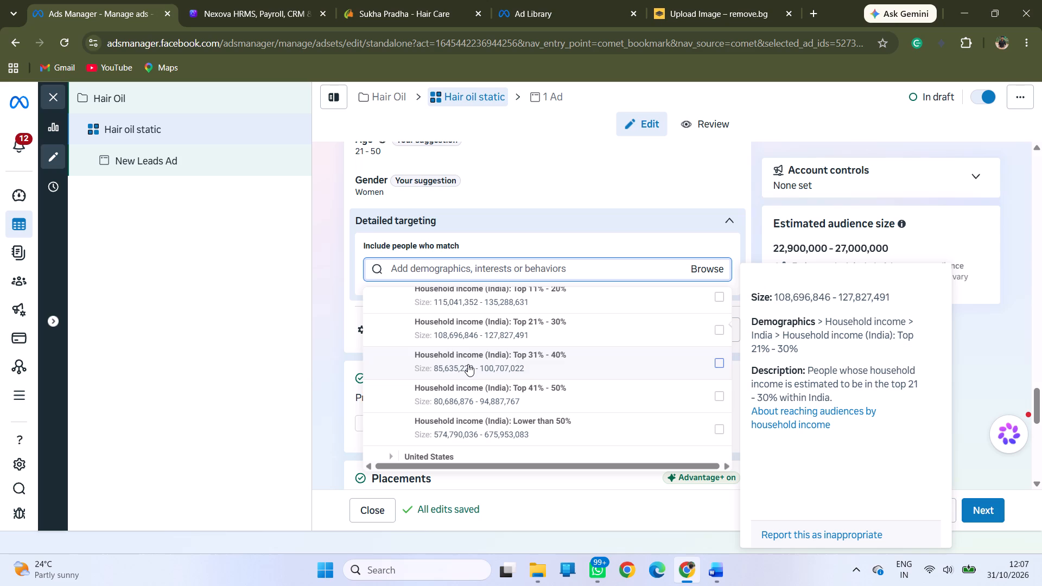
pyautogui.click(468, 364)
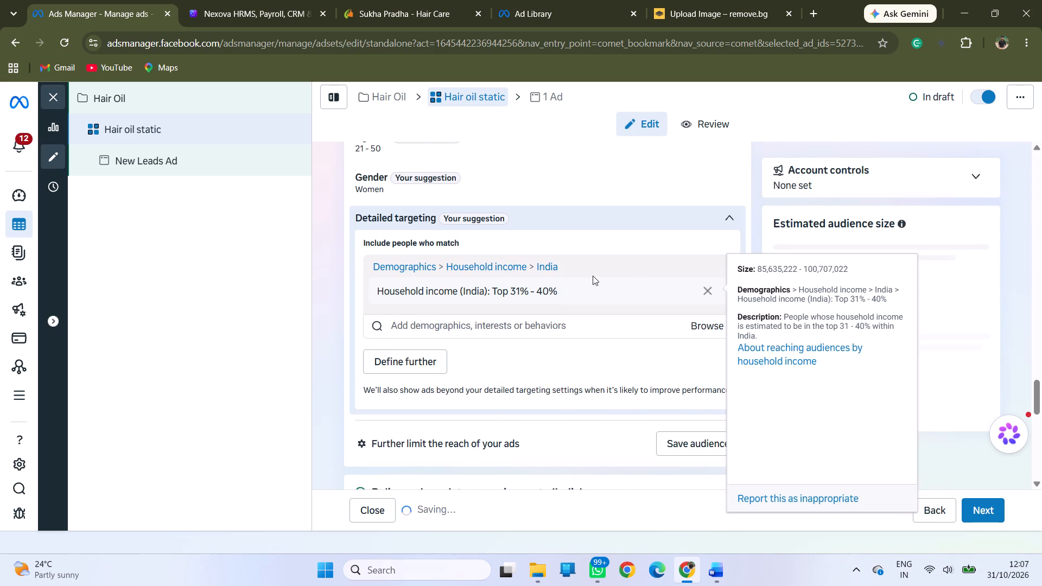
# Browse the detailed targeting Interests and examine their top-level categories.
pyautogui.click(713, 325)
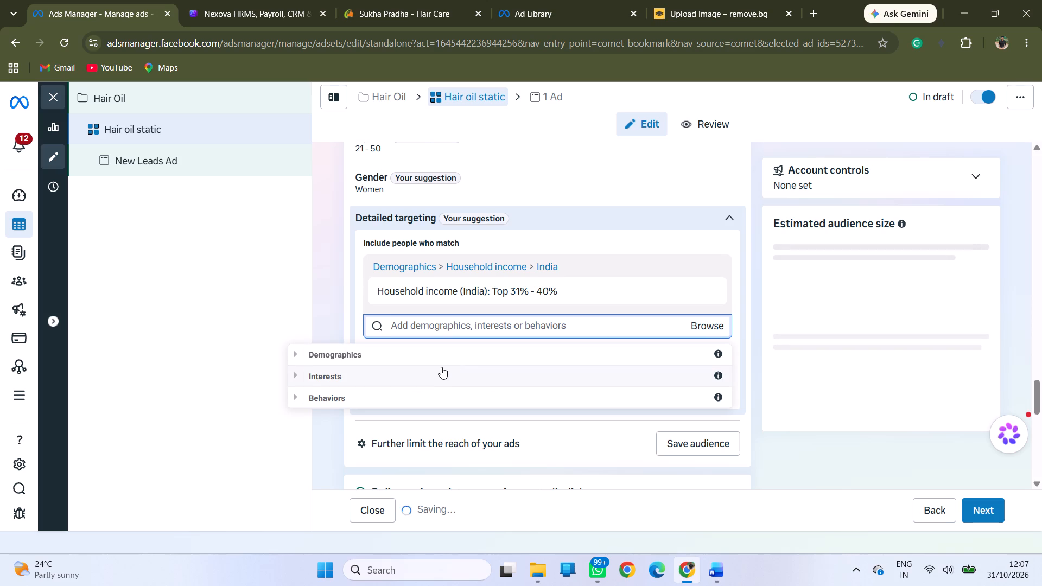
pyautogui.click(298, 380)
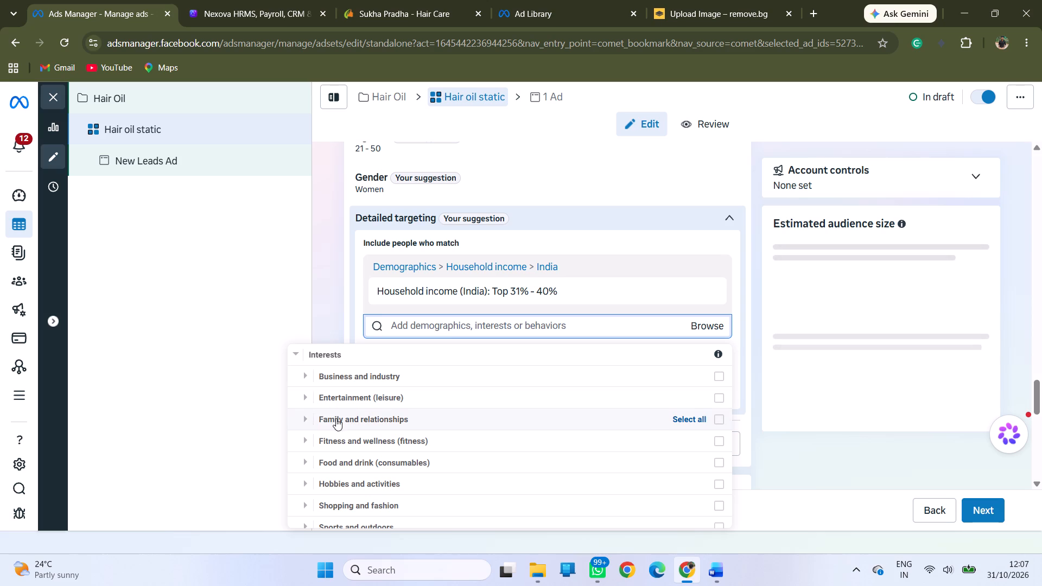
pyautogui.scroll(-1, 352, 438)
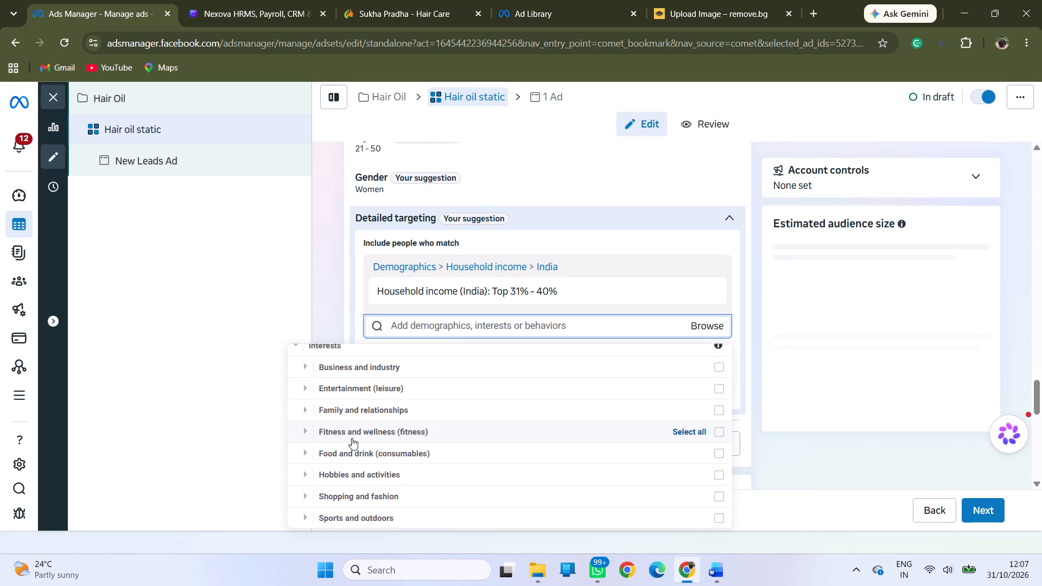
pyautogui.scroll(-3, 352, 438)
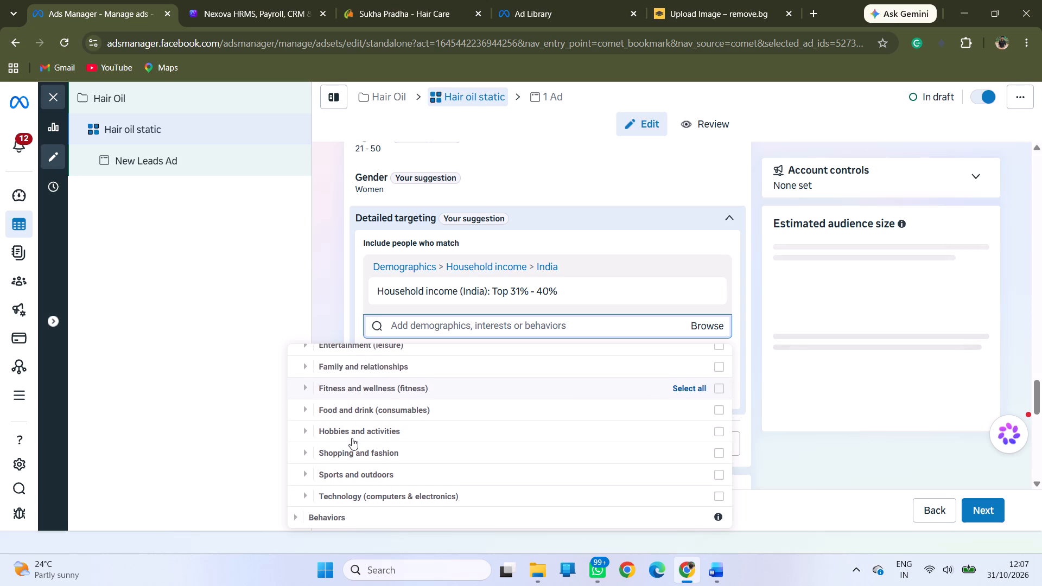
pyautogui.scroll(-1, 352, 438)
pyautogui.scroll(2, 352, 438)
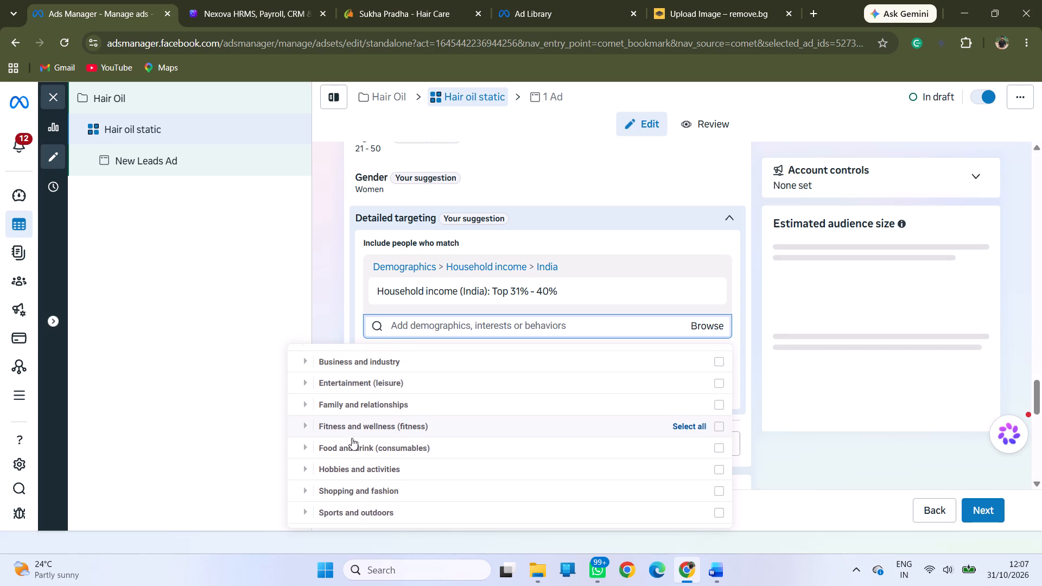
pyautogui.scroll(-1, 352, 438)
pyautogui.scroll(1, 352, 438)
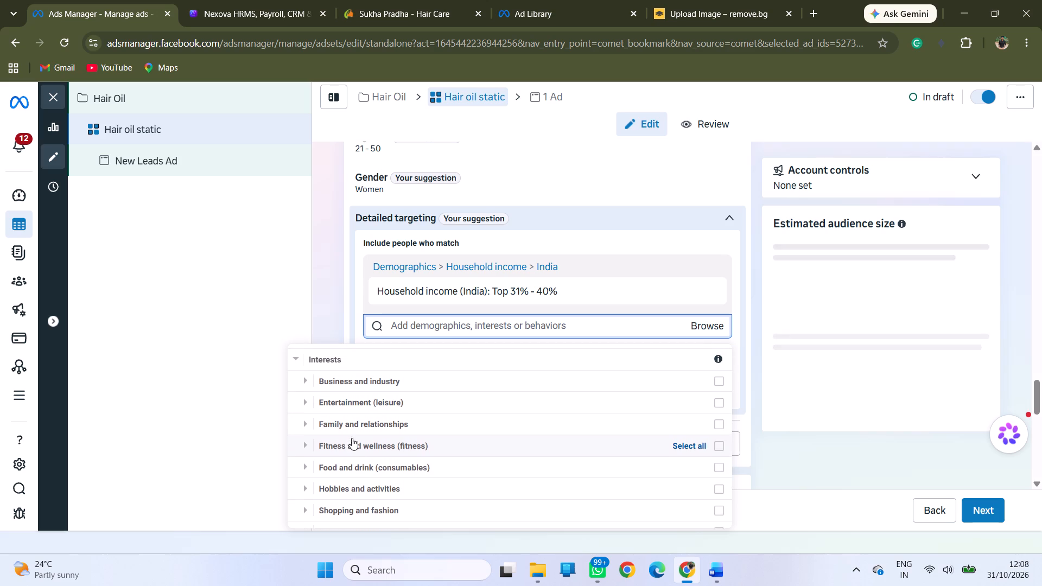
# Examine the interests under Family and relationships, from Family through Weddings.
pyautogui.click(308, 428)
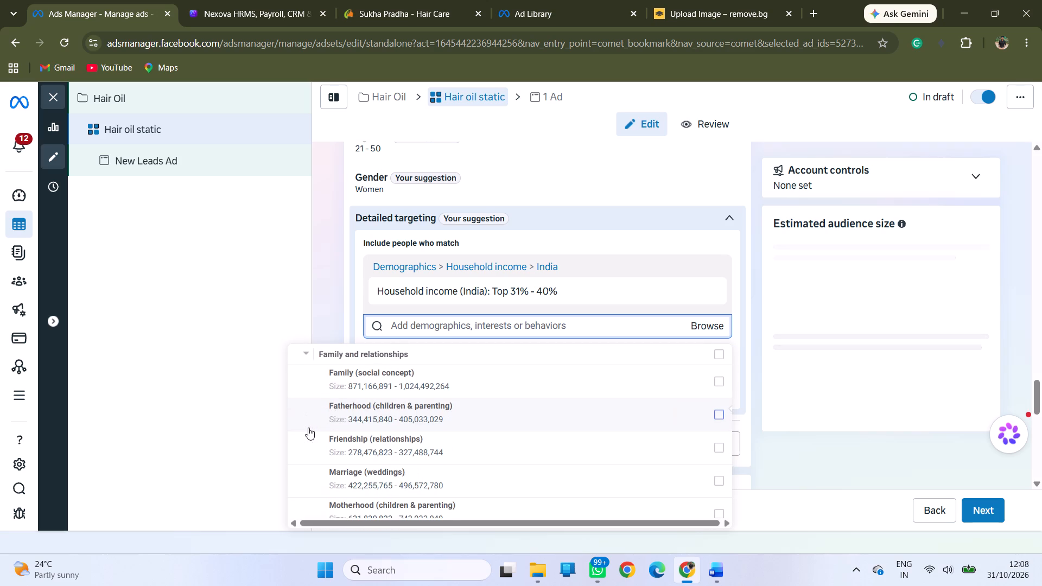
pyautogui.scroll(-1, 365, 435)
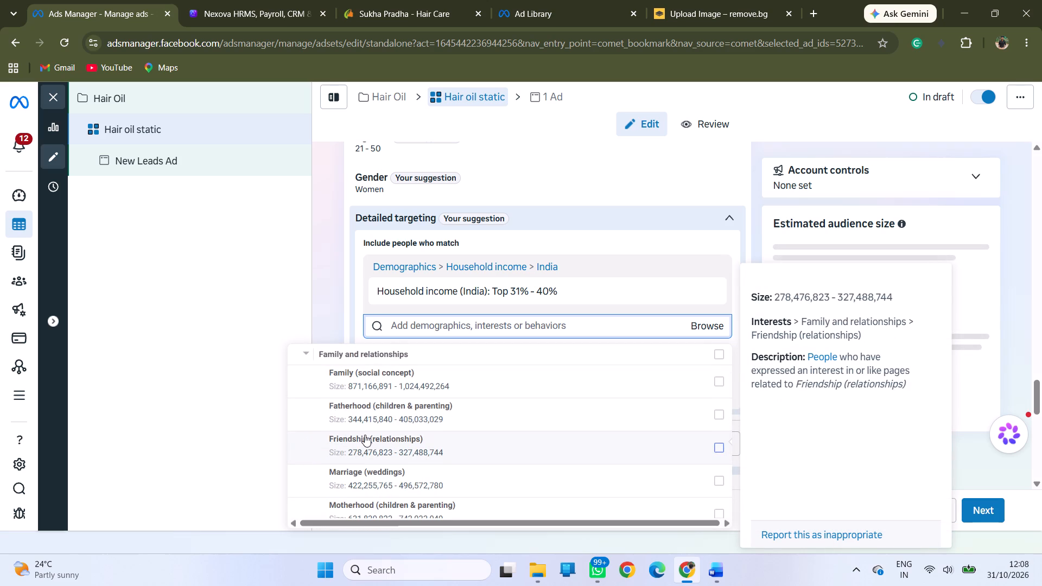
pyautogui.scroll(-1, 365, 435)
pyautogui.scroll(3, 365, 435)
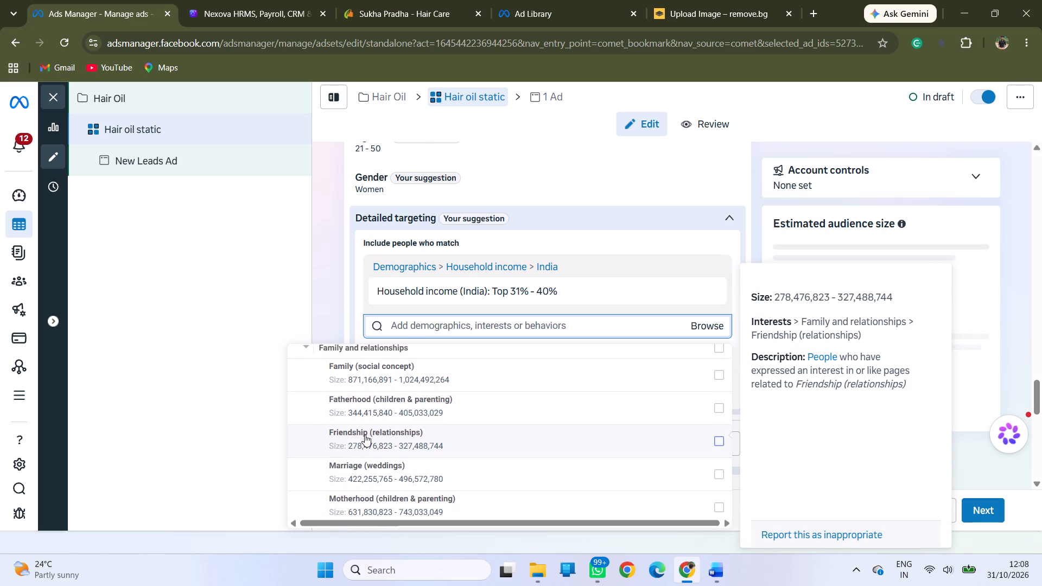
pyautogui.scroll(1, 365, 435)
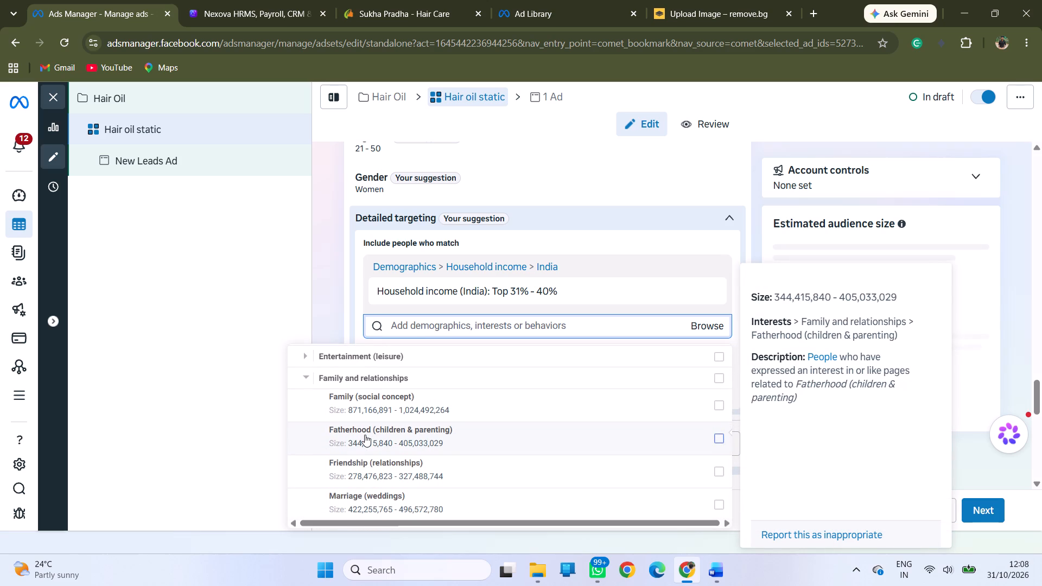
pyautogui.scroll(-3, 365, 435)
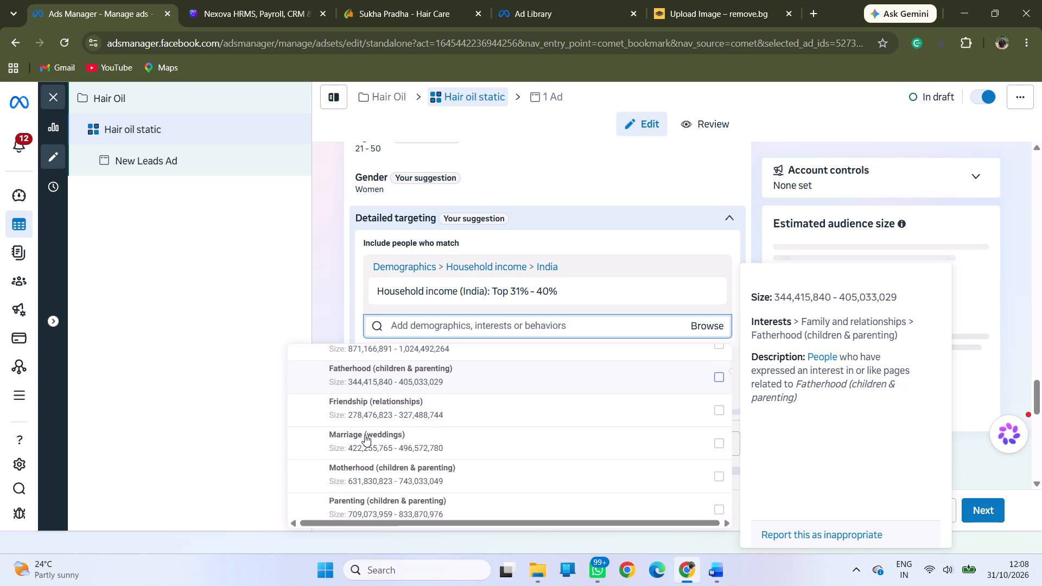
pyautogui.scroll(-4, 365, 435)
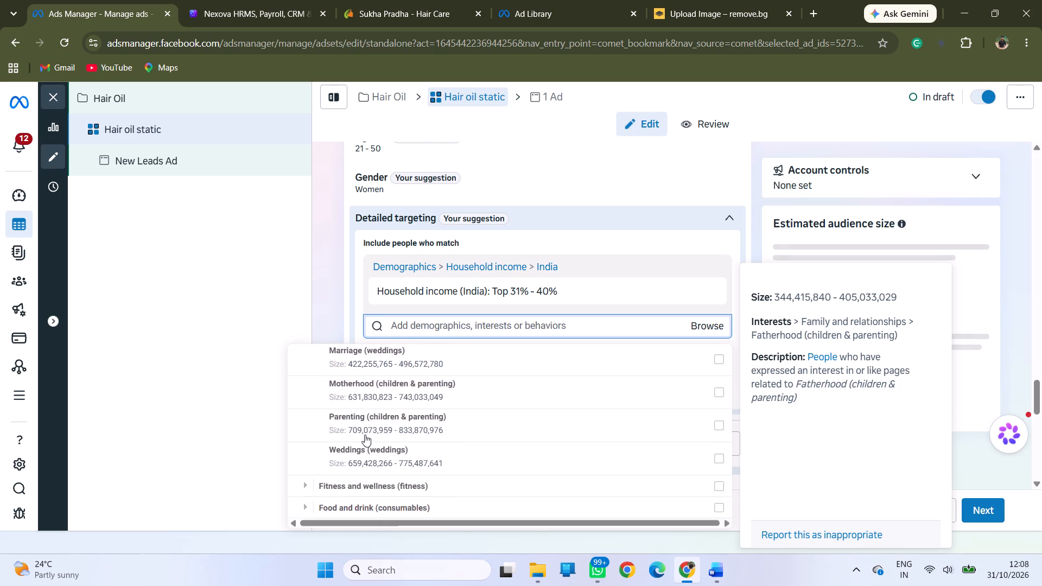
pyautogui.scroll(-1, 365, 435)
pyautogui.scroll(4, 365, 435)
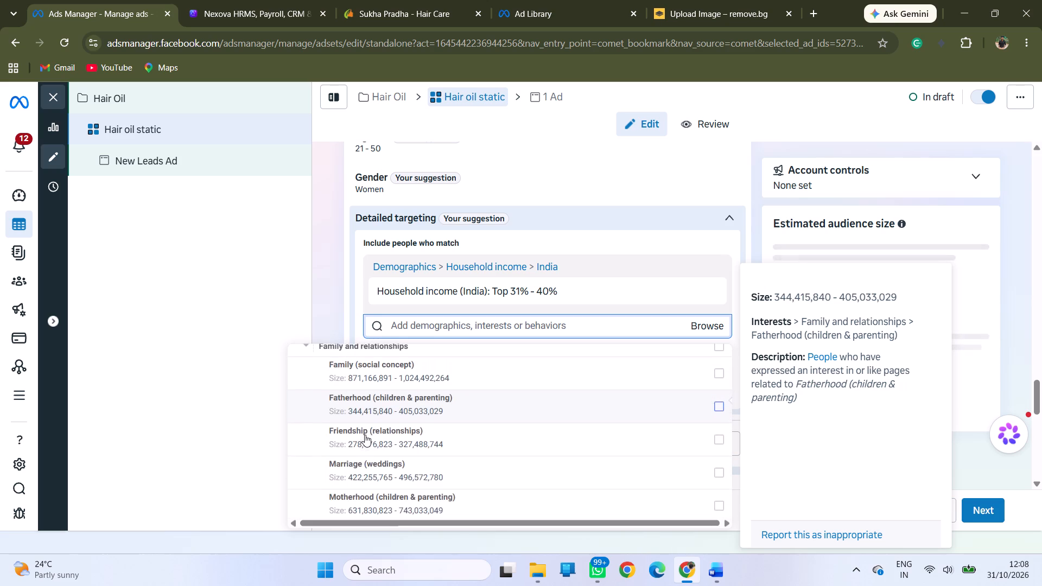
pyautogui.scroll(1, 365, 435)
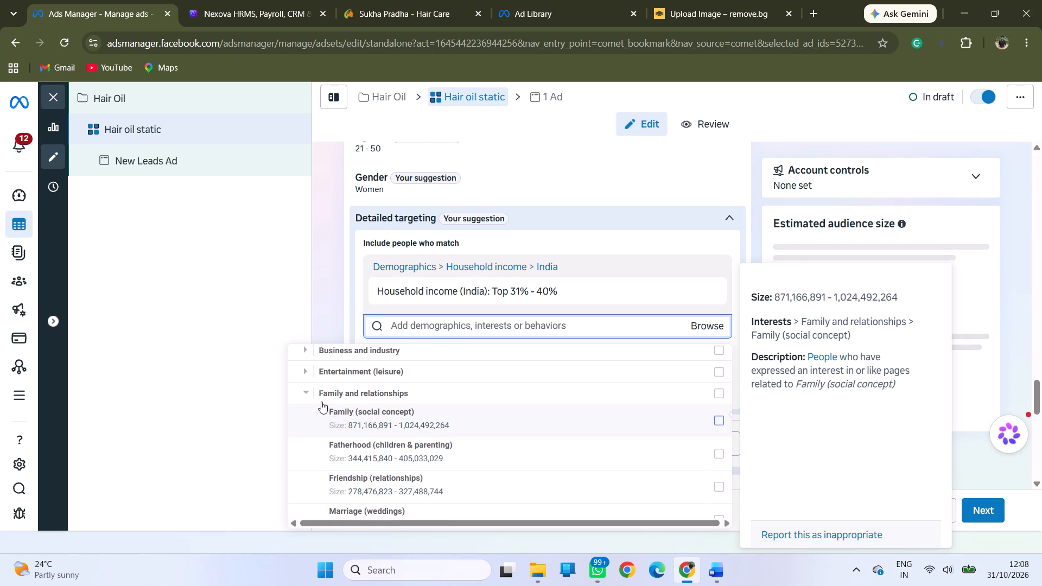
pyautogui.click(308, 393)
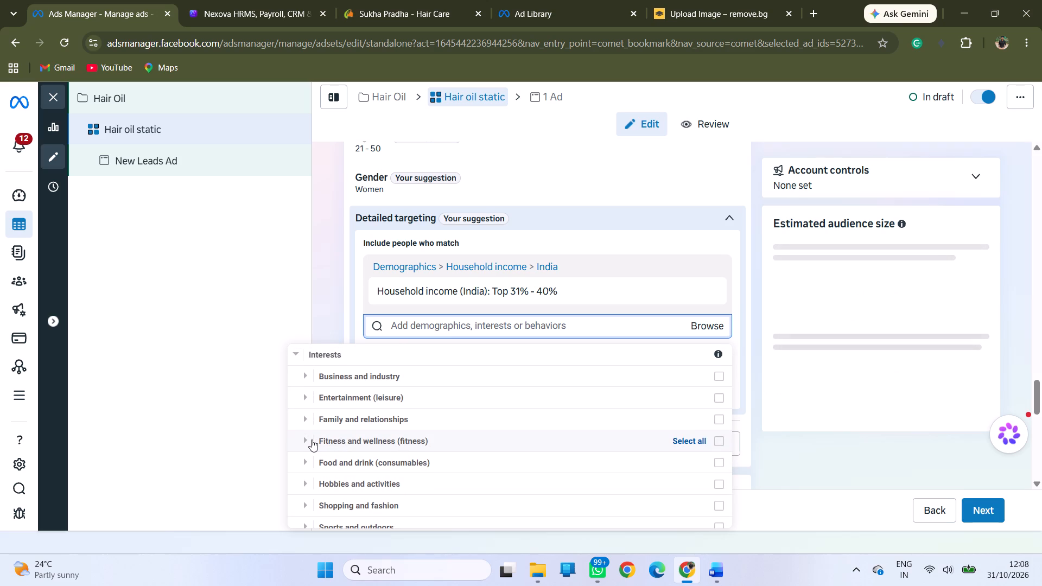
# Examine the interests under Fitness and wellness, from Bodybuilding through Yoga.
pyautogui.click(312, 439)
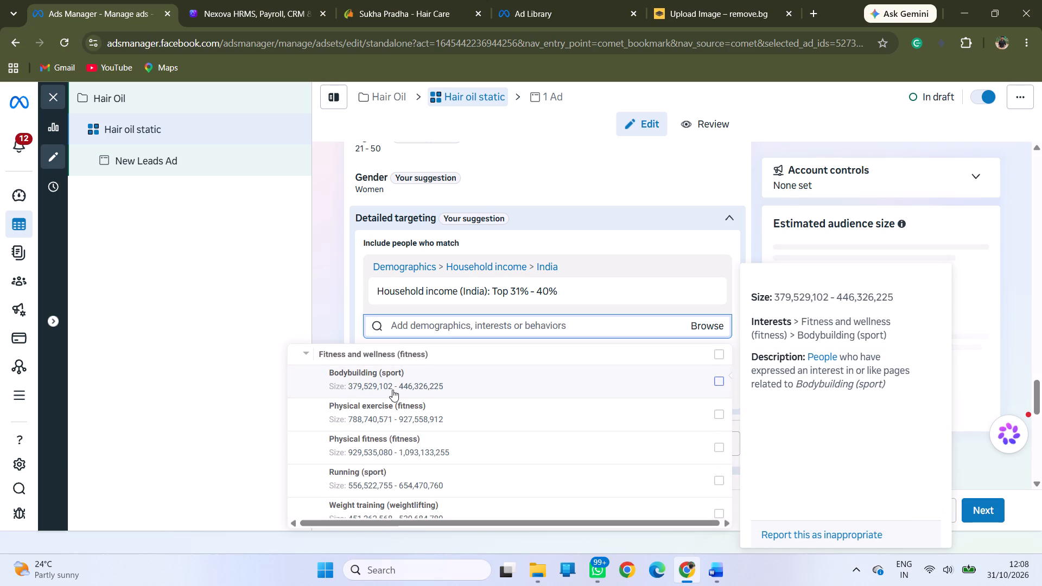
pyautogui.scroll(-2, 390, 424)
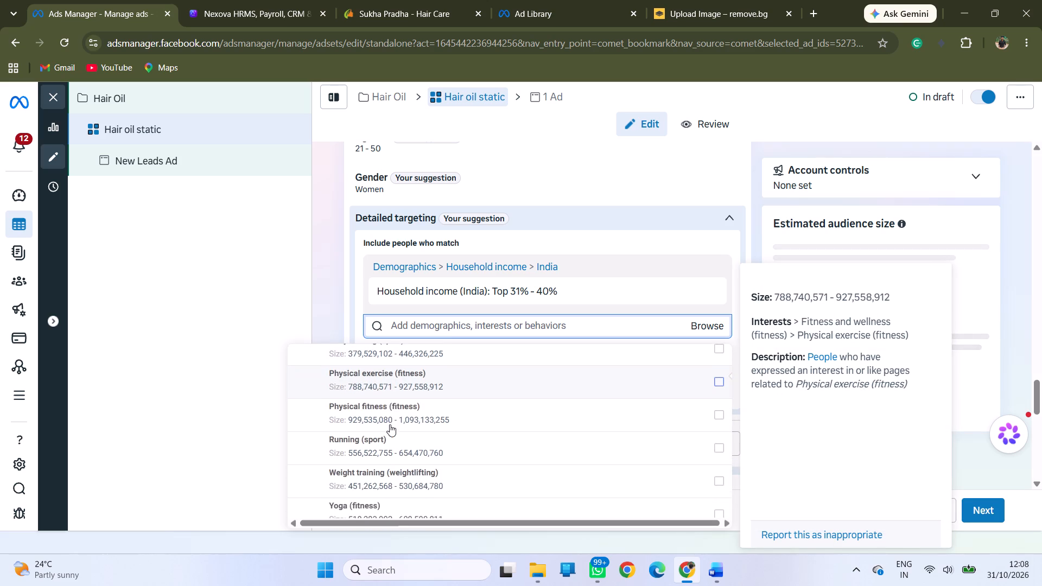
pyautogui.scroll(-3, 390, 424)
pyautogui.scroll(2, 390, 424)
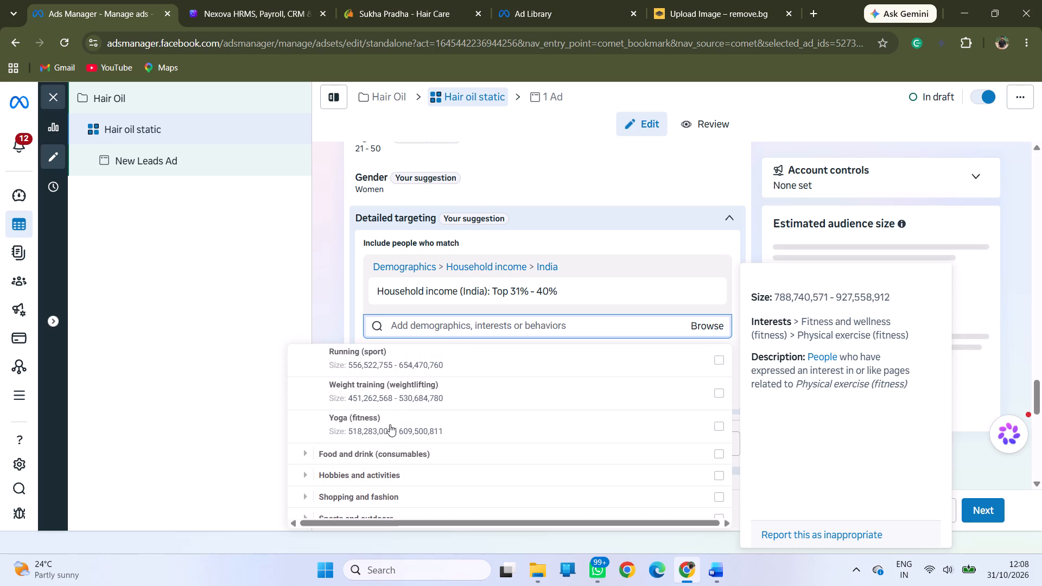
pyautogui.scroll(3, 390, 424)
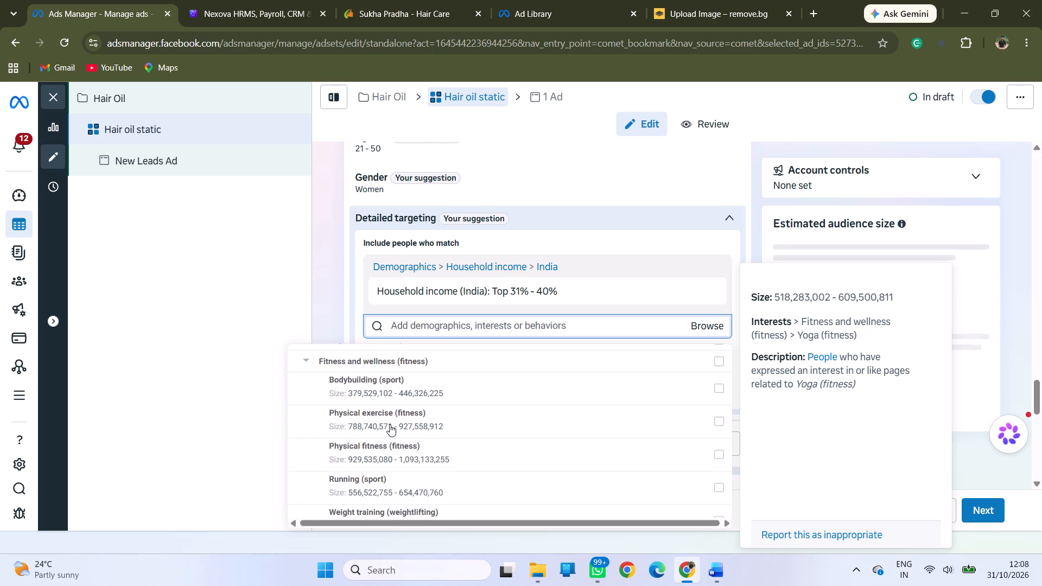
pyautogui.scroll(1, 390, 424)
pyautogui.click(305, 398)
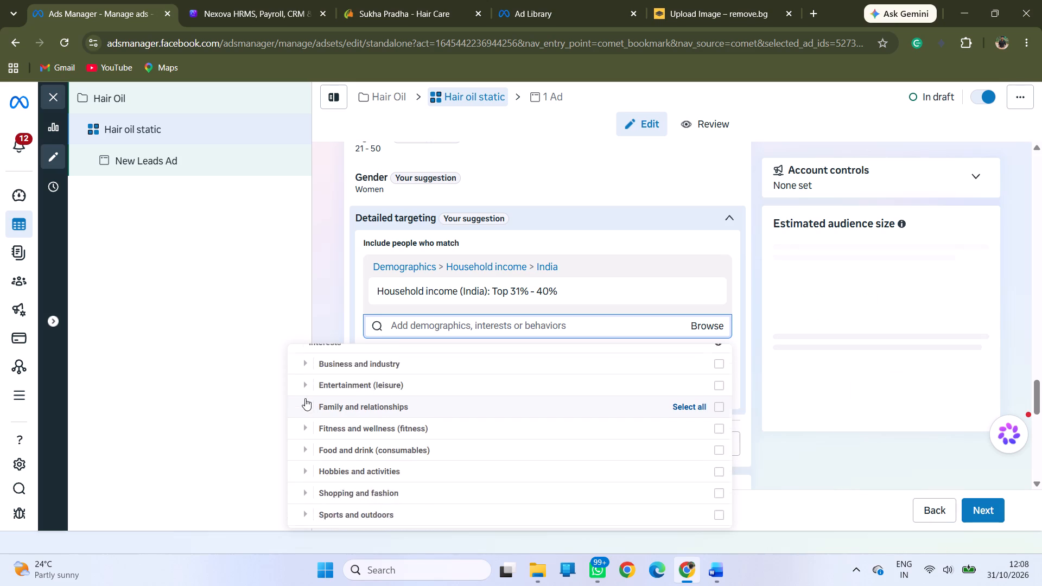
# Examine the subcategories under the Food and drink interests.
pyautogui.scroll(-2, 331, 445)
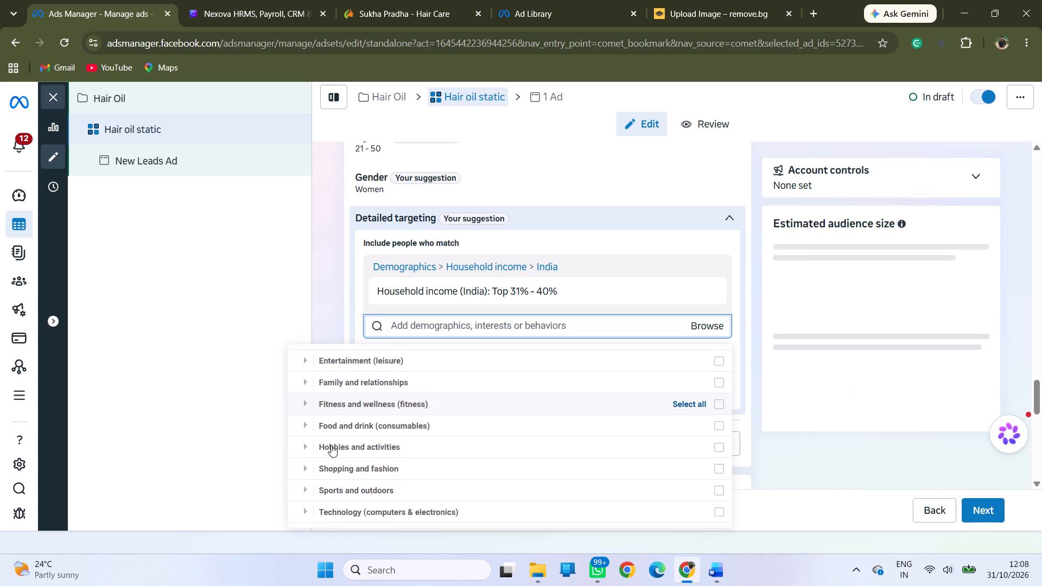
pyautogui.scroll(-1, 331, 445)
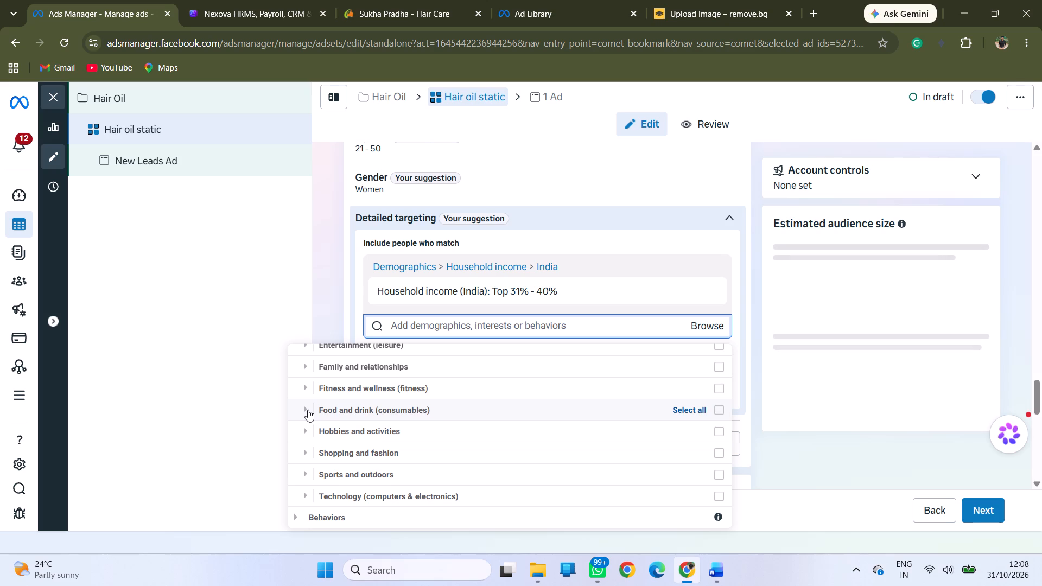
pyautogui.click(308, 410)
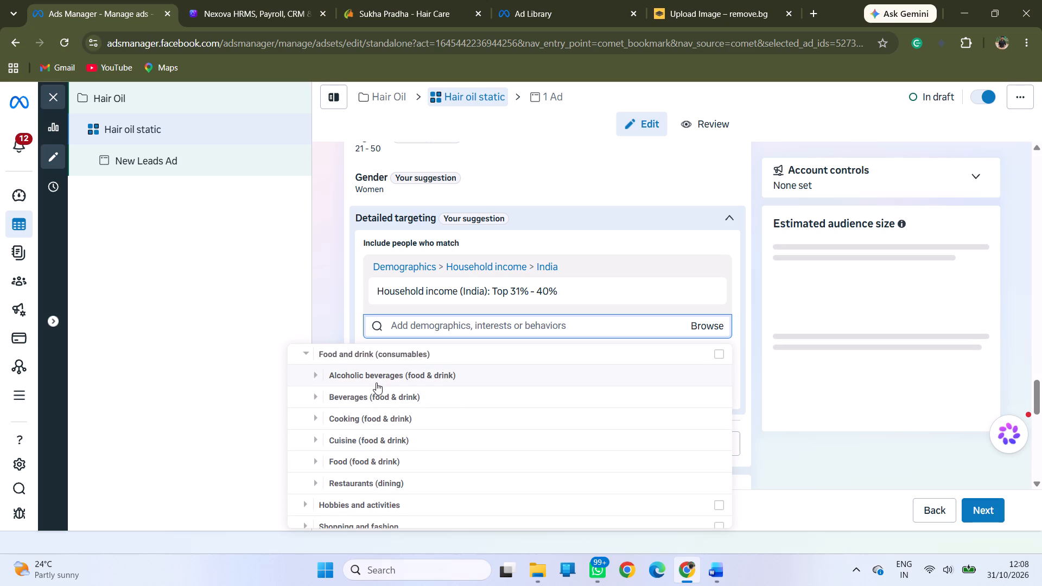
pyautogui.scroll(2, 376, 382)
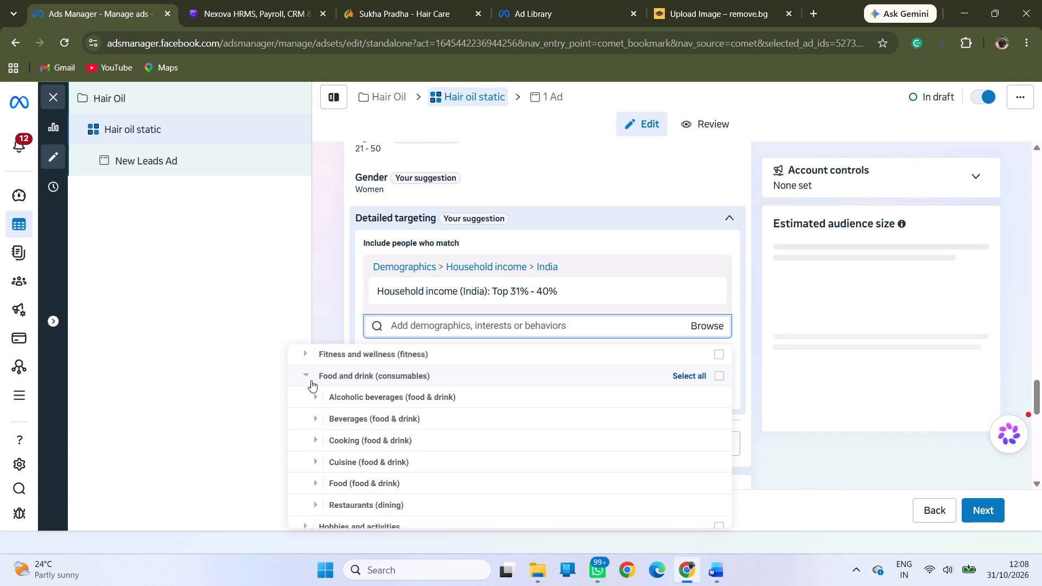
pyautogui.click(310, 380)
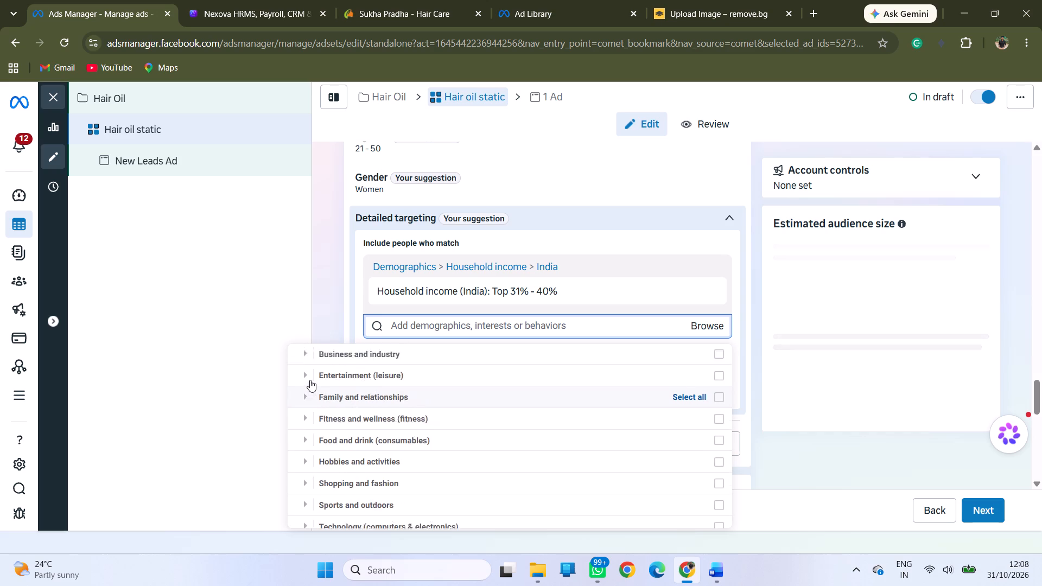
# Examine the top-level Interests categories in detailed targeting, from Business and industry through Technology.
pyautogui.scroll(-2, 326, 443)
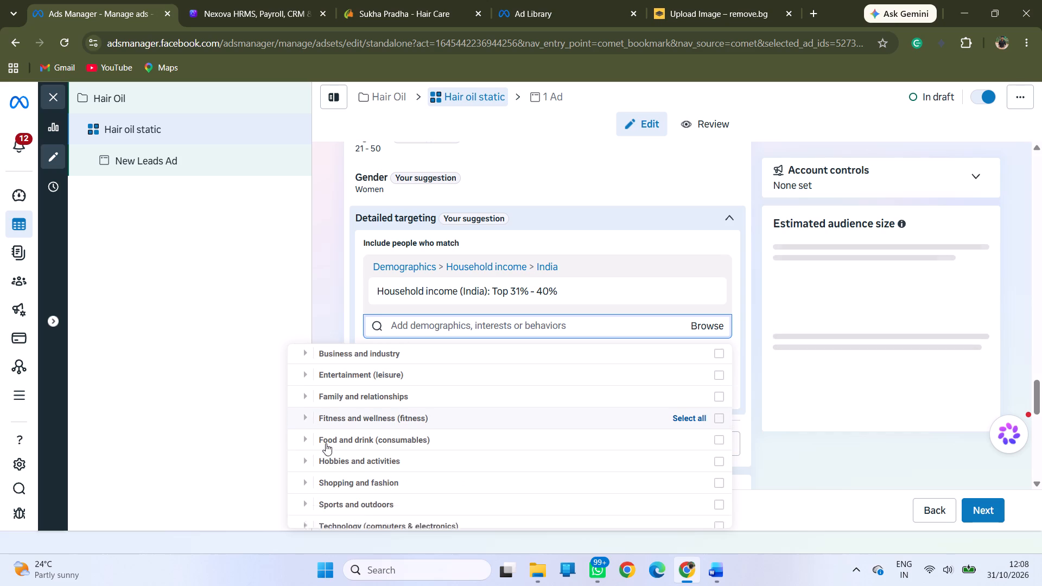
pyautogui.scroll(-2, 326, 443)
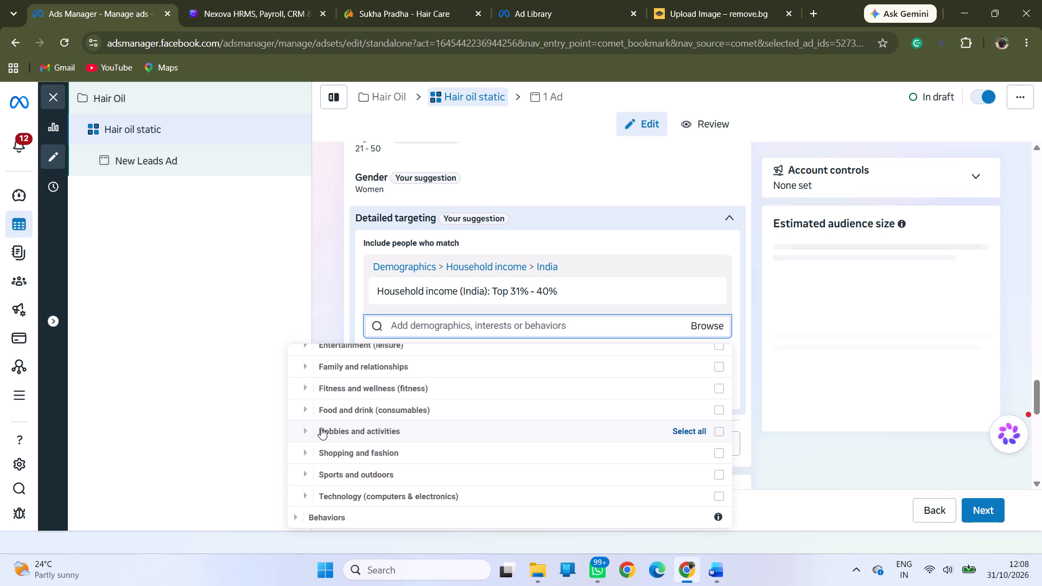
pyautogui.scroll(1, 368, 422)
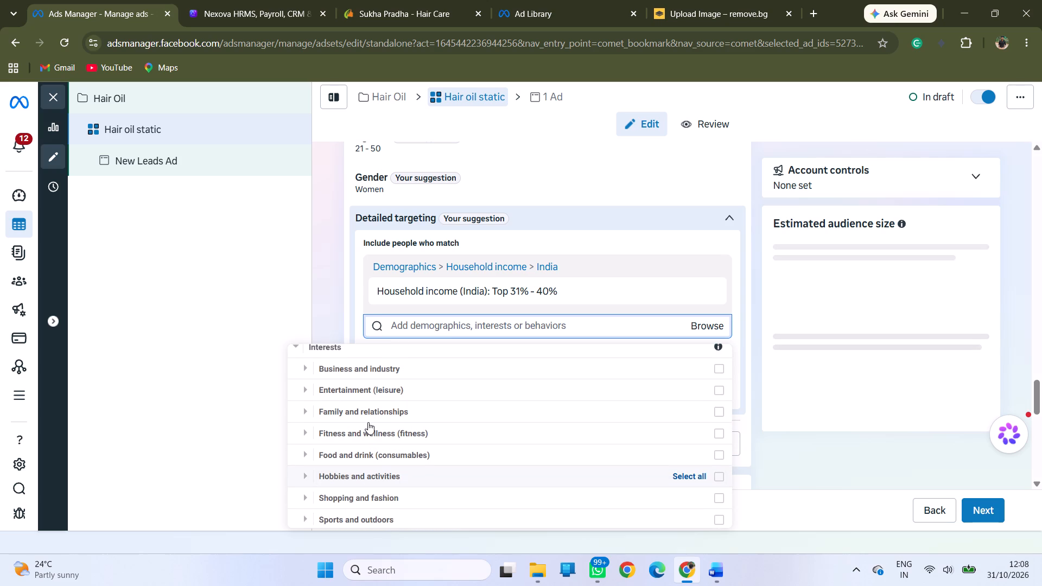
pyautogui.scroll(2, 368, 422)
pyautogui.scroll(-1, 368, 422)
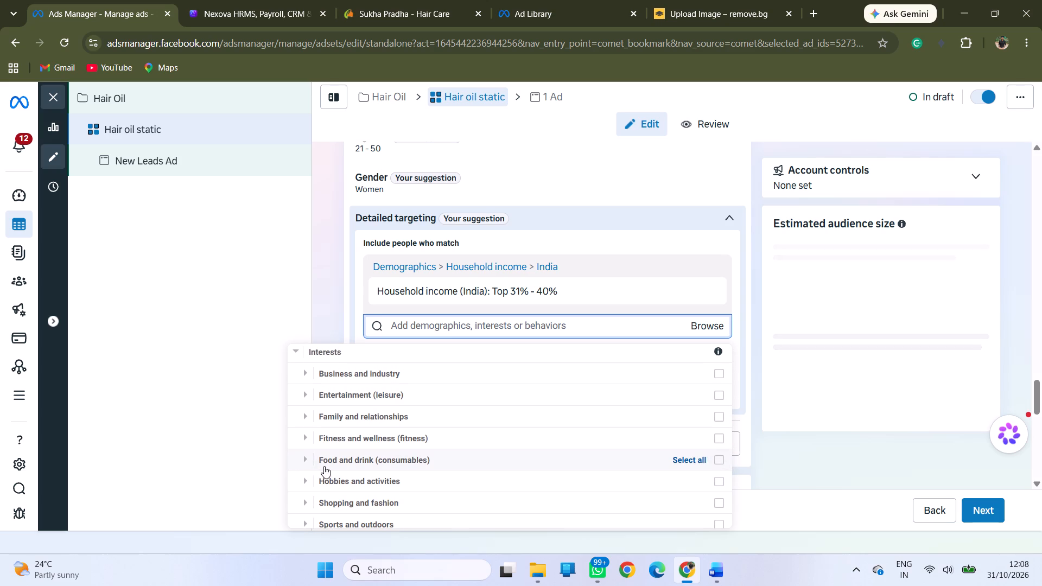
# Review the Family and relationships interests again, from Family through Weddings, and collapse the category.
pyautogui.click(306, 418)
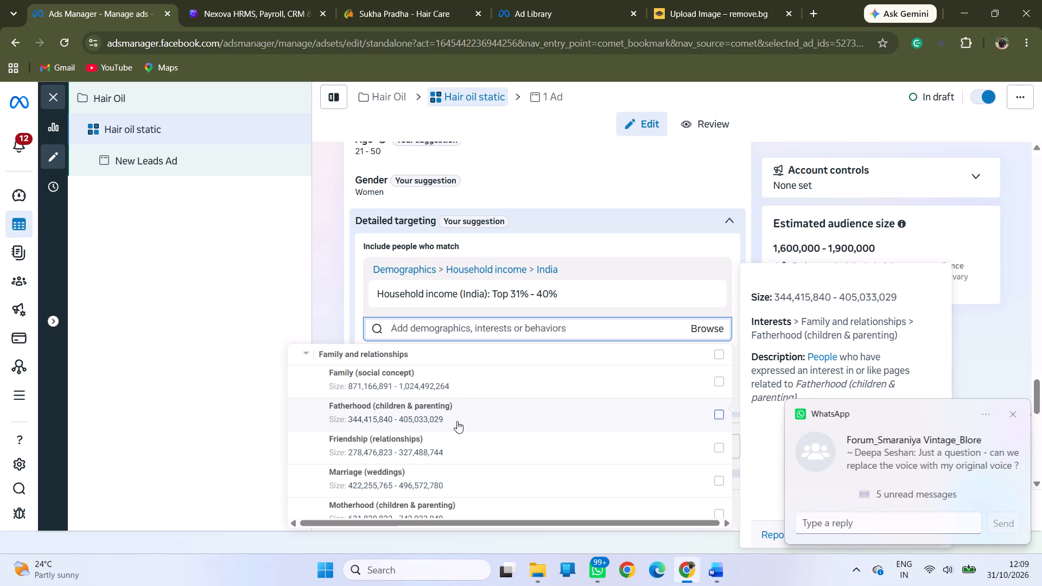
pyautogui.scroll(-2, 422, 450)
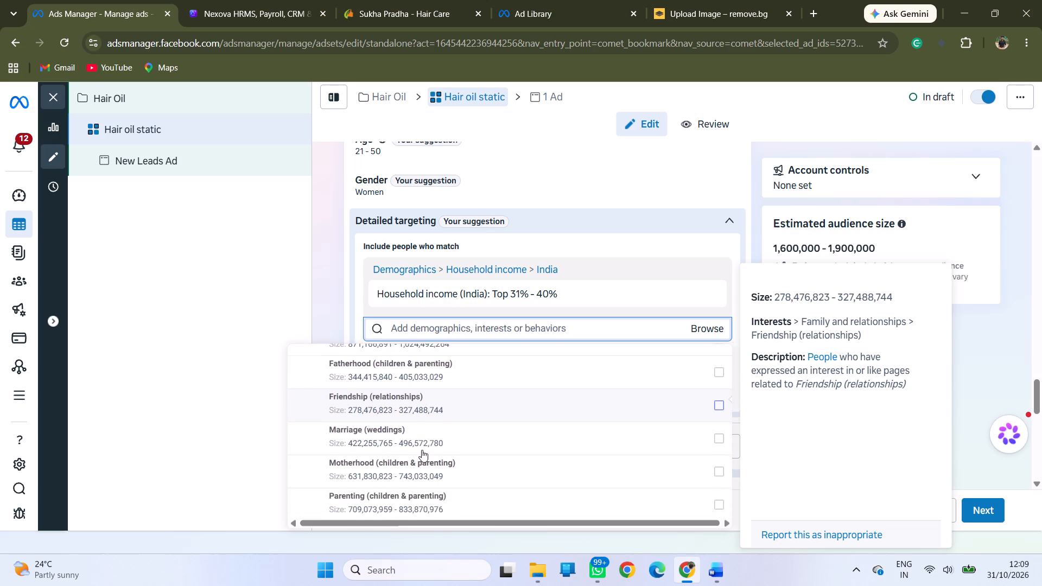
pyautogui.scroll(-3, 422, 450)
pyautogui.scroll(1, 422, 450)
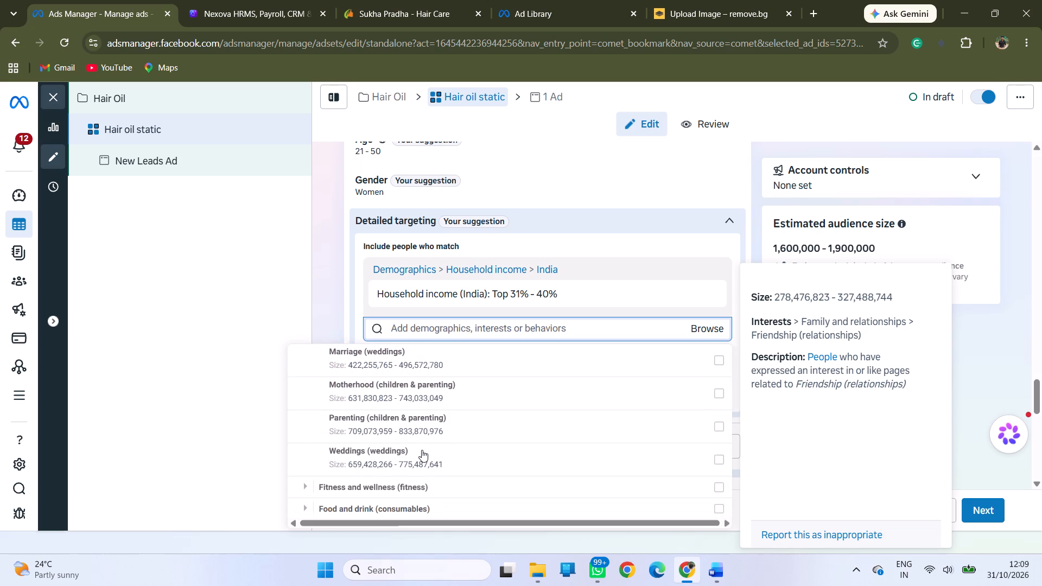
pyautogui.scroll(4, 422, 450)
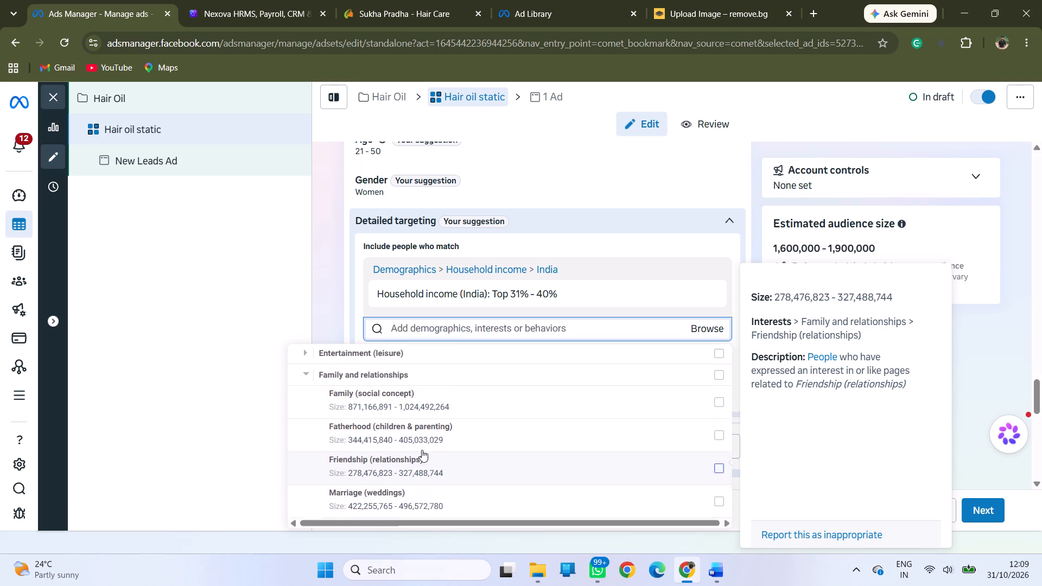
pyautogui.scroll(1, 422, 450)
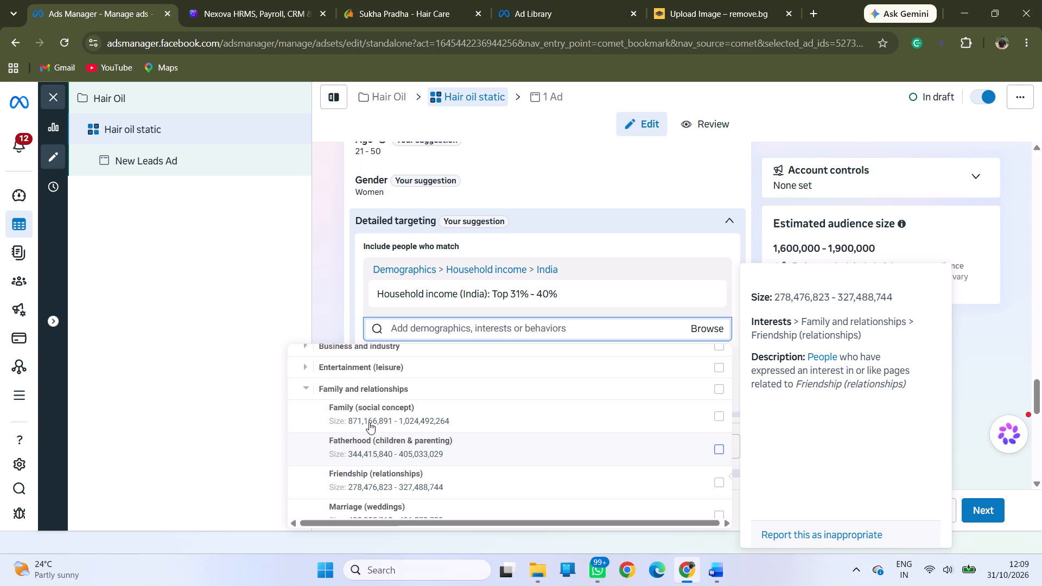
pyautogui.click(308, 383)
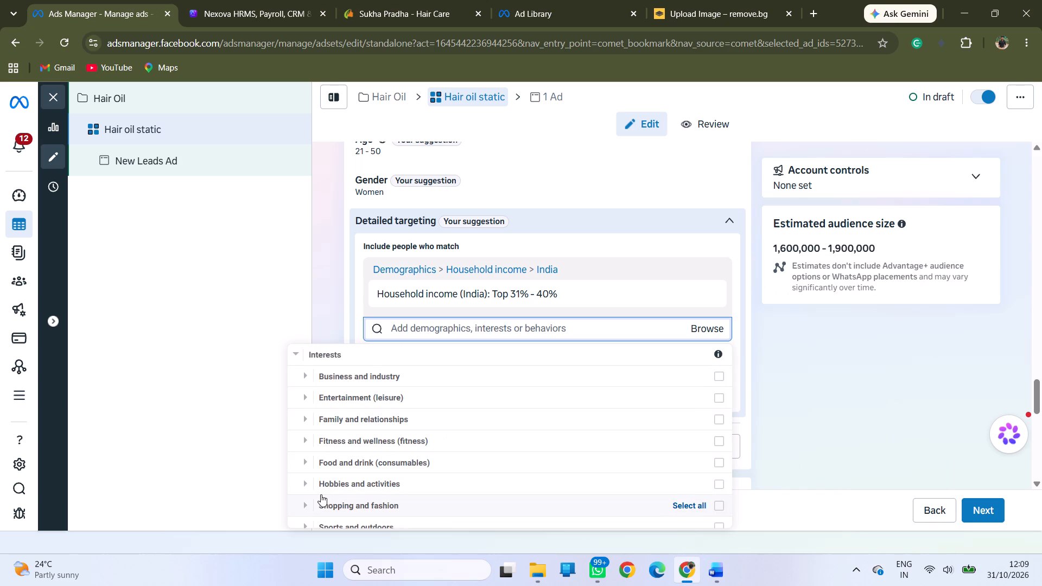
# Examine the interests under Fitness and wellness again, along with the Interests categories that follow it.
pyautogui.click(308, 444)
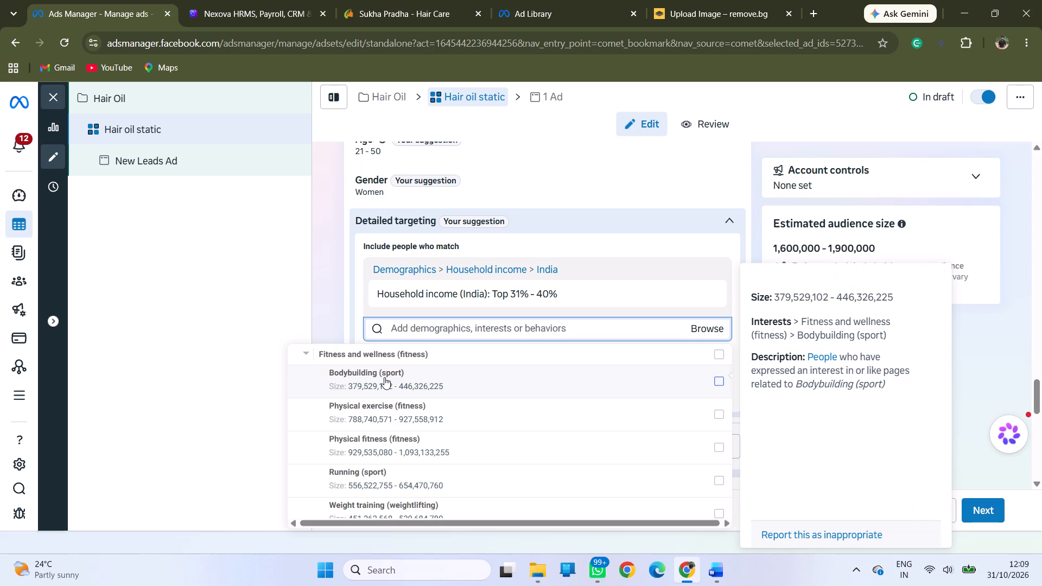
pyautogui.scroll(-3, 384, 377)
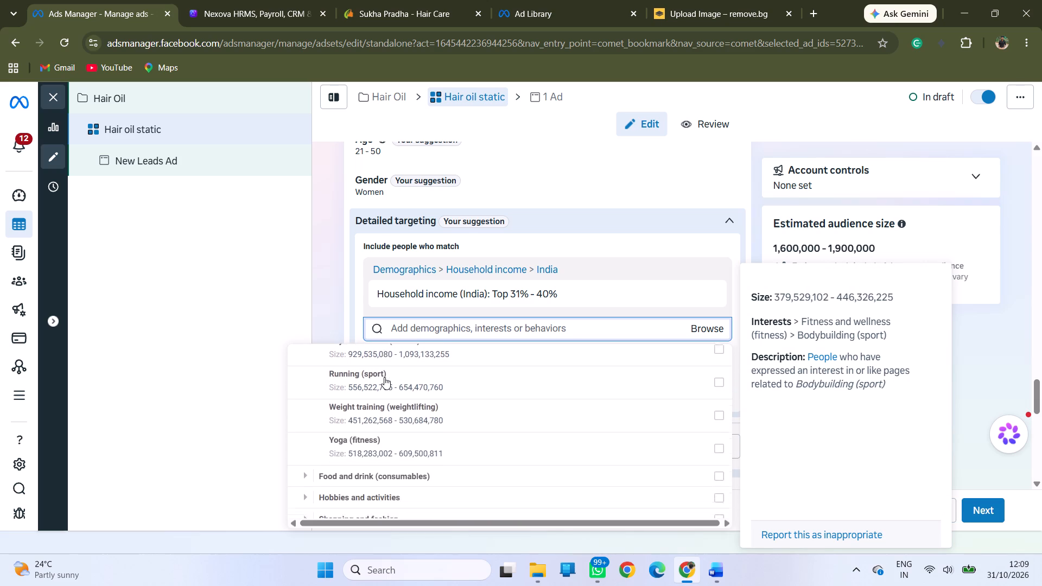
pyautogui.scroll(-1, 384, 377)
pyautogui.scroll(3, 384, 377)
pyautogui.scroll(-1, 384, 377)
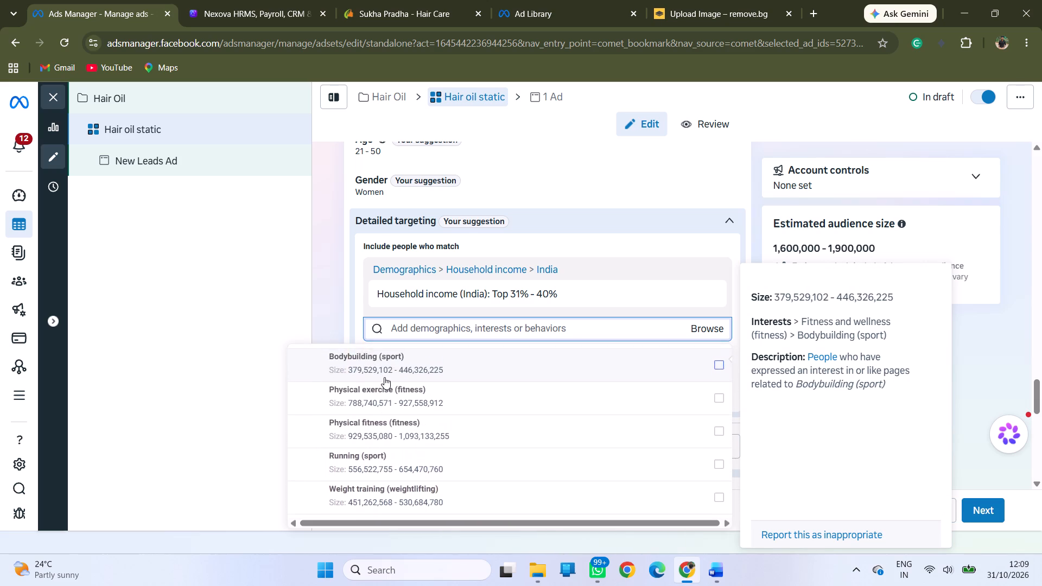
pyautogui.scroll(-1, 384, 377)
pyautogui.scroll(2, 384, 377)
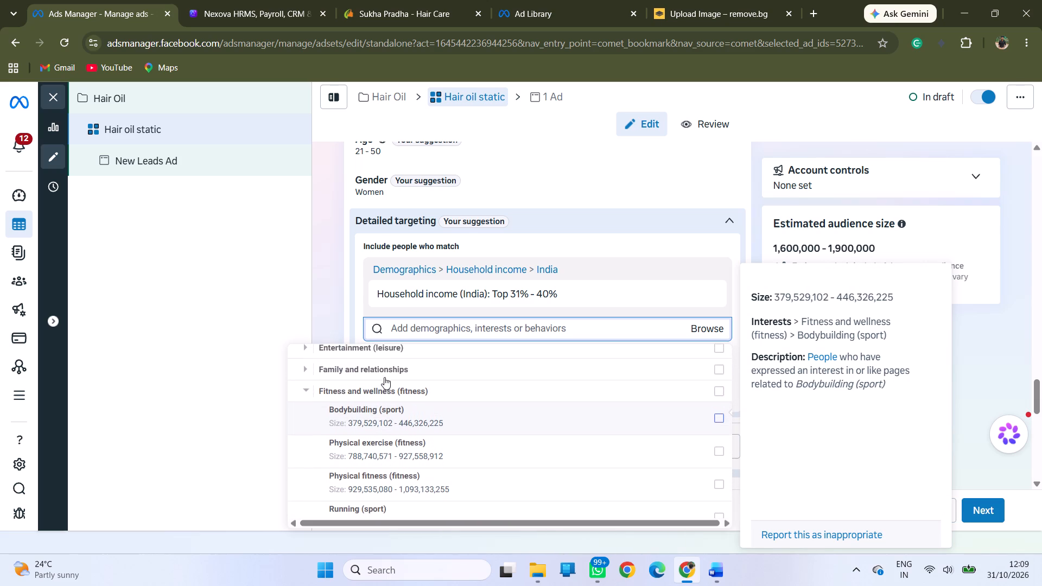
pyautogui.scroll(-1, 412, 412)
pyautogui.scroll(1, 412, 412)
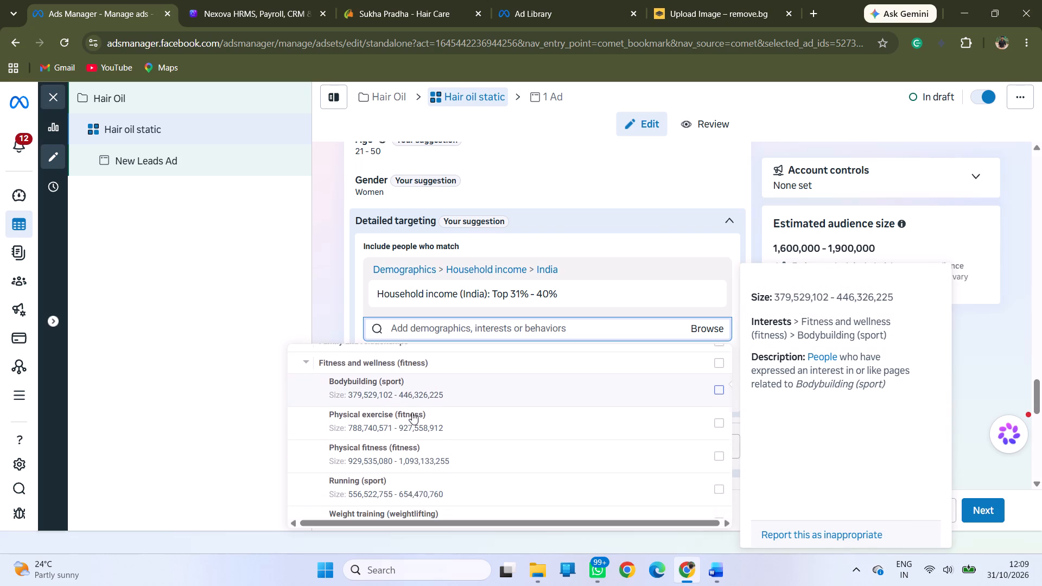
pyautogui.scroll(1, 412, 412)
pyautogui.scroll(-3, 412, 412)
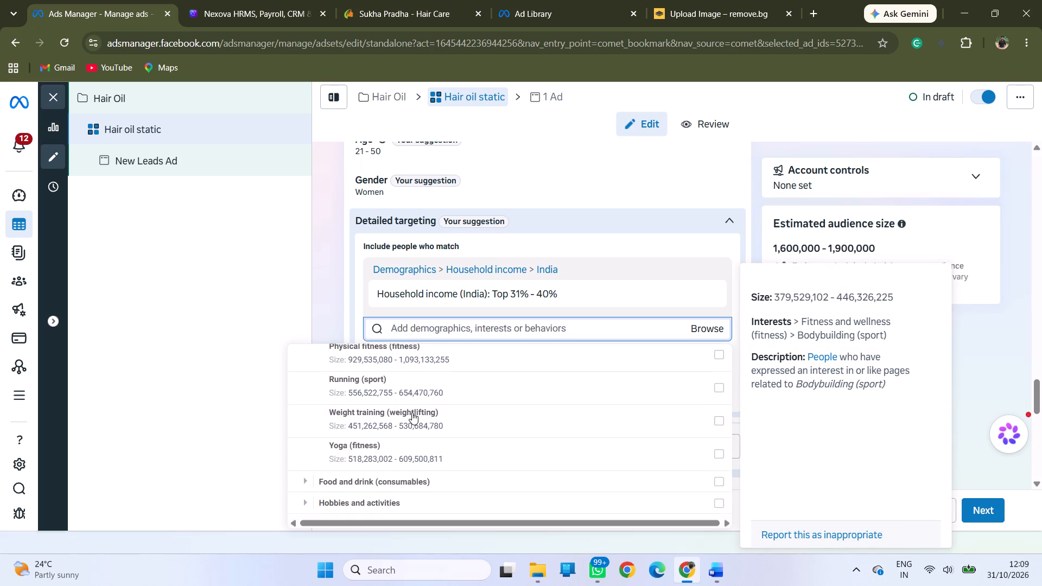
pyautogui.scroll(-1, 412, 412)
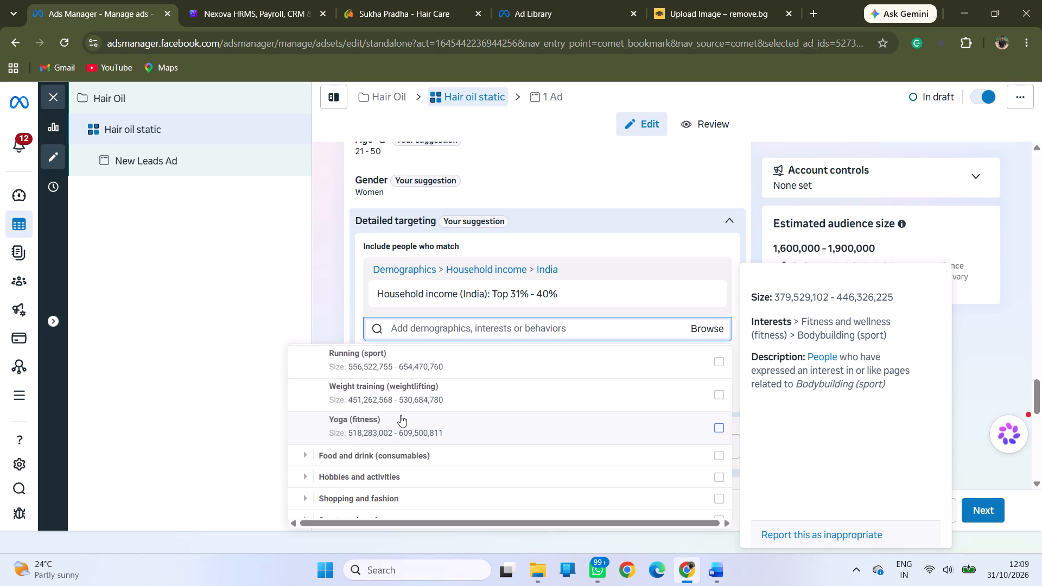
pyautogui.scroll(-1, 401, 415)
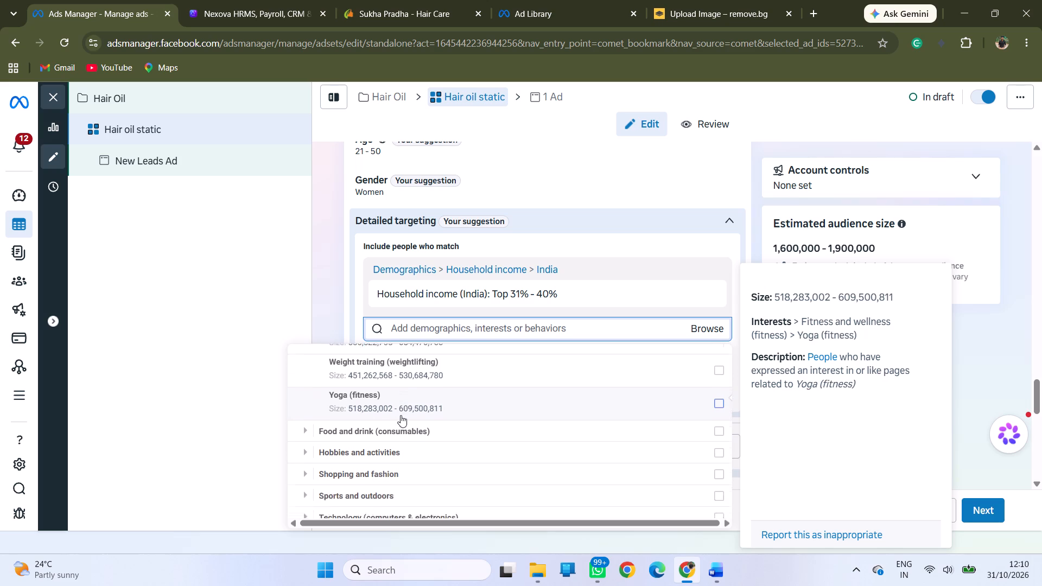
pyautogui.scroll(-3, 401, 415)
pyautogui.scroll(1, 401, 415)
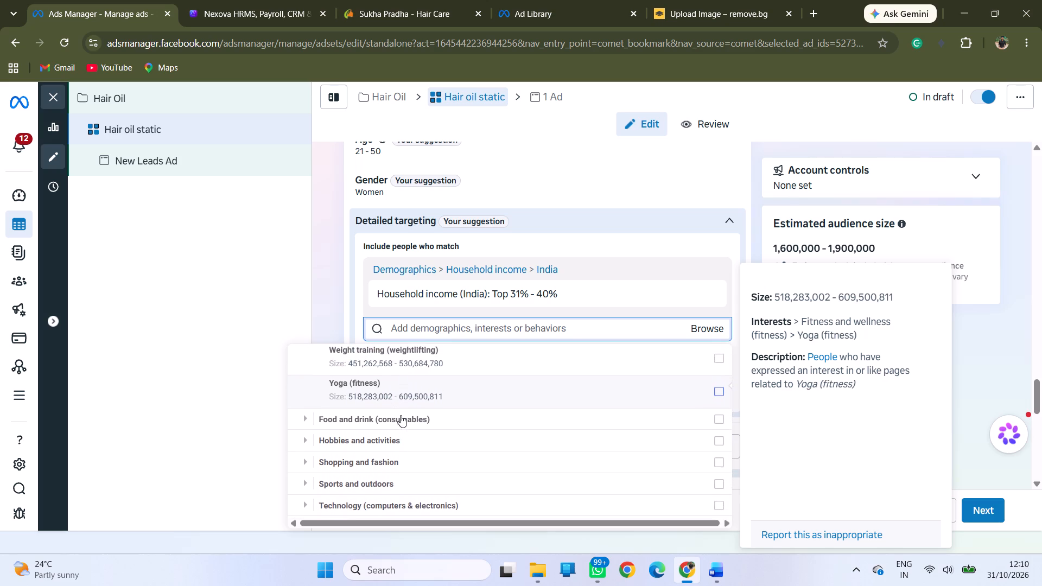
pyautogui.scroll(1, 401, 415)
pyautogui.scroll(-1, 401, 415)
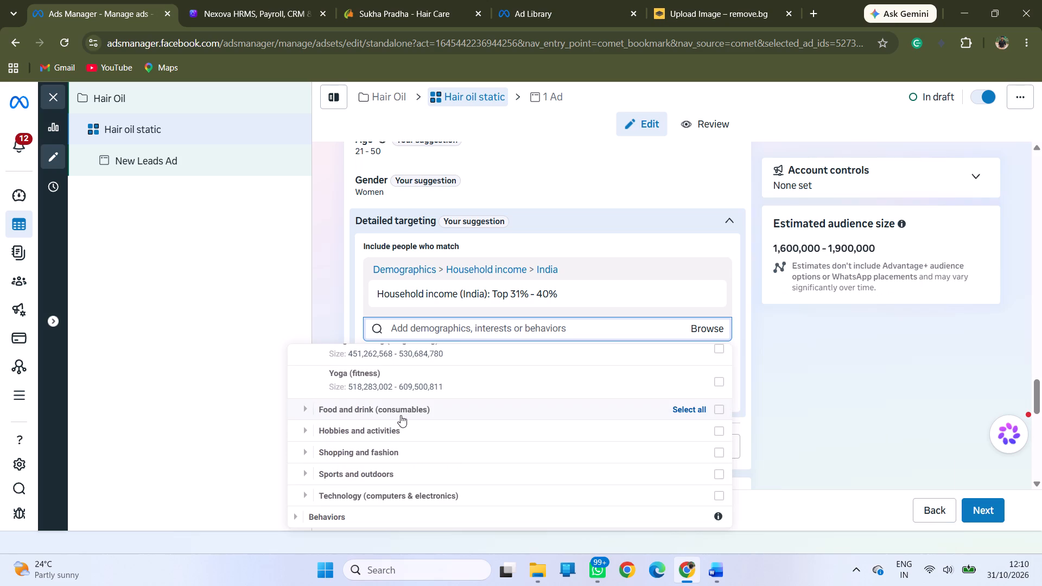
pyautogui.scroll(1, 401, 415)
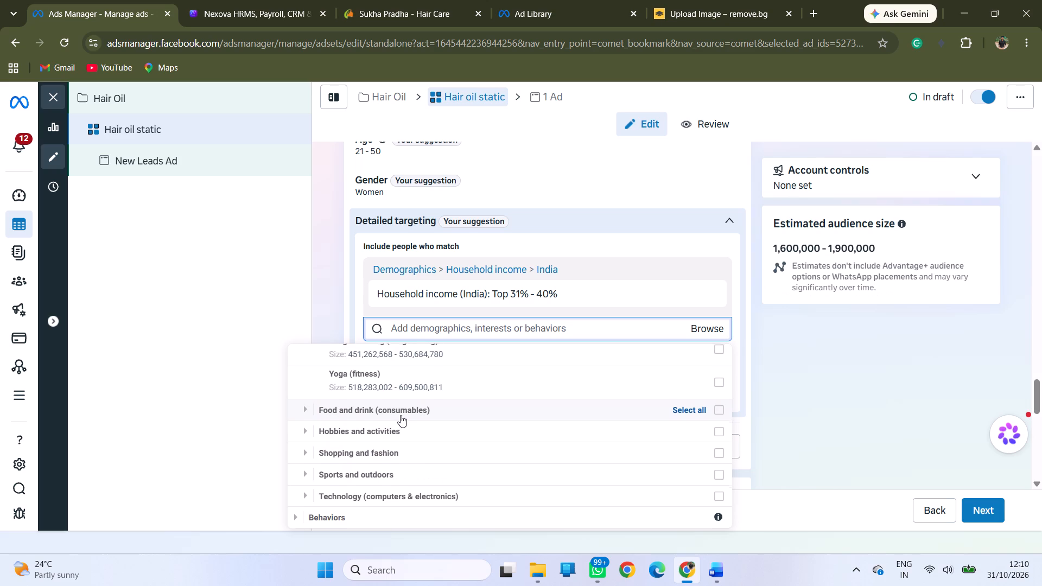
pyautogui.scroll(5, 401, 415)
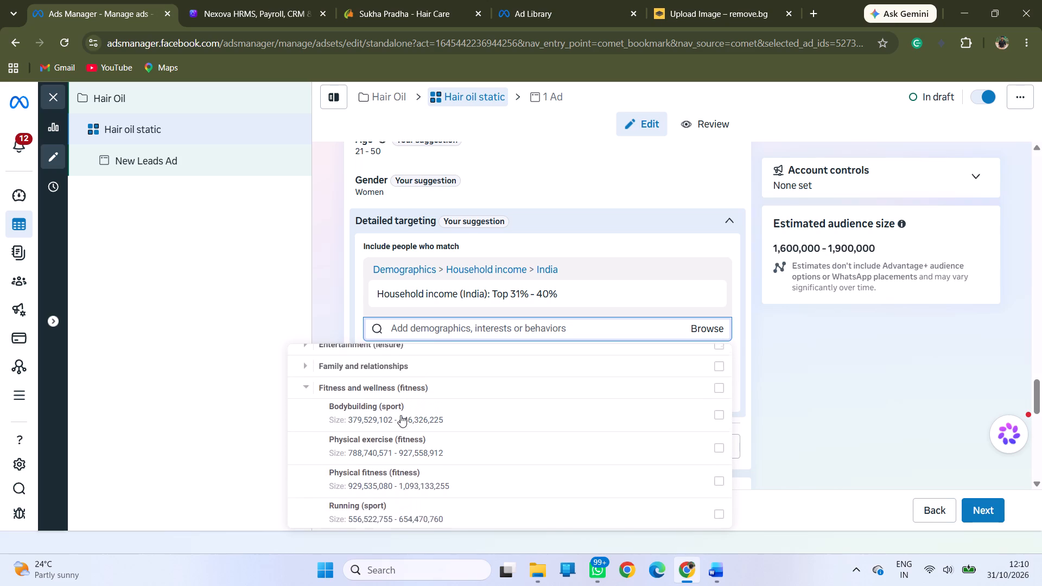
pyautogui.scroll(1, 401, 415)
pyautogui.click(312, 432)
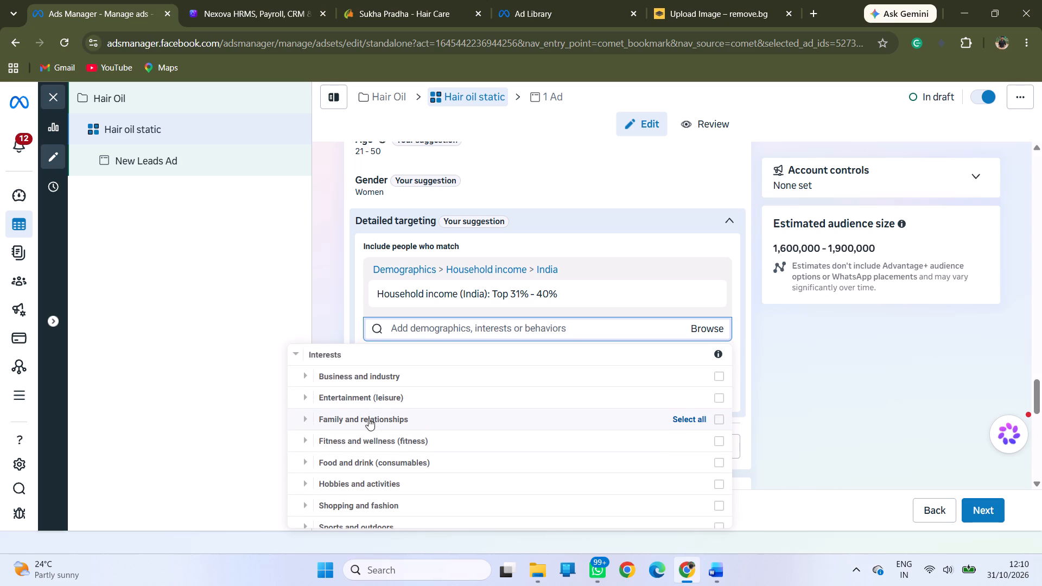
# Check the interests under Business and industry, and look over the remaining Interests categories through Technology.
pyautogui.click(309, 380)
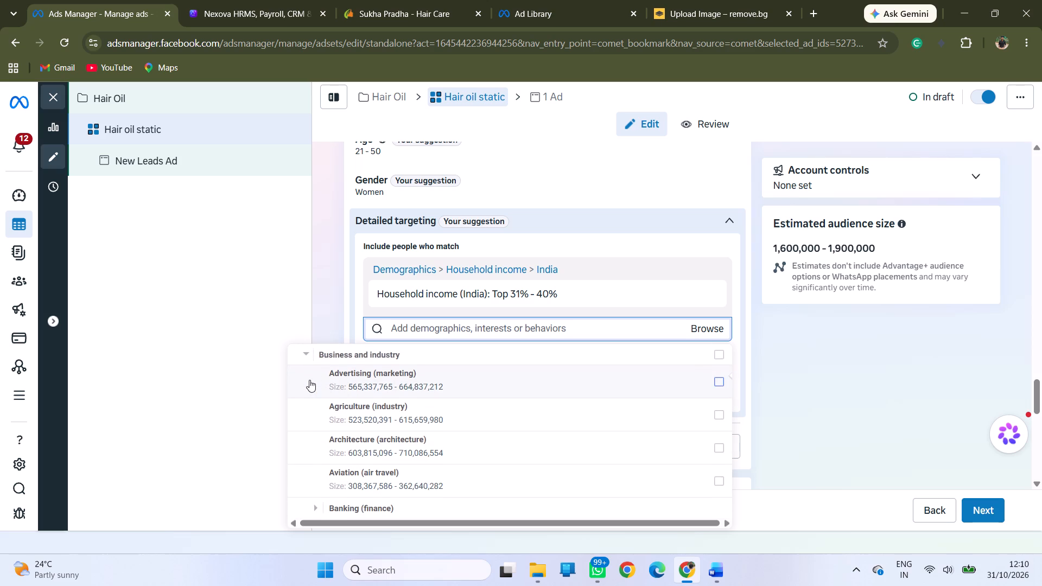
pyautogui.click(307, 355)
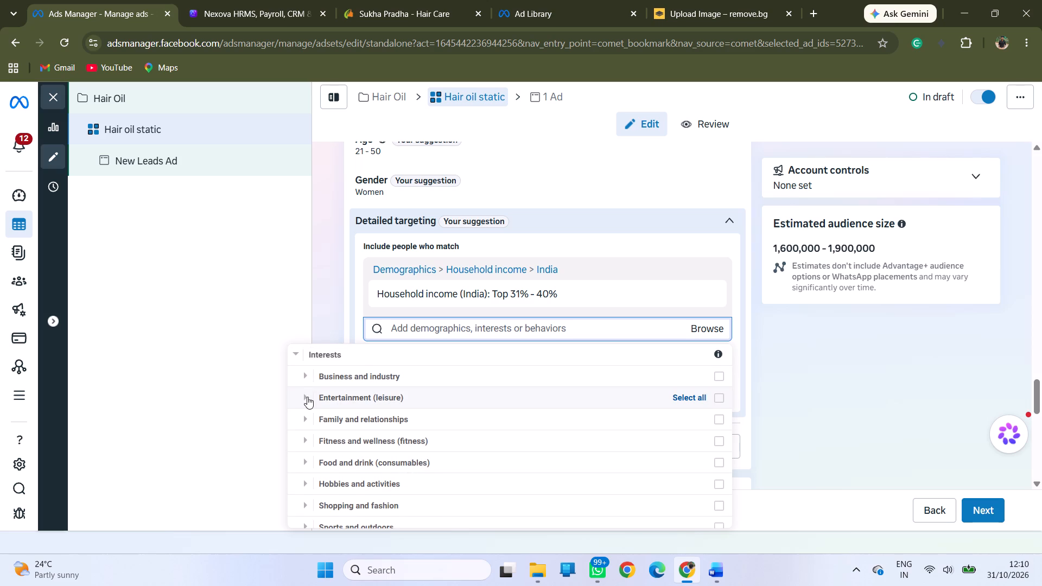
pyautogui.scroll(-3, 334, 442)
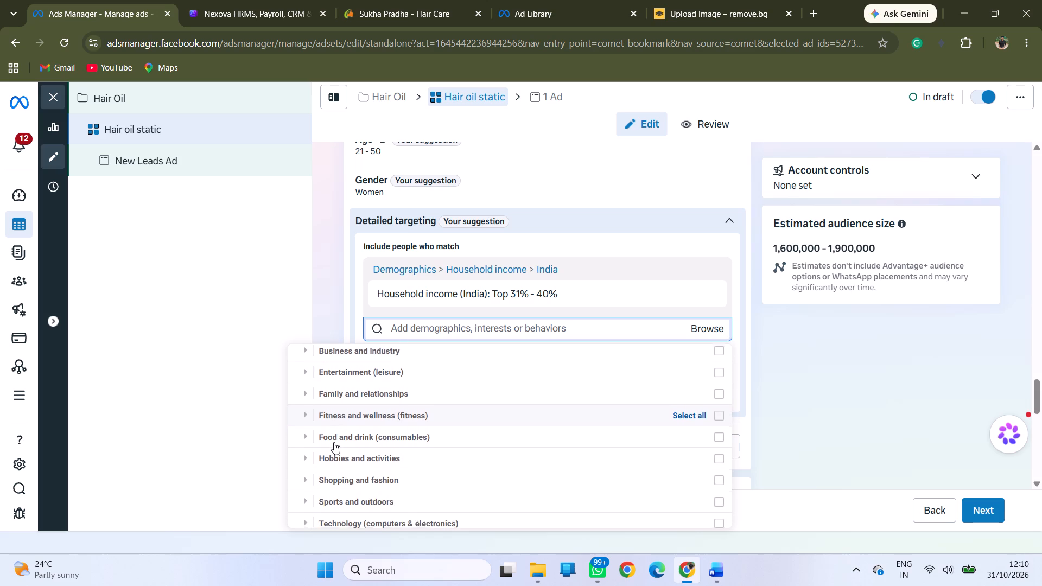
pyautogui.scroll(-1, 334, 442)
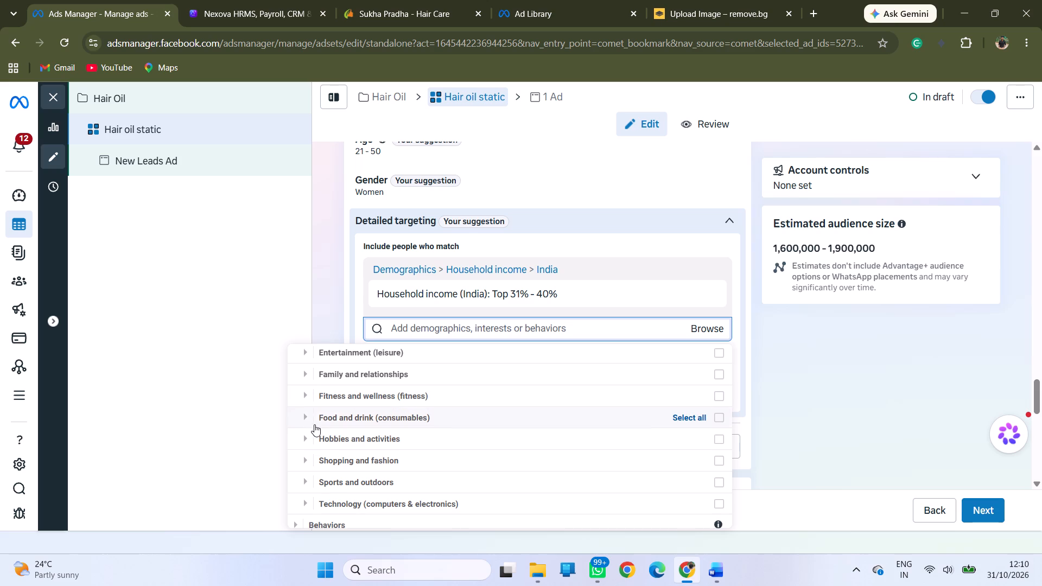
pyautogui.scroll(-2, 315, 428)
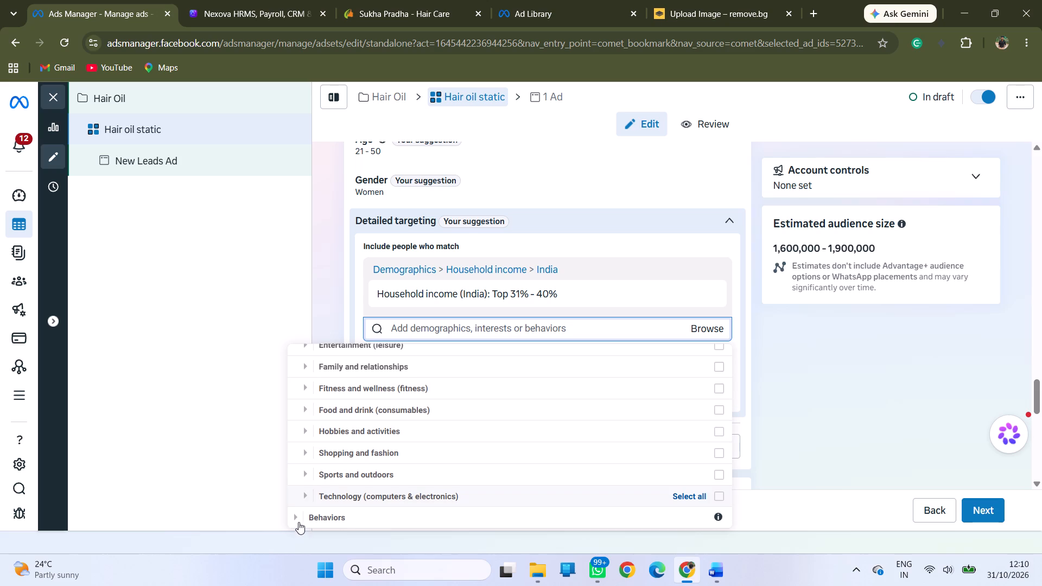
# Look through the Behaviors targeting categories, from Anniversary through Travel.
pyautogui.scroll(2, 298, 406)
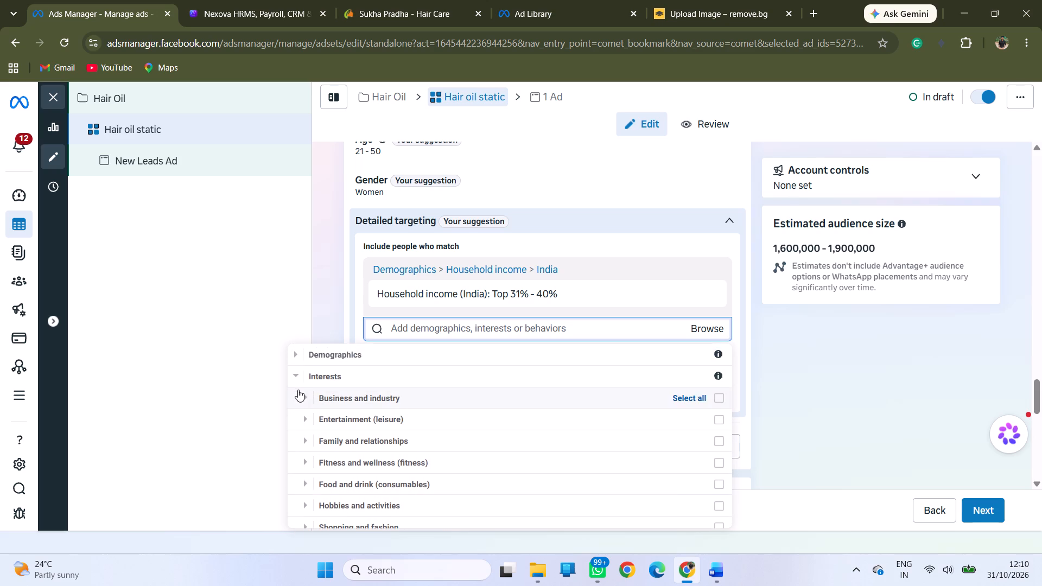
pyautogui.click(298, 380)
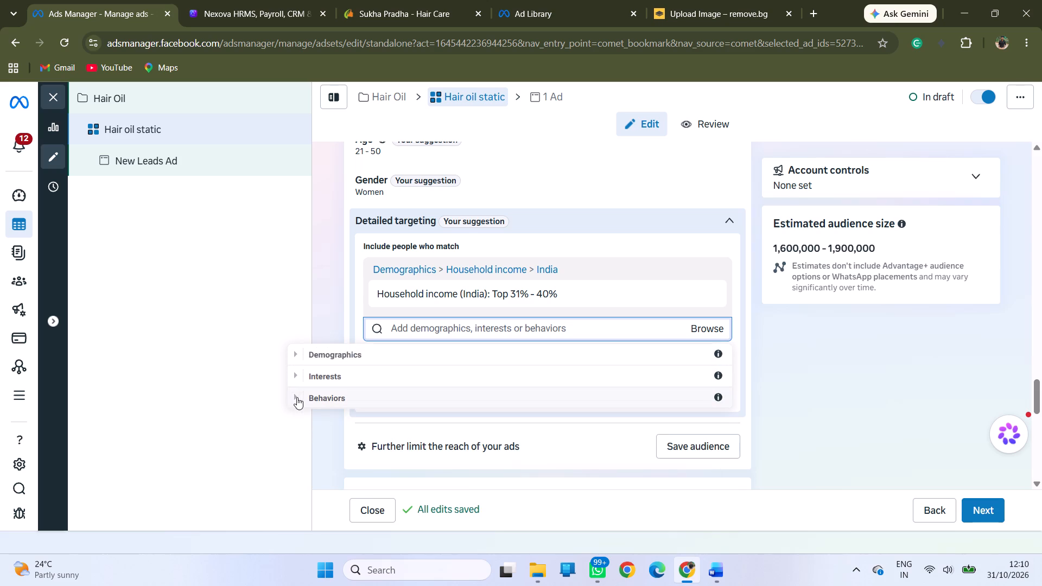
pyautogui.click(297, 397)
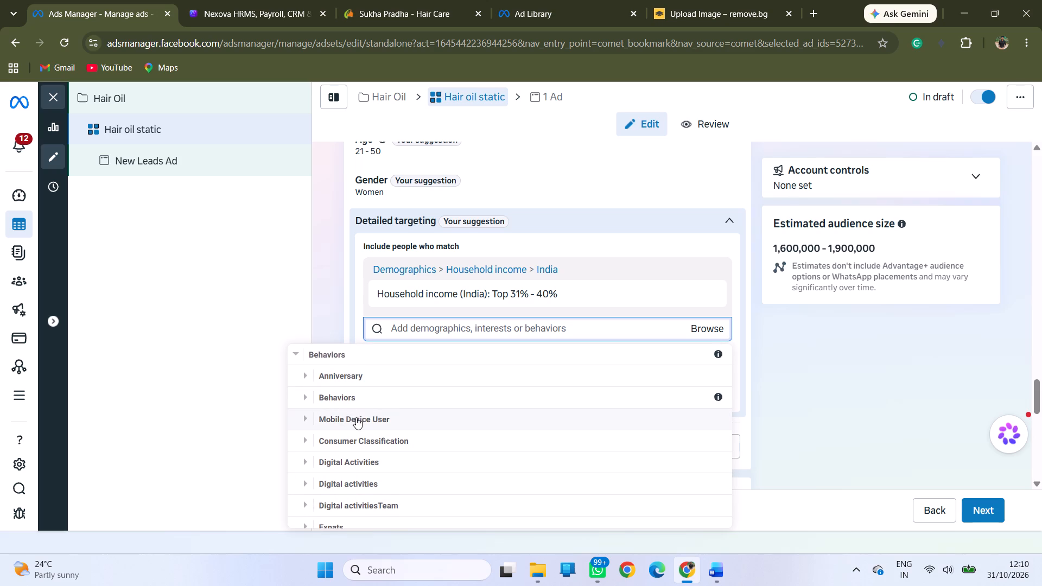
pyautogui.scroll(-3, 369, 420)
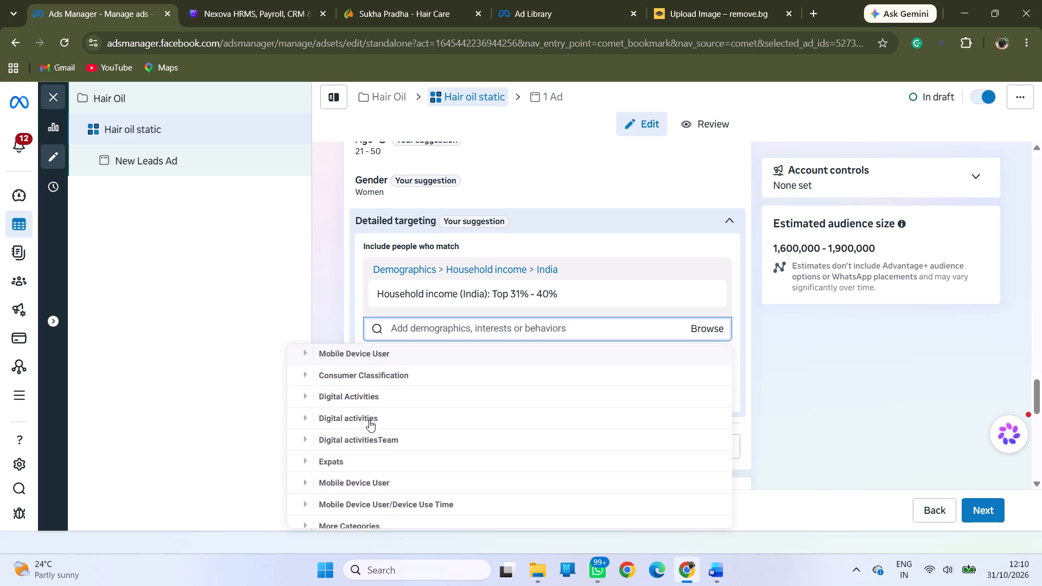
pyautogui.scroll(-3, 369, 420)
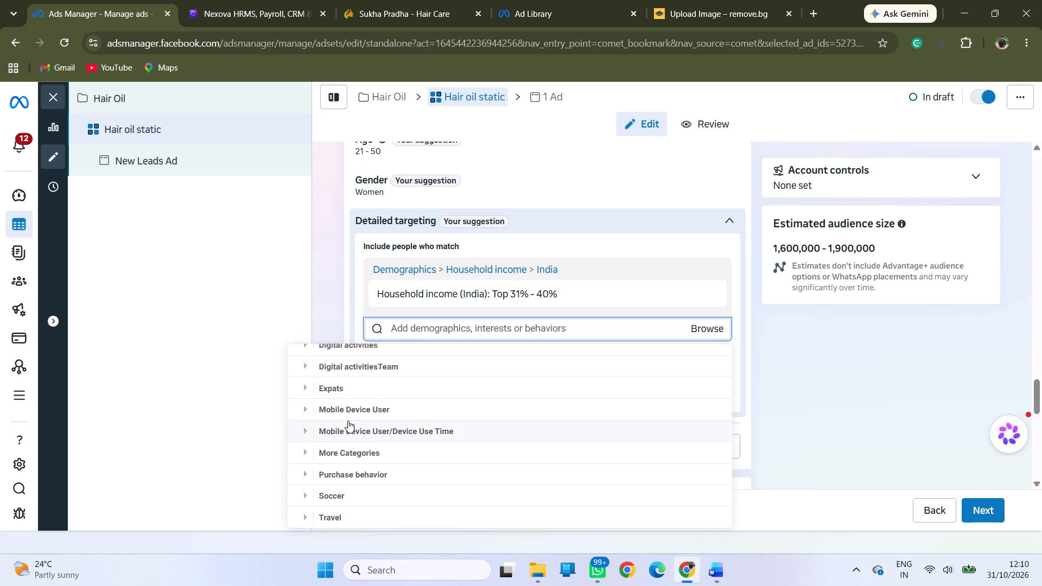
pyautogui.scroll(-2, 348, 421)
# Examine the Mobile Device User behaviors, including All Mobile Devices by Operating System, and check the nested Behaviors subcategory.
pyautogui.click(308, 414)
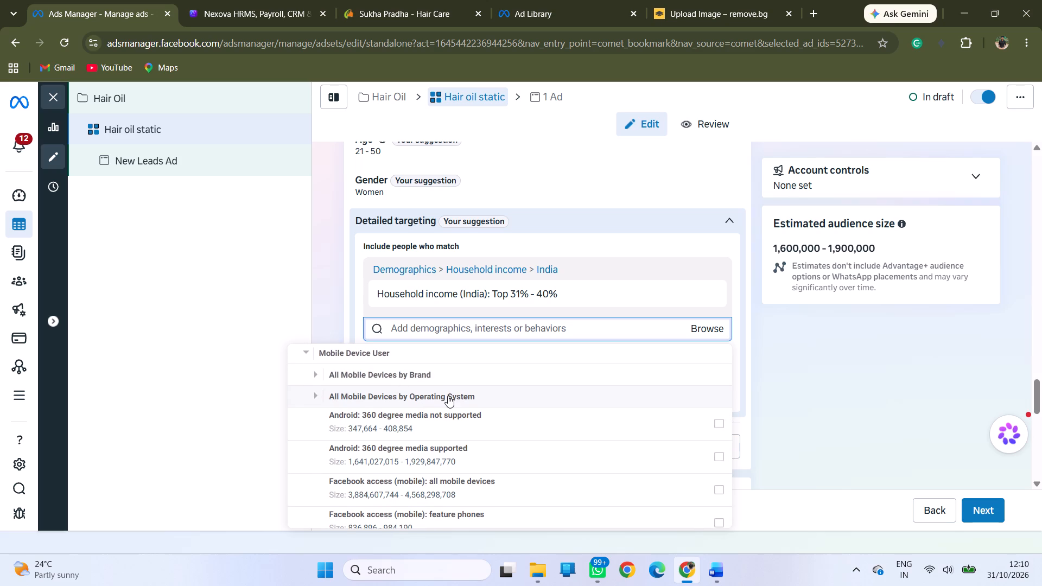
pyautogui.click(426, 399)
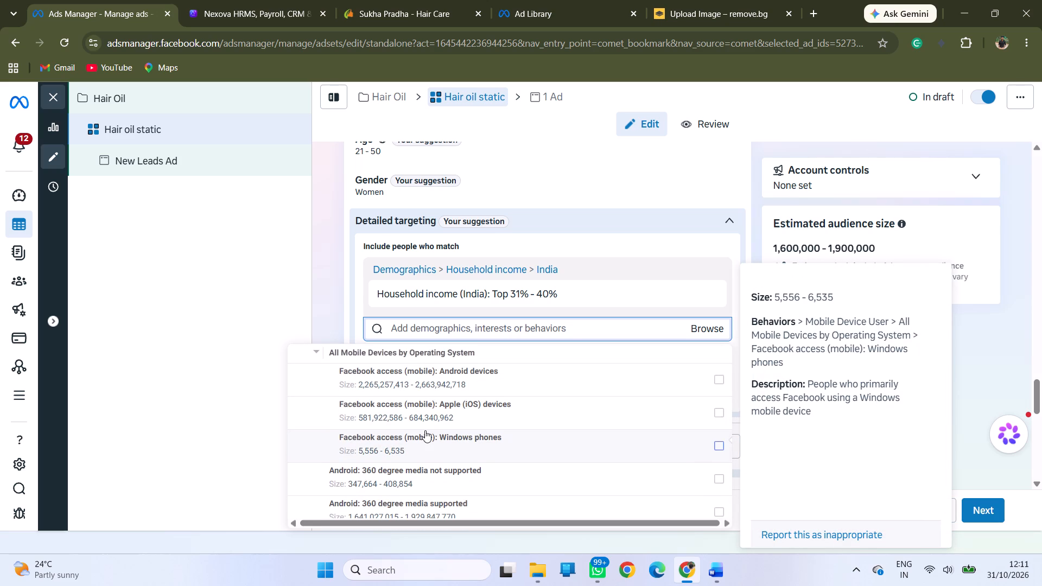
pyautogui.scroll(3, 425, 430)
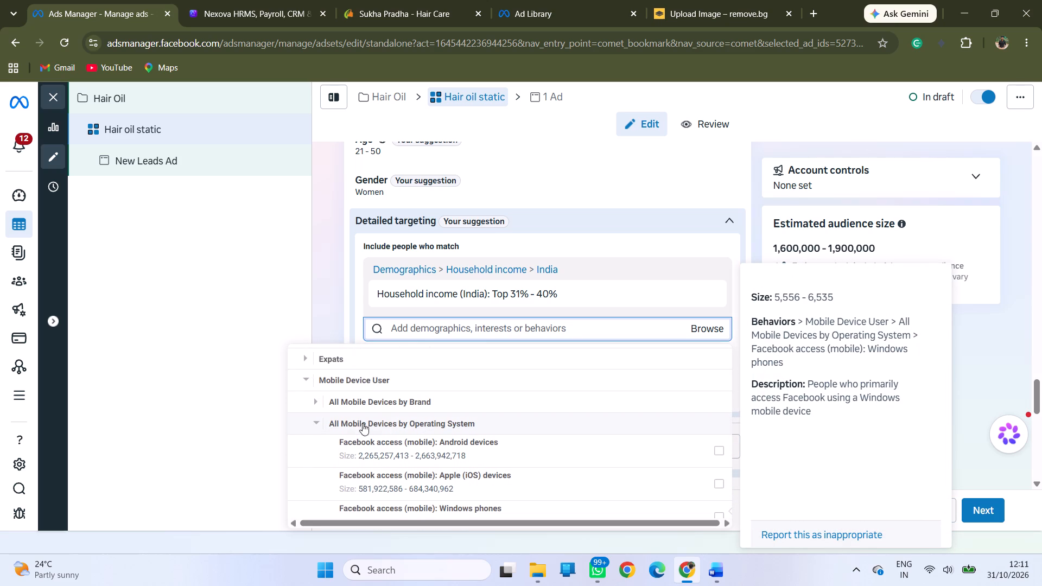
pyautogui.click(323, 421)
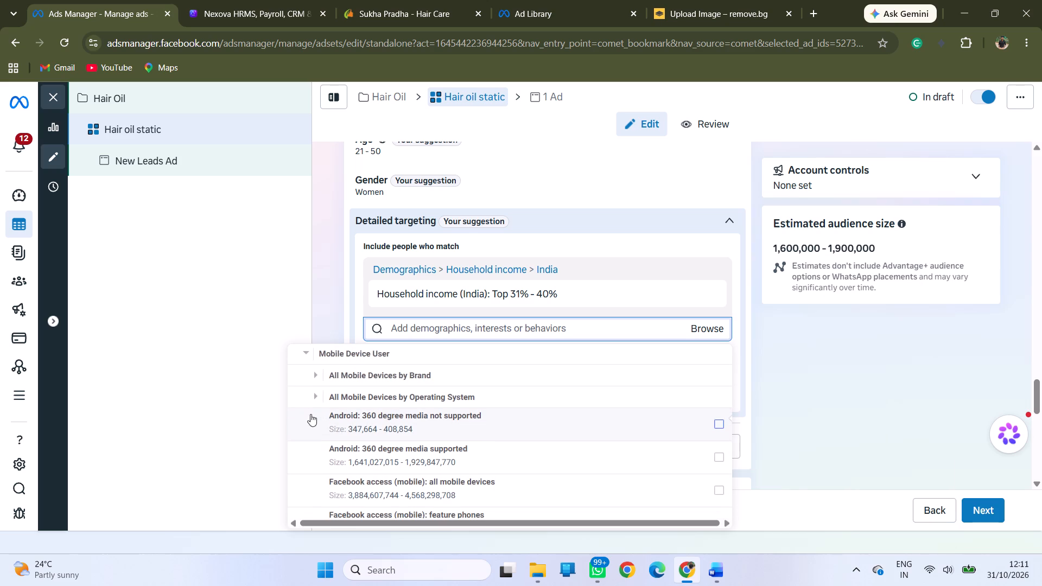
pyautogui.scroll(-1, 400, 464)
pyautogui.scroll(1, 400, 464)
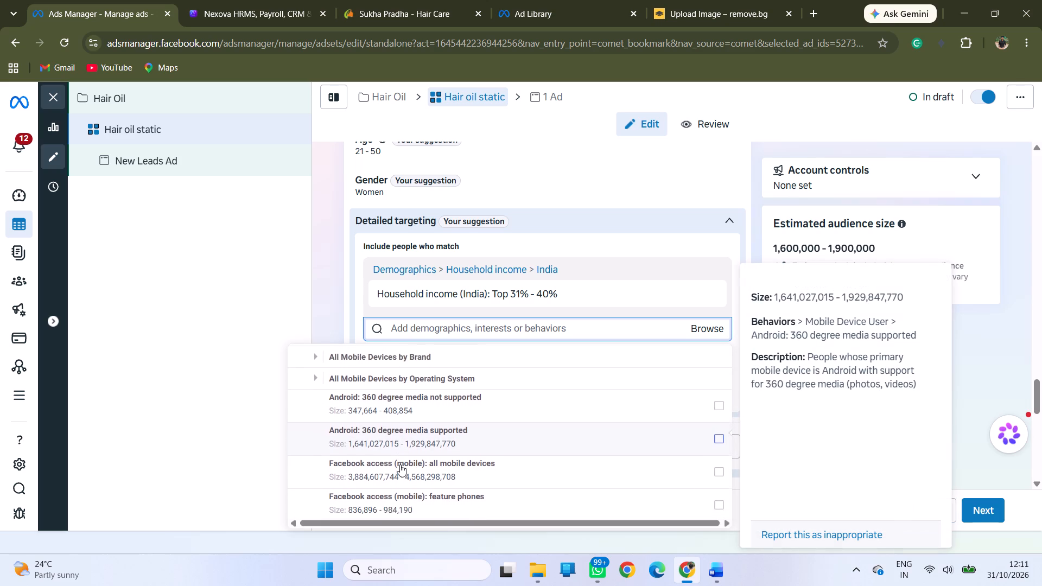
pyautogui.scroll(1, 400, 464)
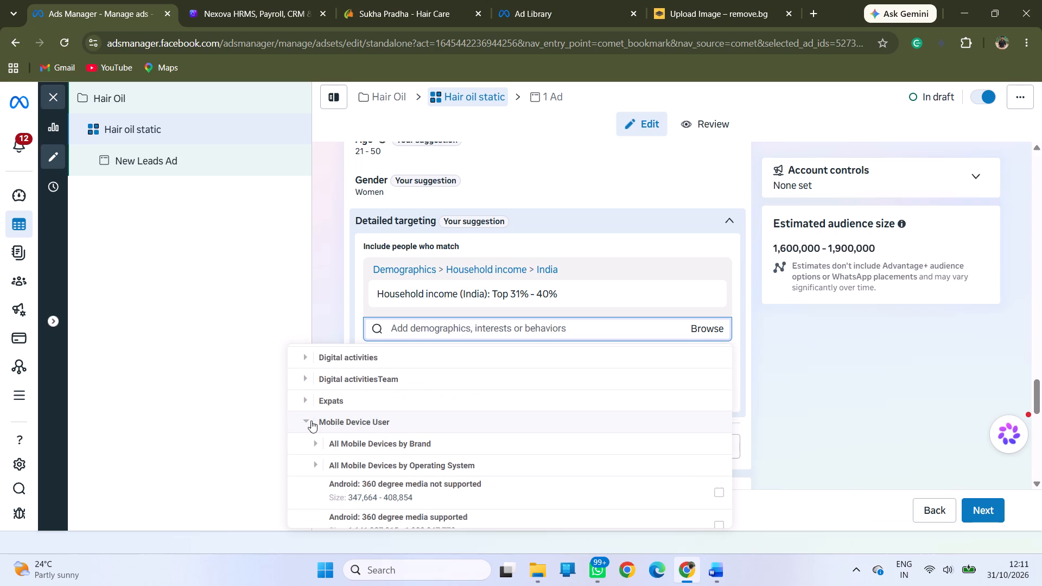
pyautogui.click(311, 421)
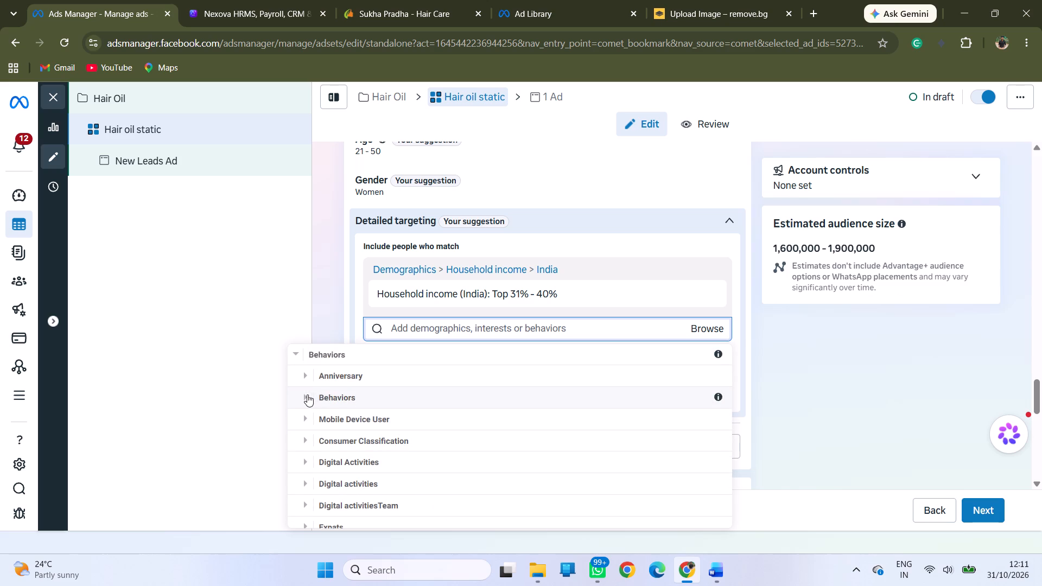
pyautogui.click(307, 394)
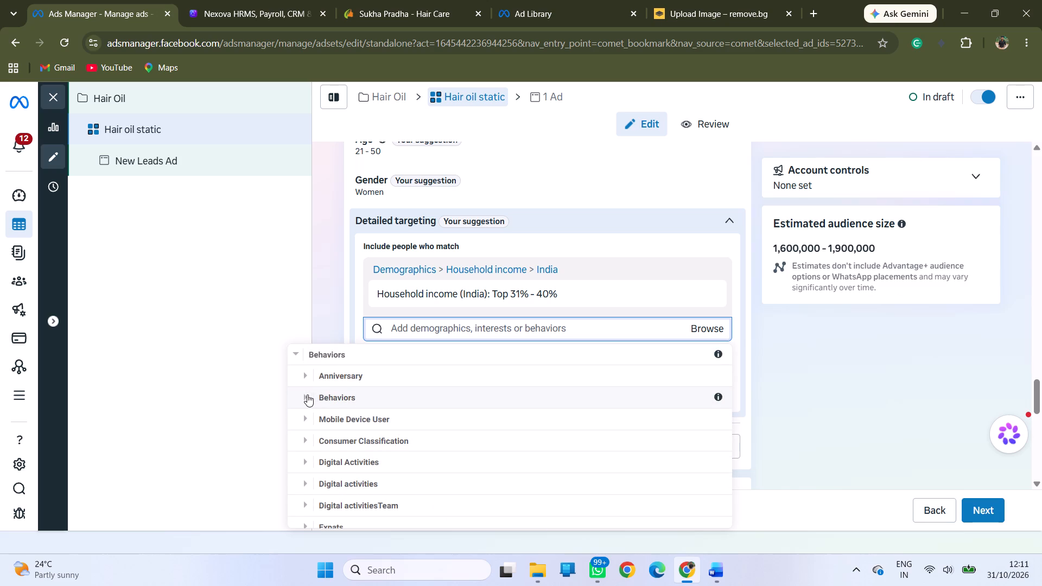
pyautogui.click(305, 396)
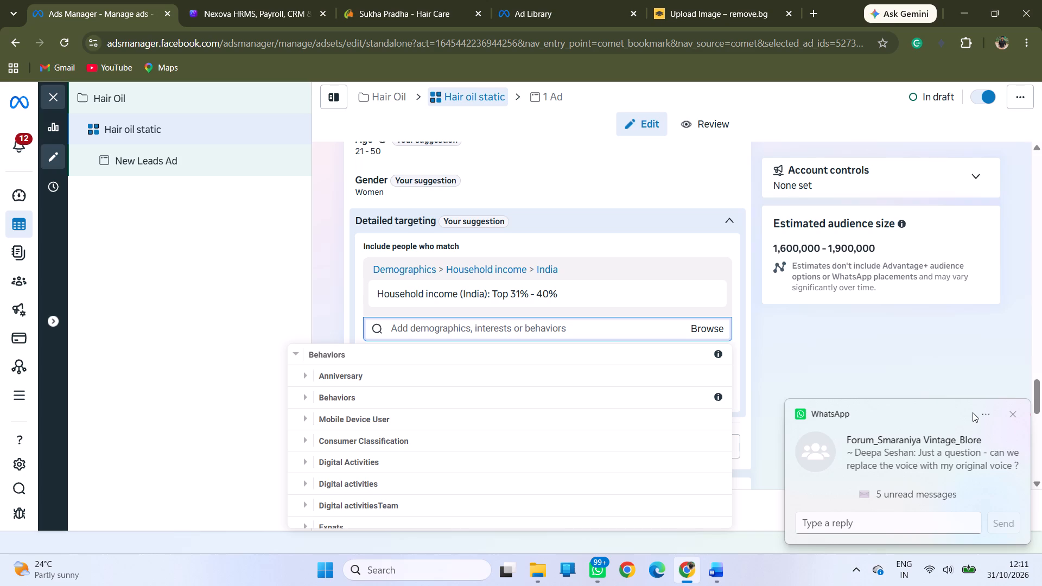
pyautogui.click(1012, 414)
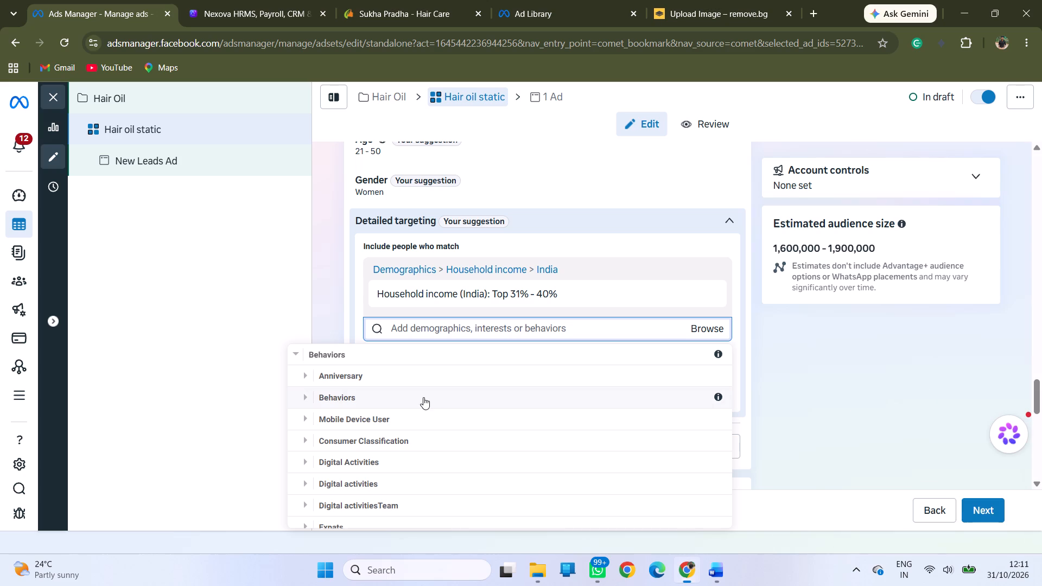
pyautogui.click(300, 355)
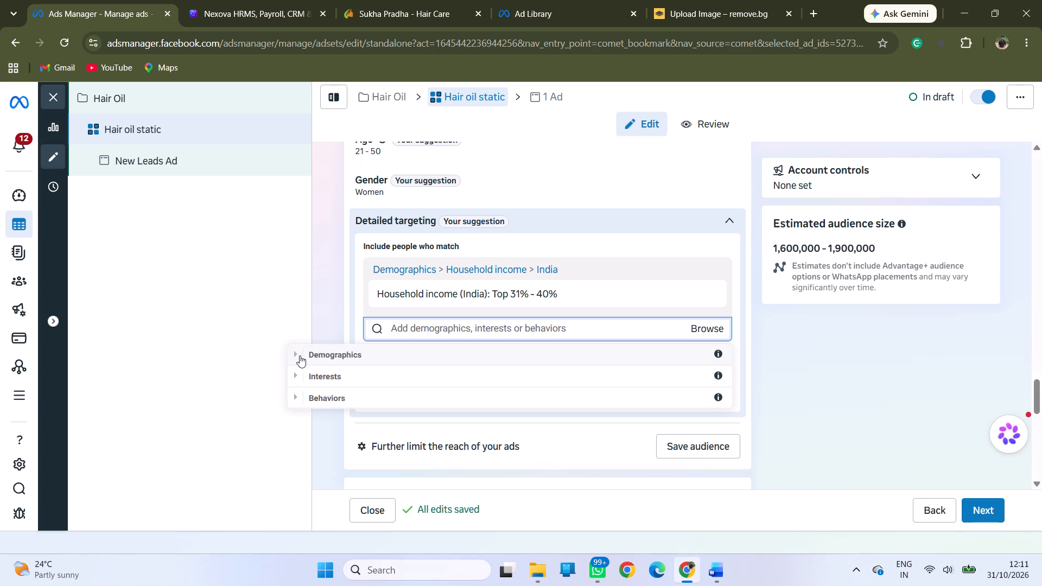
# Examine the interests under Family and relationships once more, from Family (social concept) through Weddings.
pyautogui.click(295, 378)
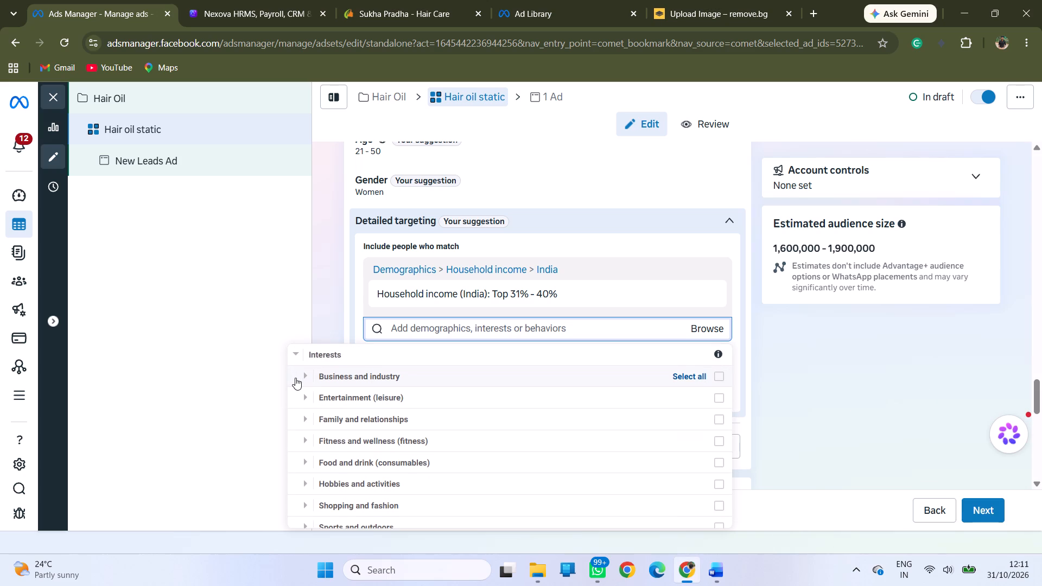
pyautogui.click(310, 418)
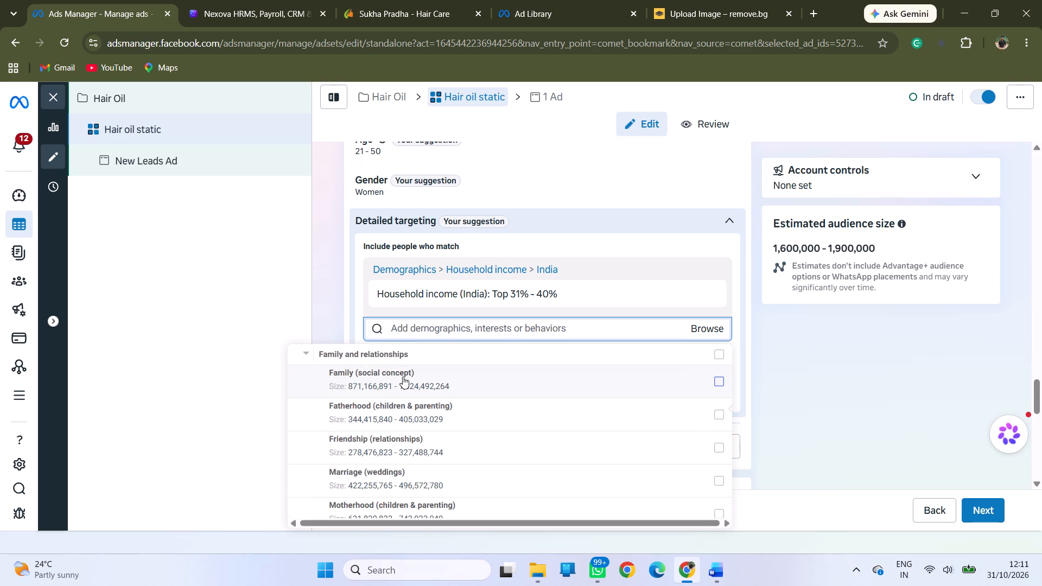
pyautogui.scroll(-1, 403, 377)
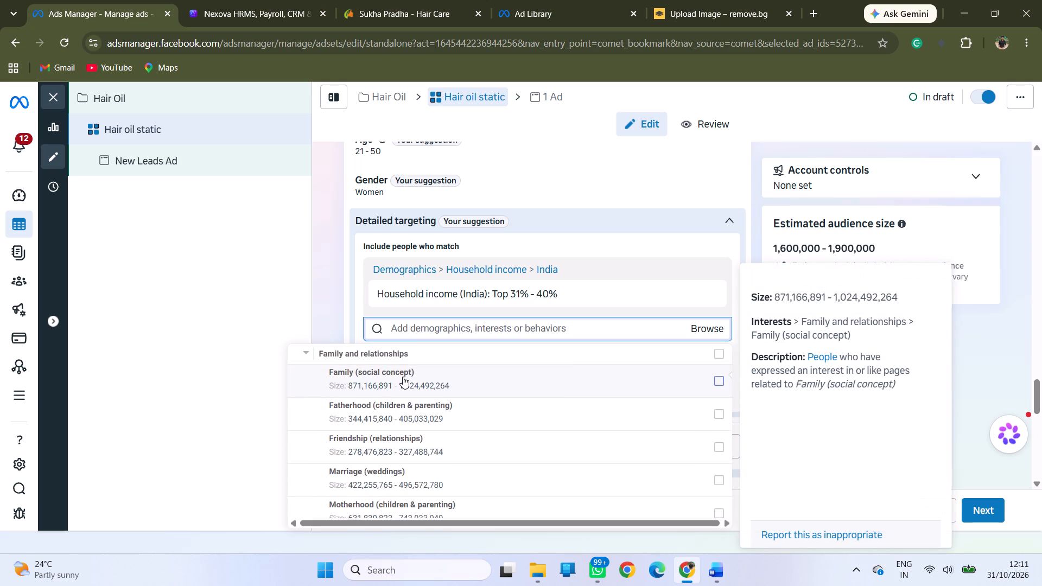
pyautogui.scroll(-2, 403, 377)
pyautogui.scroll(1, 403, 377)
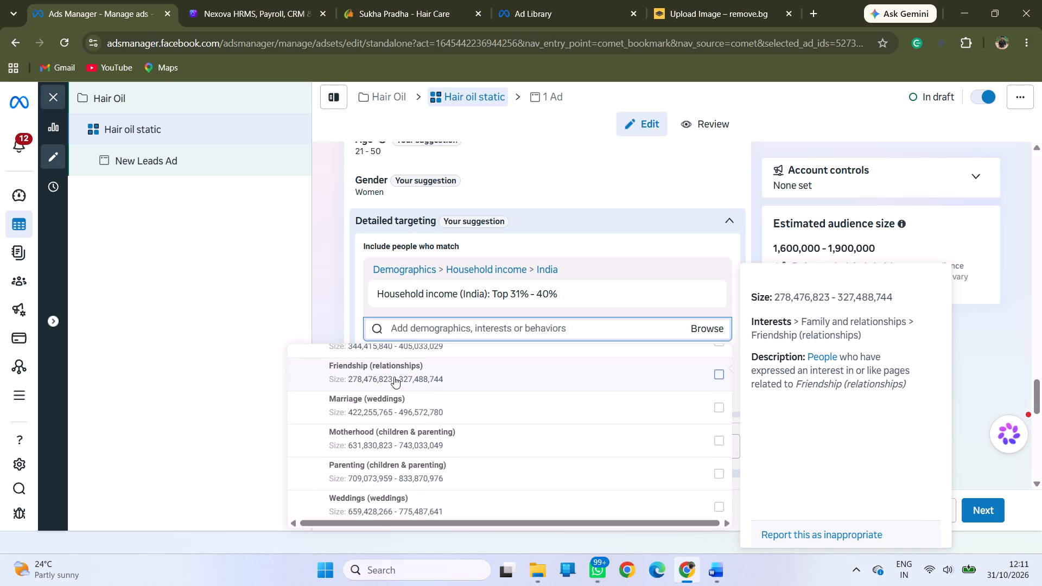
pyautogui.scroll(-1, 394, 377)
pyautogui.scroll(1, 394, 377)
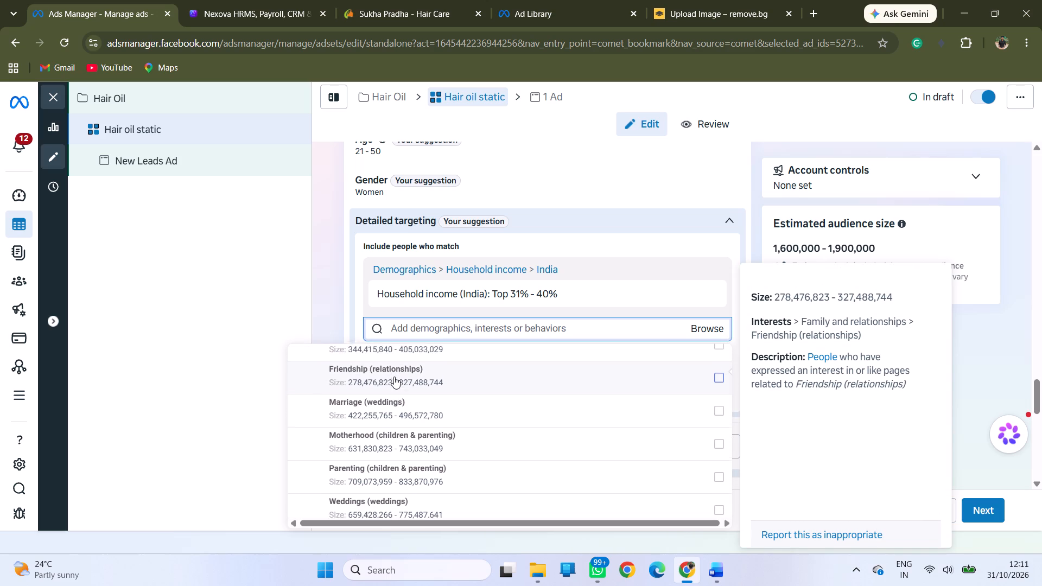
pyautogui.scroll(-2, 394, 377)
pyautogui.scroll(1, 394, 377)
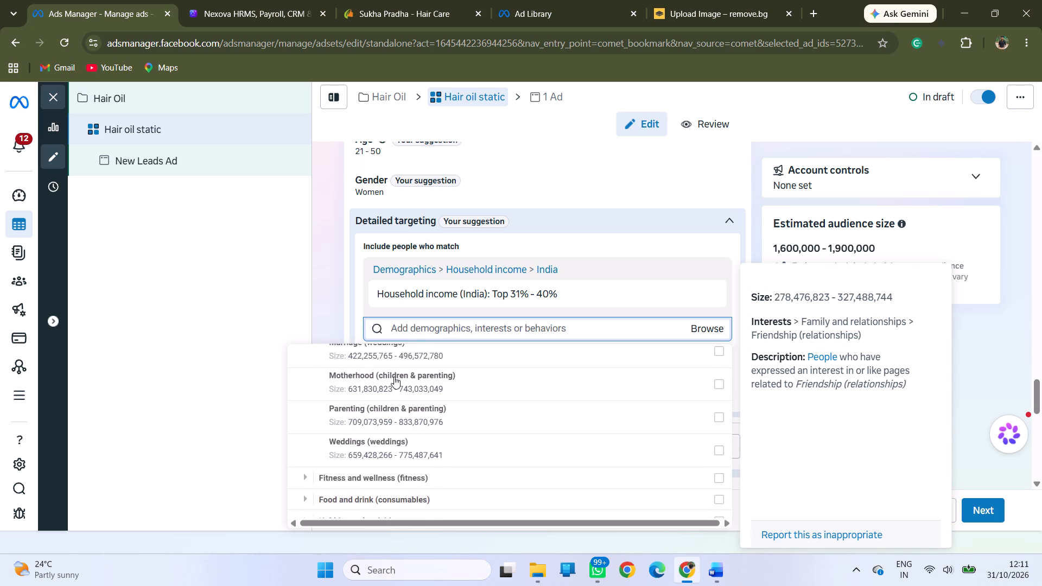
pyautogui.scroll(1, 394, 377)
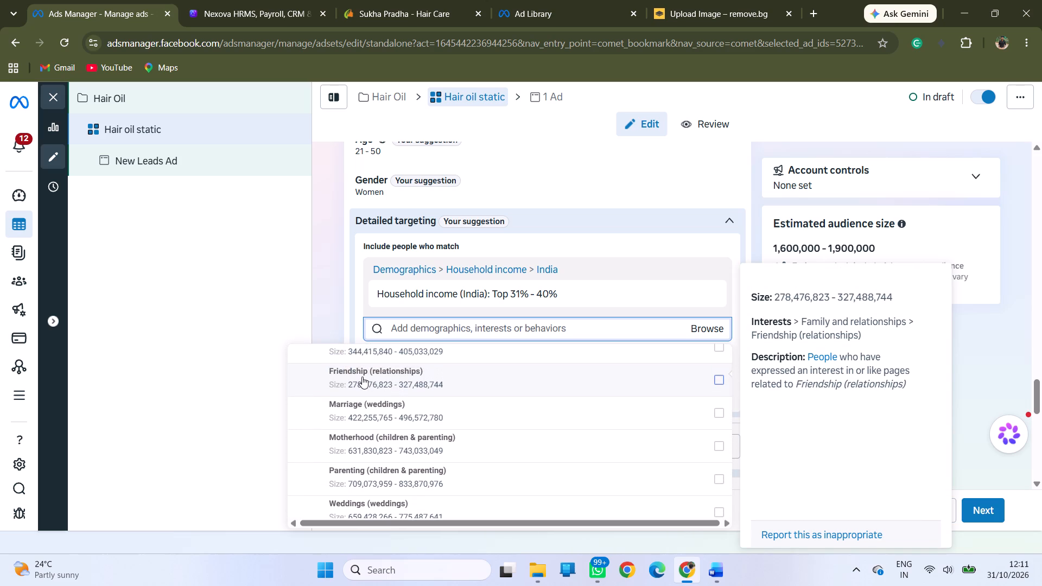
# Add the Friendship (relationships) interest from Family and relationships to the ad set's detailed targeting.
pyautogui.scroll(3, 362, 377)
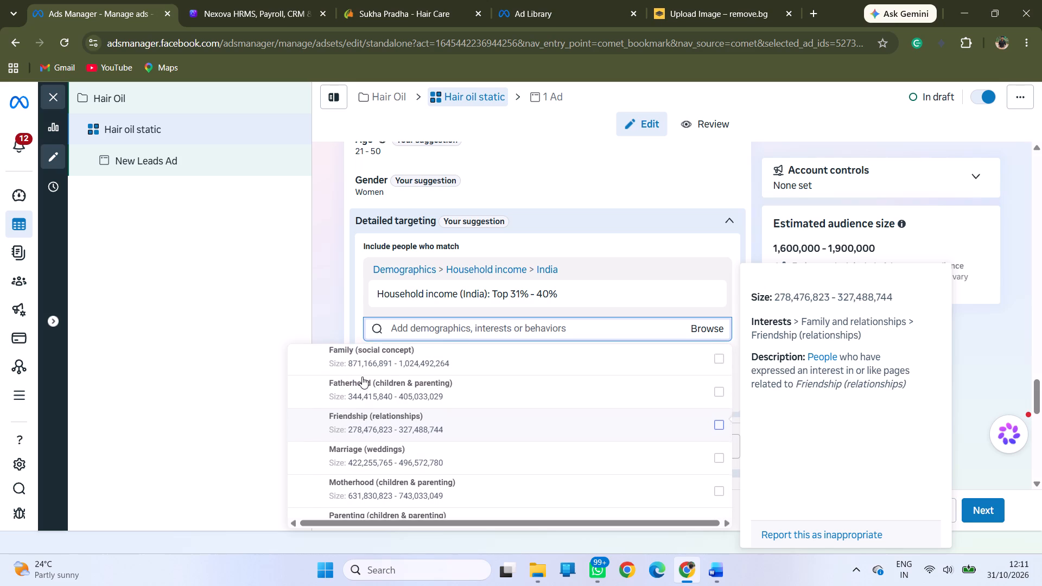
pyautogui.scroll(3, 362, 377)
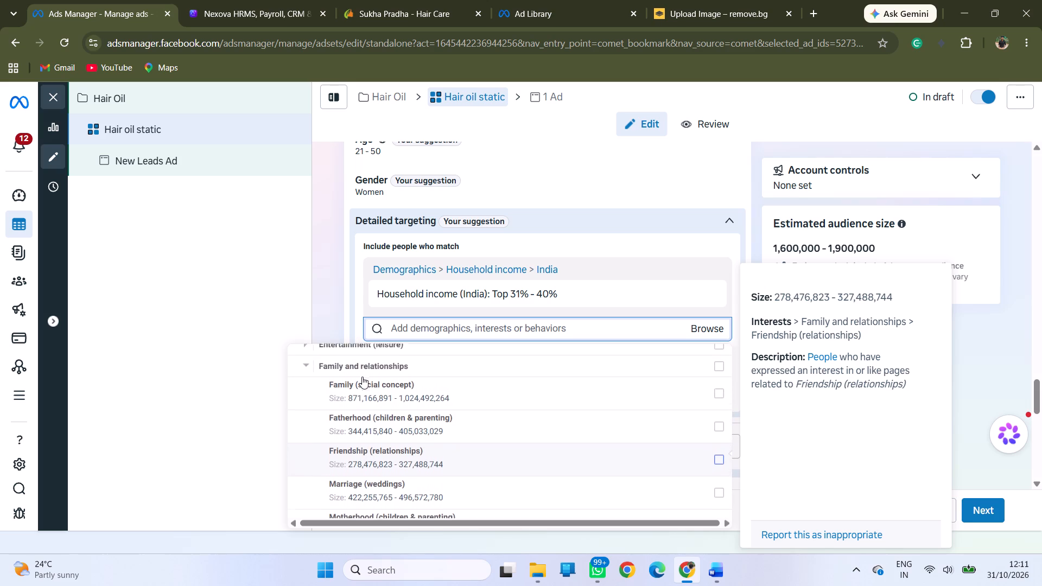
pyautogui.scroll(-1, 362, 377)
pyautogui.click(368, 432)
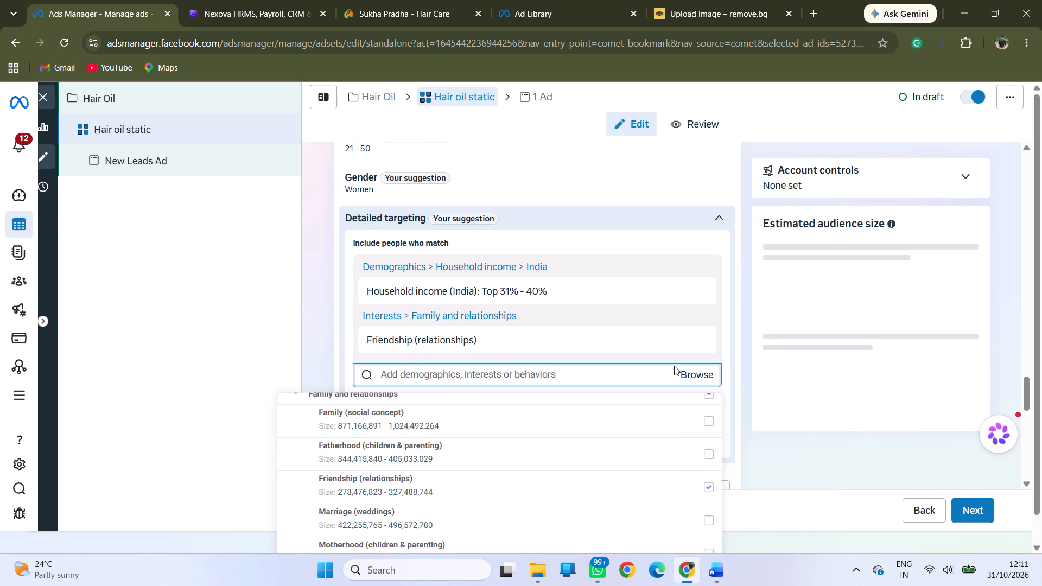
pyautogui.click(322, 322)
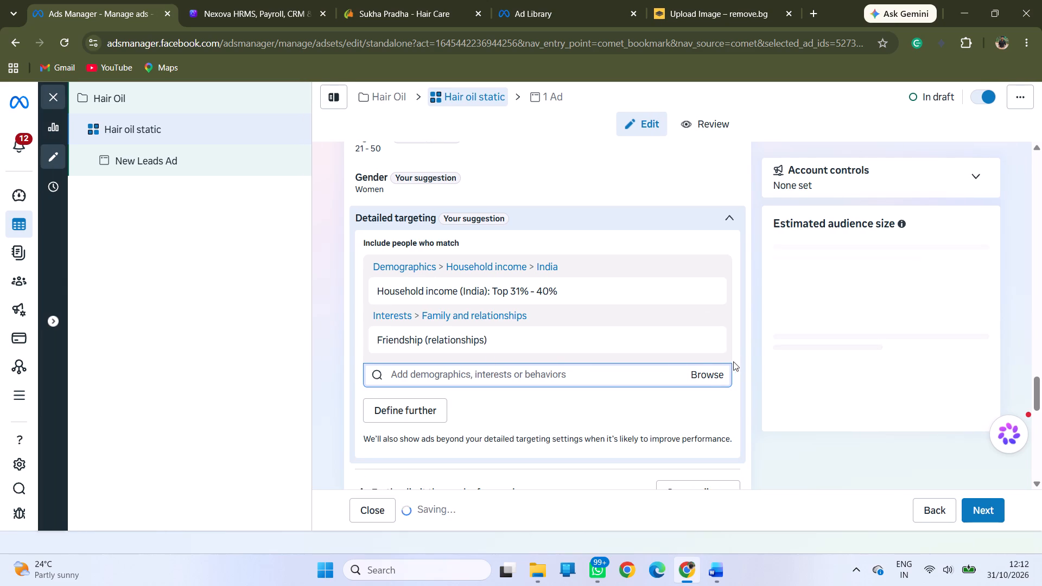
# Look through the Behaviors targeting categories, including the options under Purchase behavior.
pyautogui.click(706, 374)
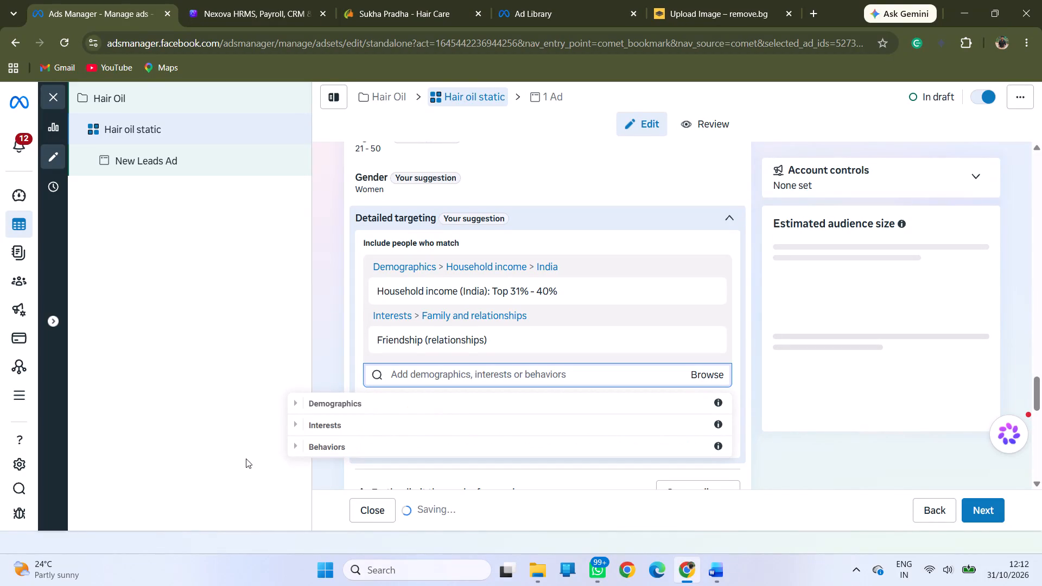
pyautogui.click(294, 451)
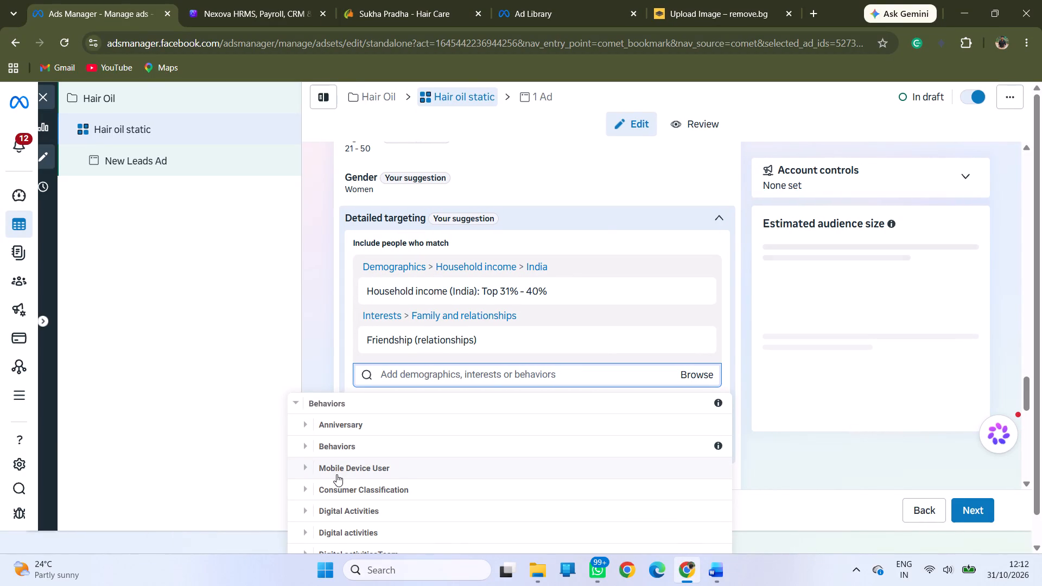
pyautogui.scroll(-2, 336, 474)
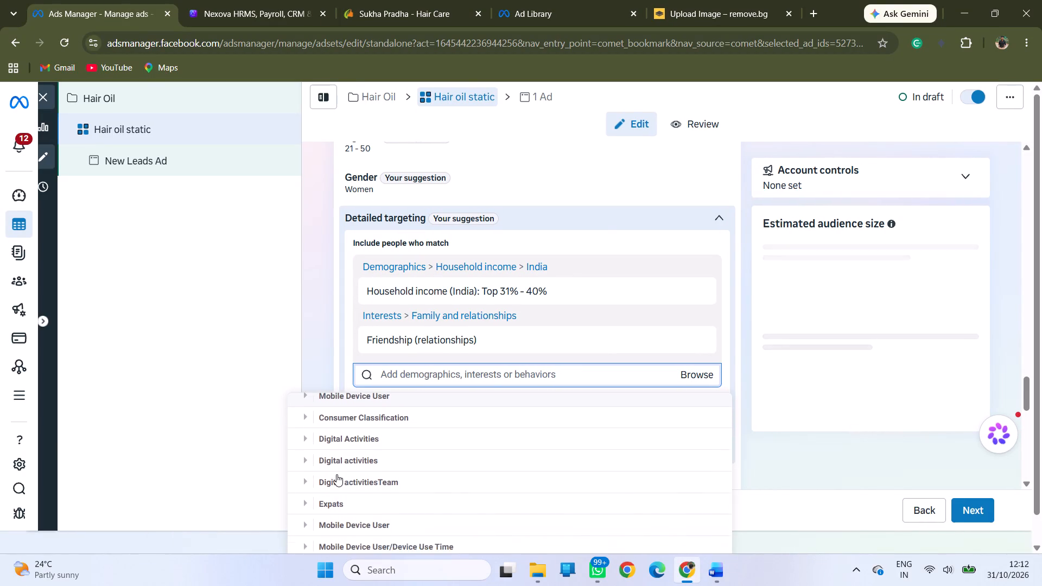
pyautogui.scroll(-2, 336, 474)
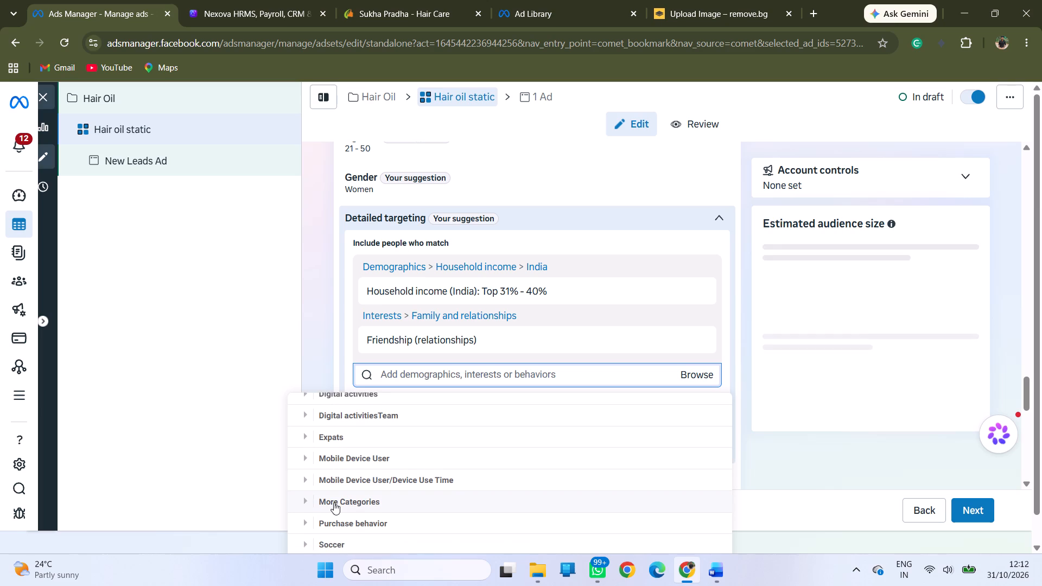
pyautogui.click(310, 526)
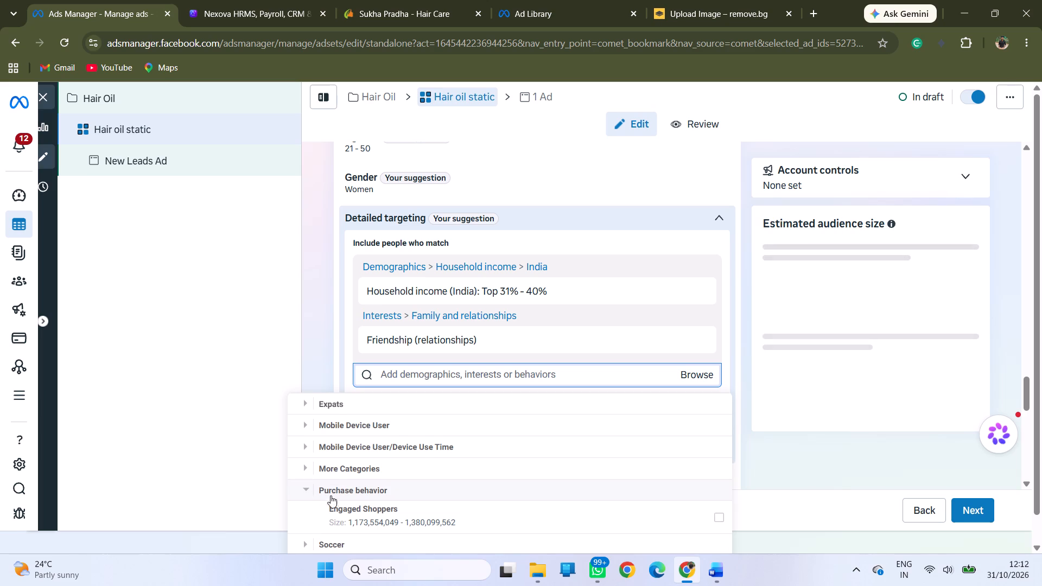
pyautogui.click(306, 483)
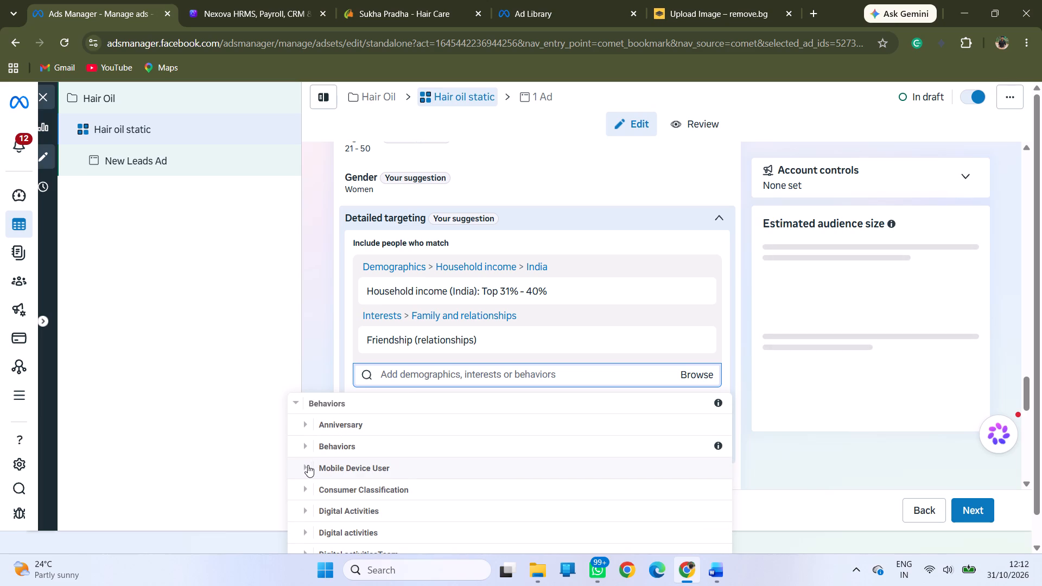
pyautogui.scroll(-3, 308, 491)
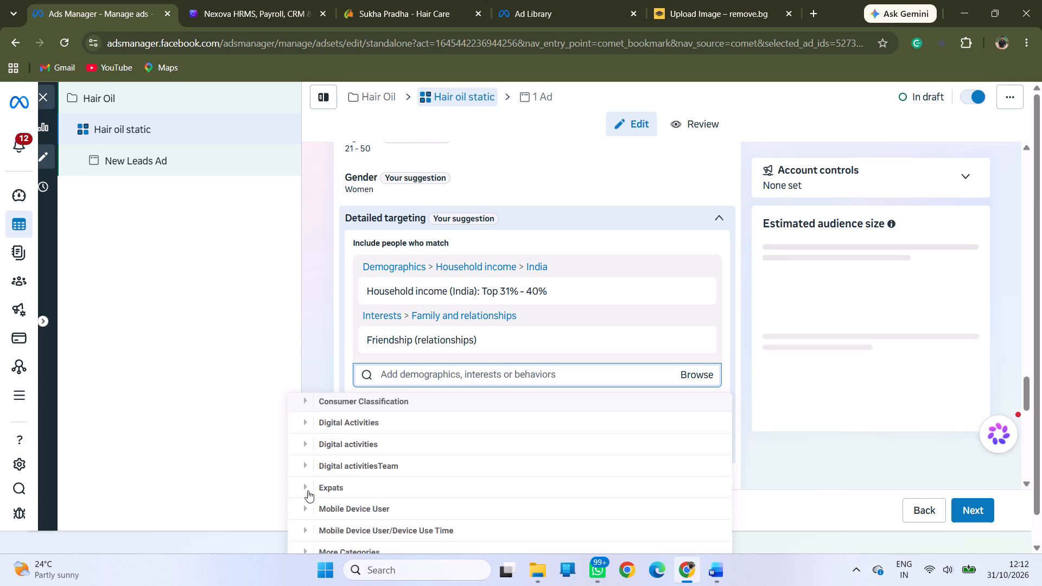
pyautogui.scroll(-1, 308, 491)
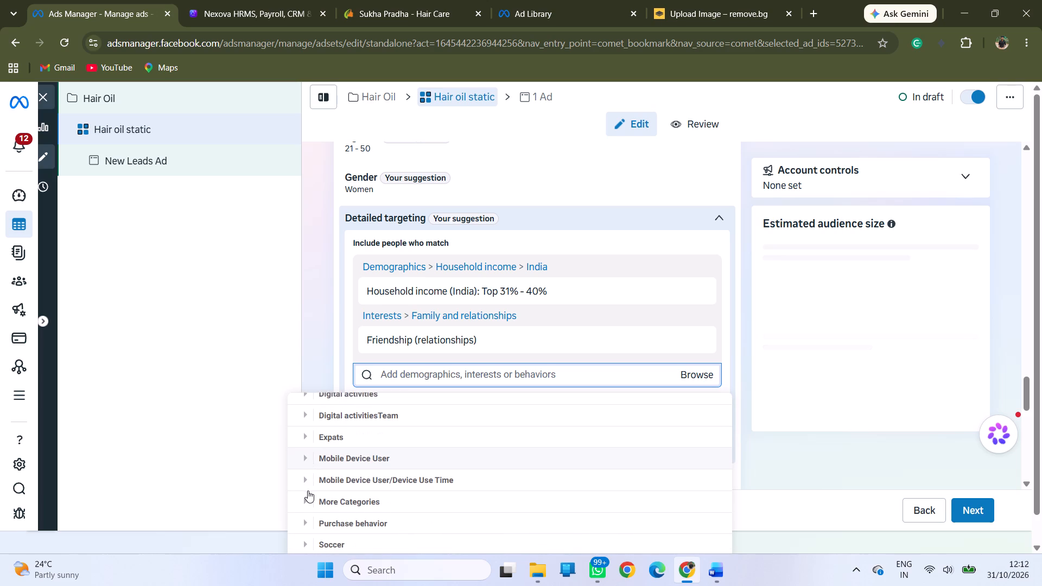
pyautogui.scroll(-1, 313, 457)
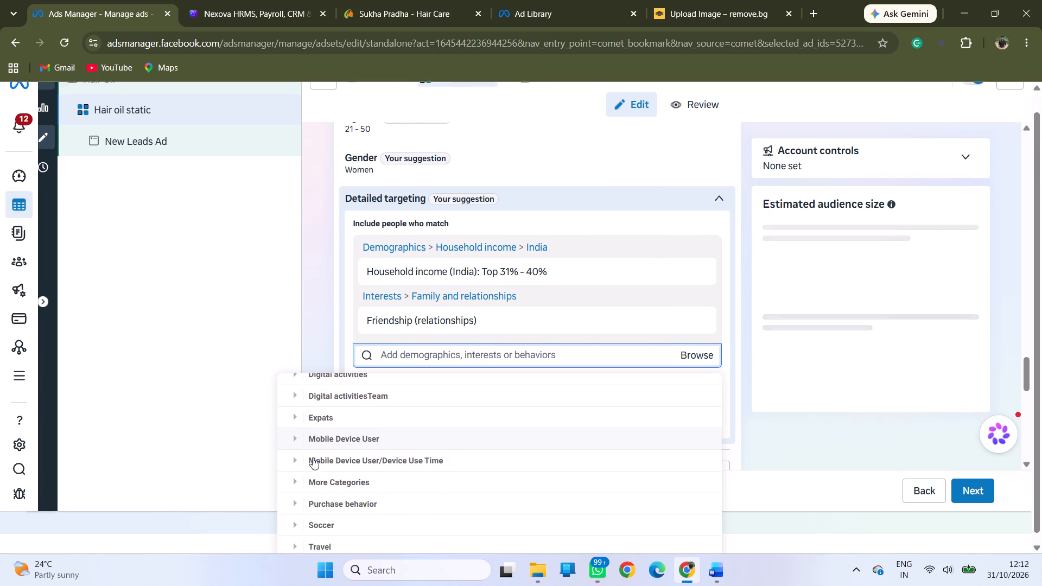
pyautogui.scroll(-1, 313, 457)
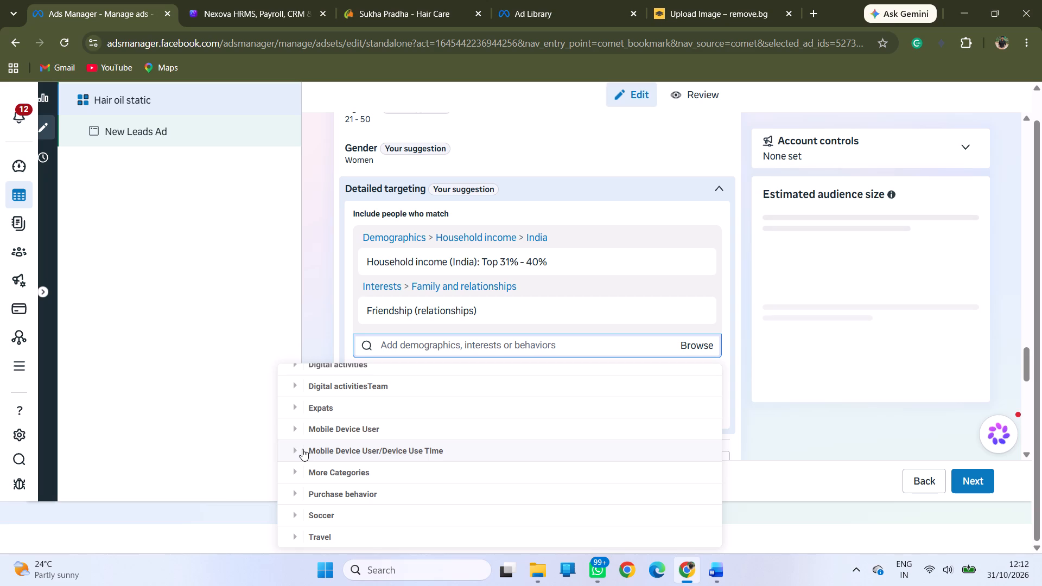
# Examine the device and Facebook access options in the Mobile Device User behaviors category.
pyautogui.click(299, 435)
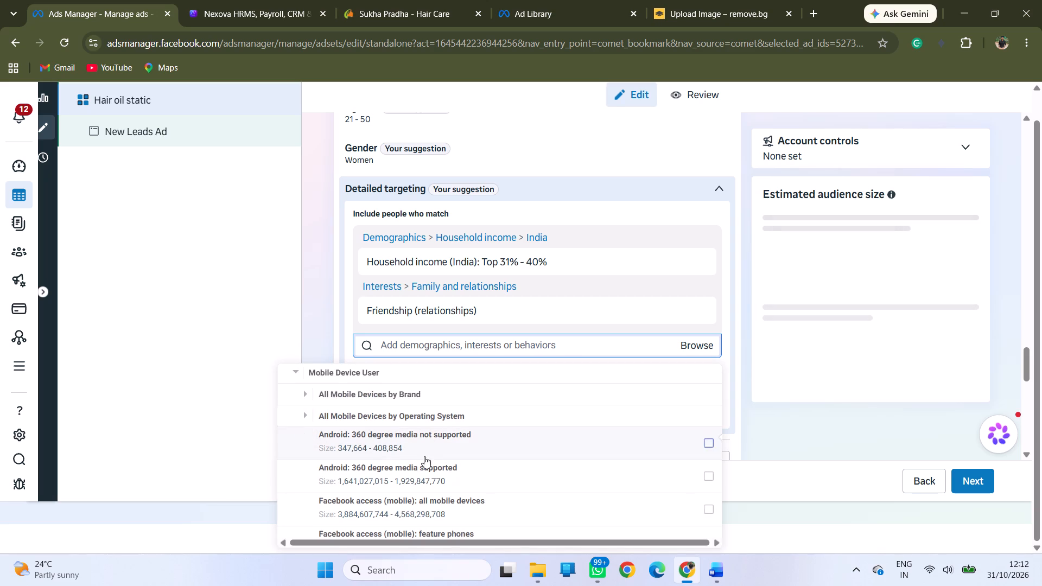
pyautogui.scroll(-1, 411, 482)
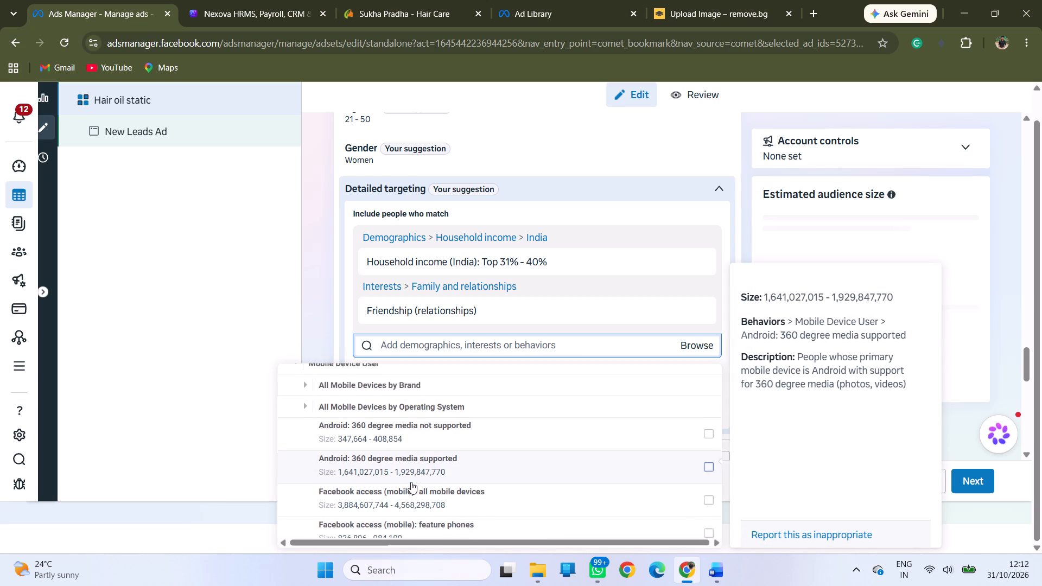
pyautogui.scroll(-3, 411, 482)
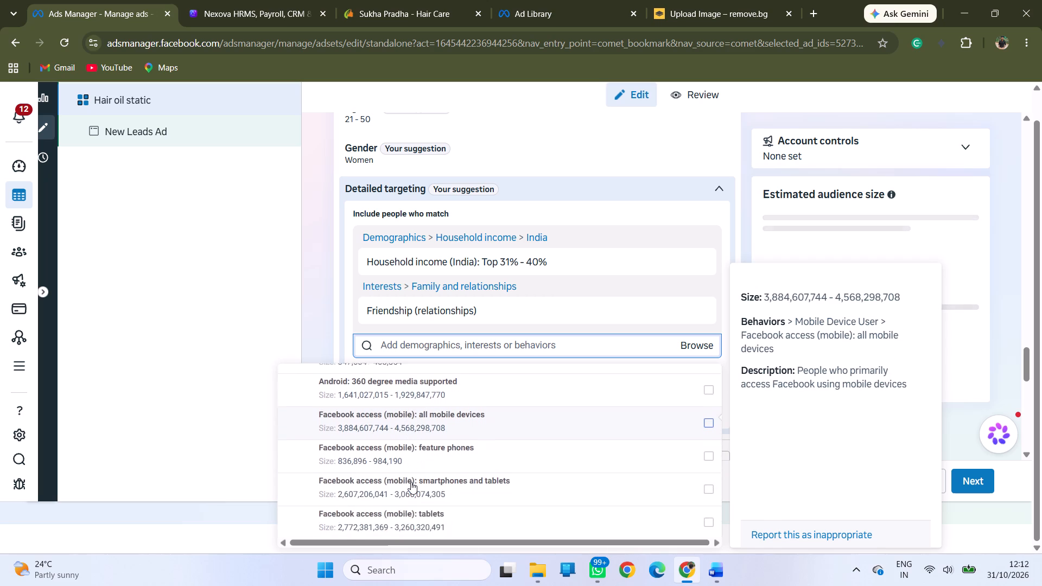
pyautogui.scroll(-4, 411, 482)
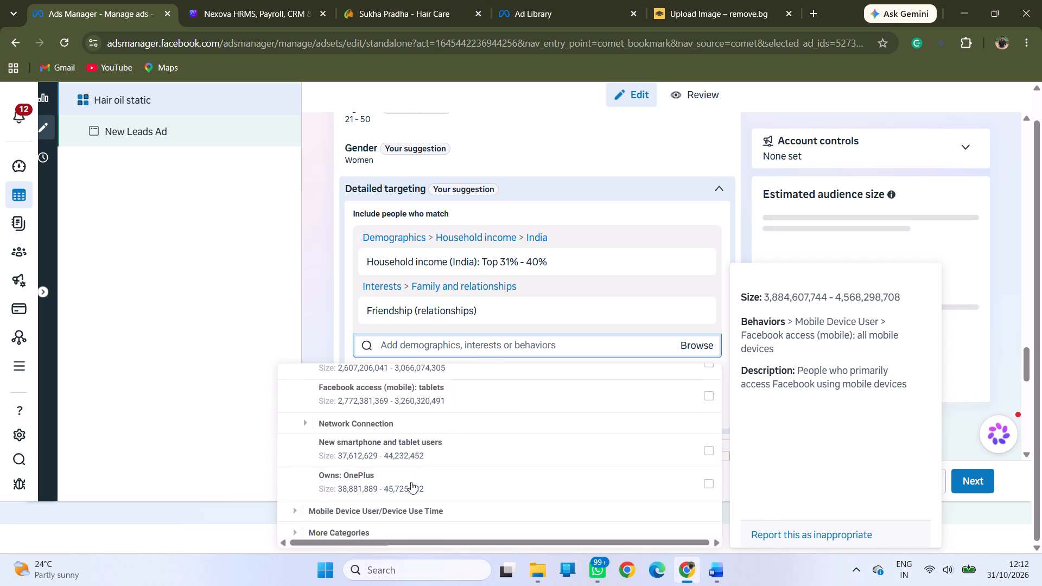
pyautogui.scroll(-2, 411, 482)
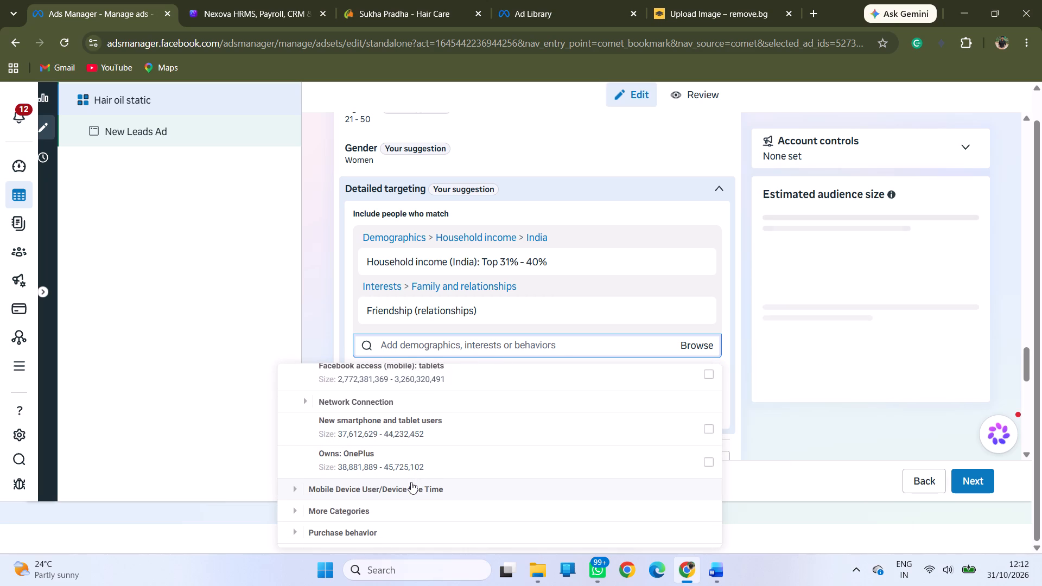
pyautogui.scroll(-1, 411, 482)
pyautogui.scroll(1, 411, 482)
pyautogui.scroll(-1, 411, 482)
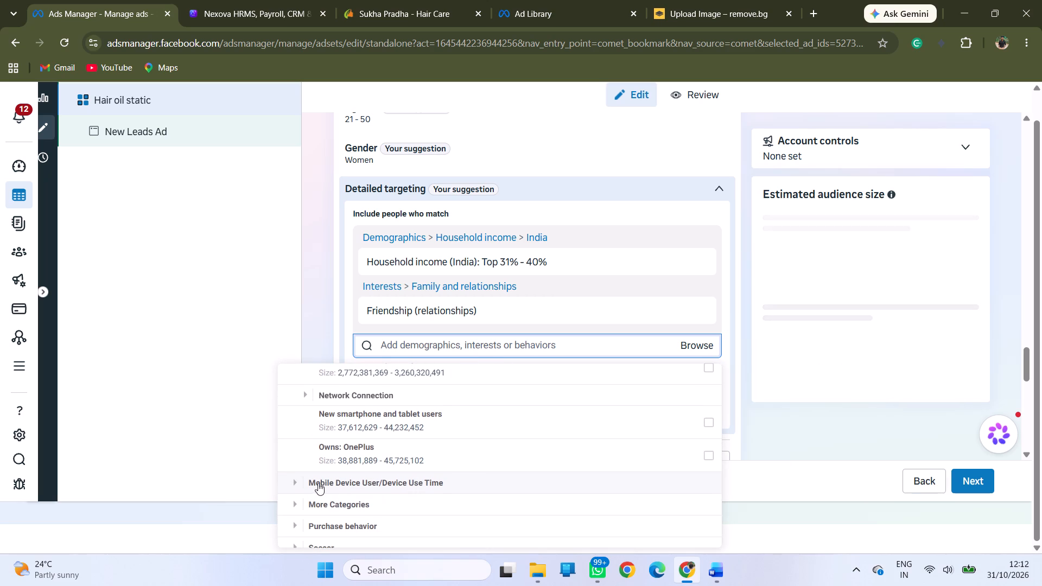
pyautogui.scroll(2, 335, 452)
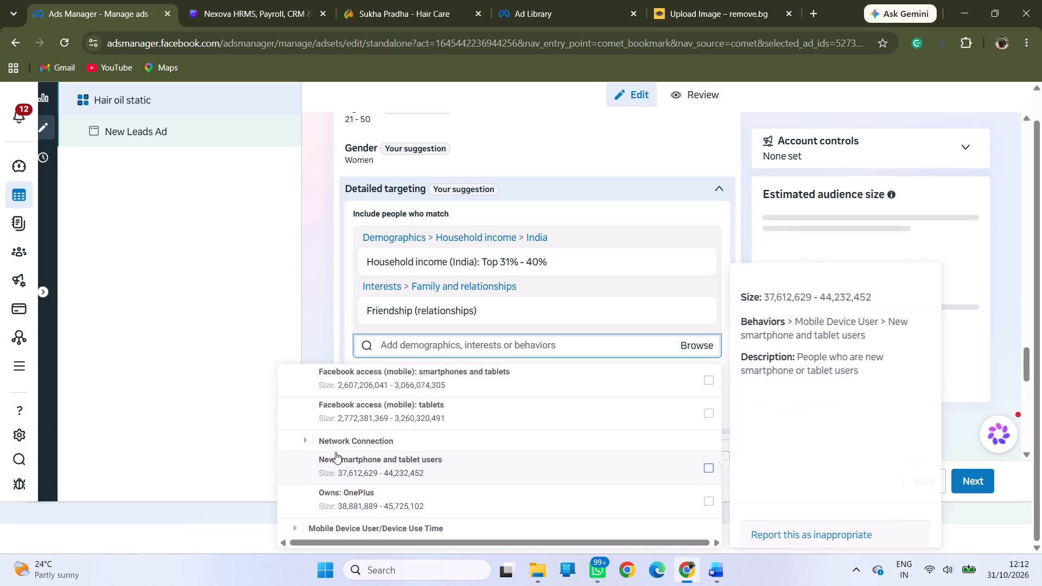
pyautogui.scroll(4, 335, 452)
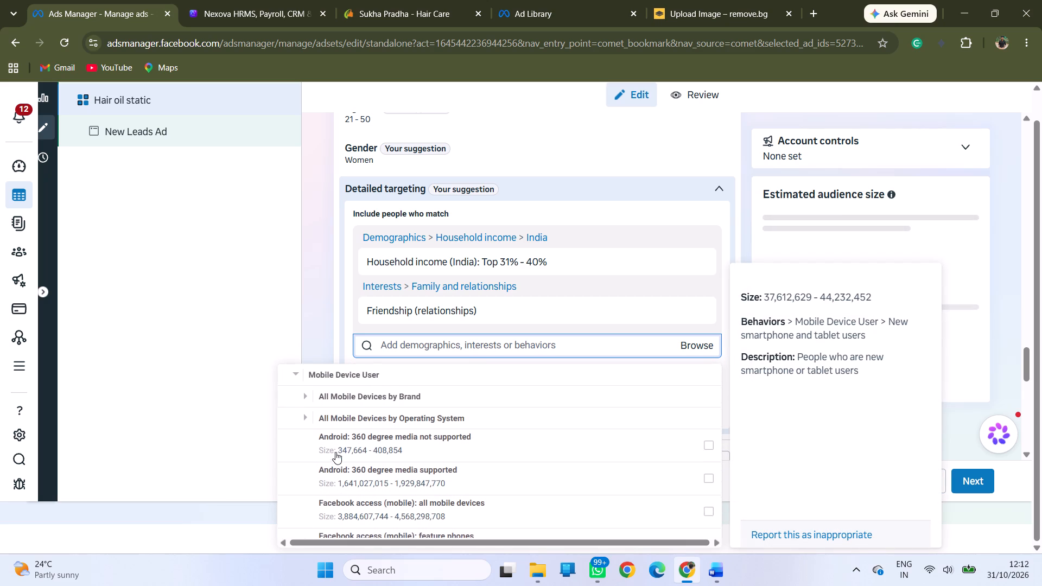
# Check the All Mobile Devices by Operating System and Network Connection options under Mobile Device User.
pyautogui.click(307, 424)
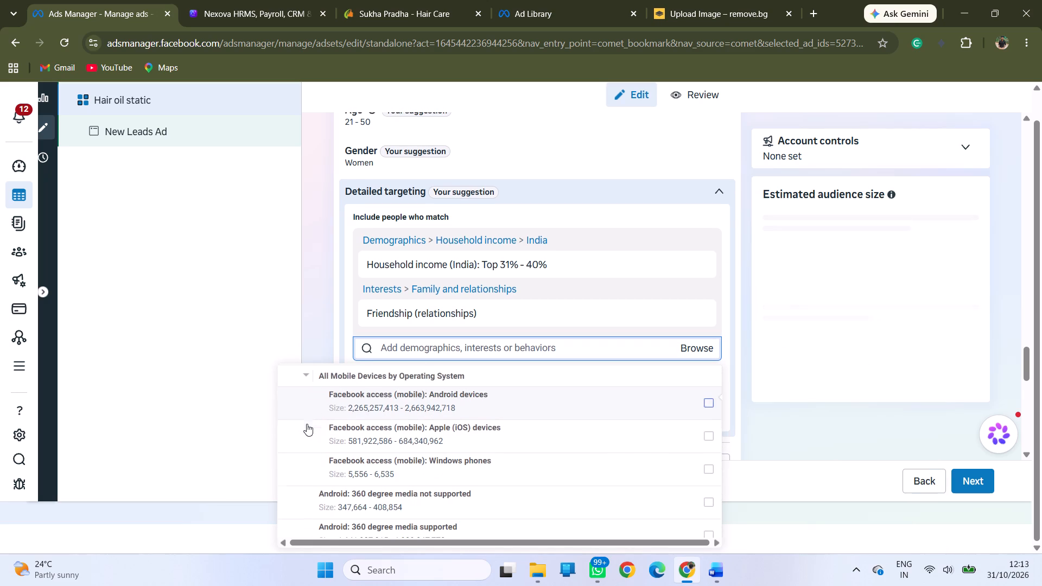
pyautogui.scroll(1, 324, 421)
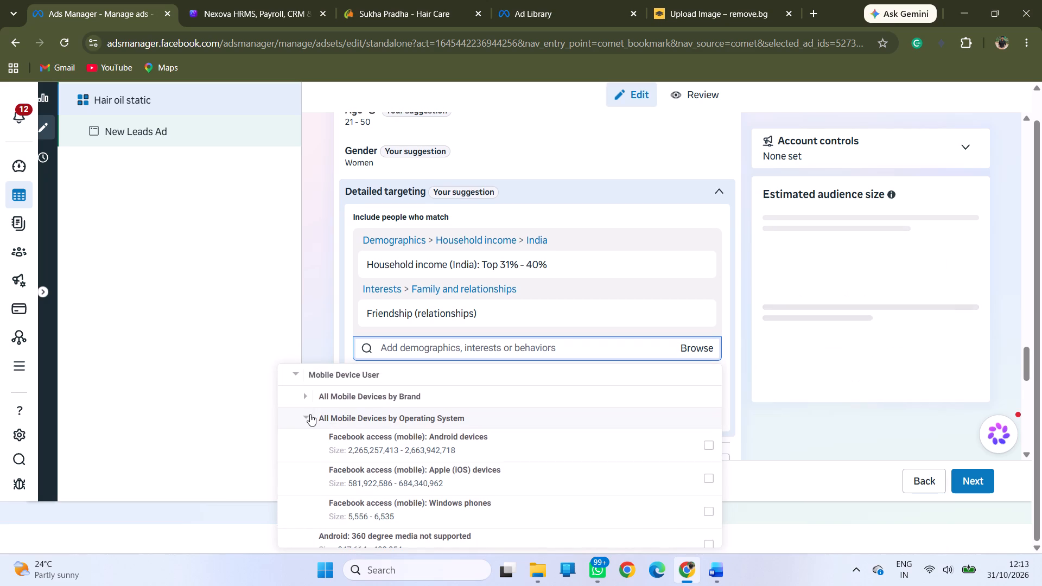
pyautogui.click(309, 414)
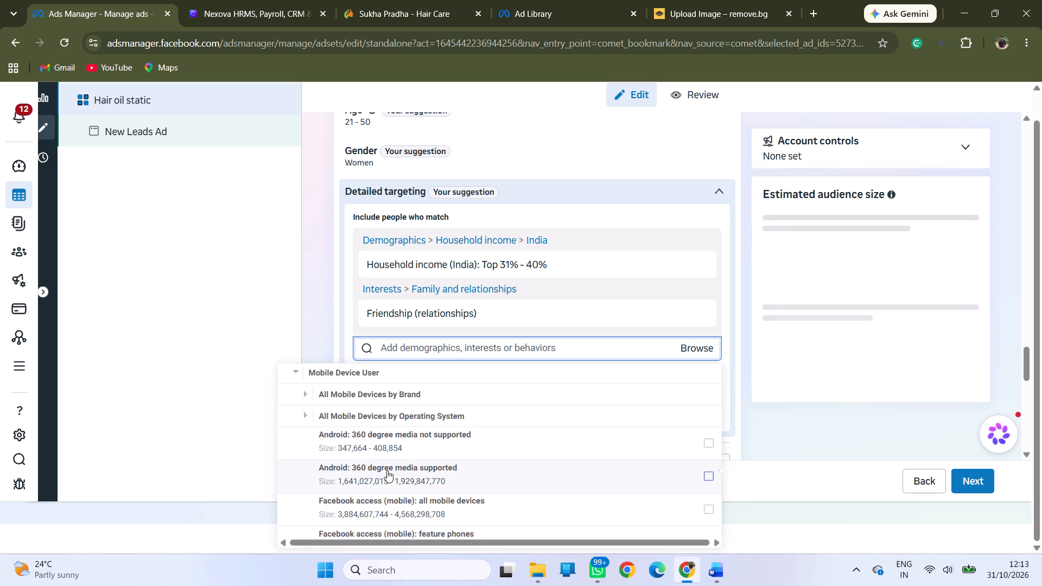
pyautogui.scroll(-3, 406, 476)
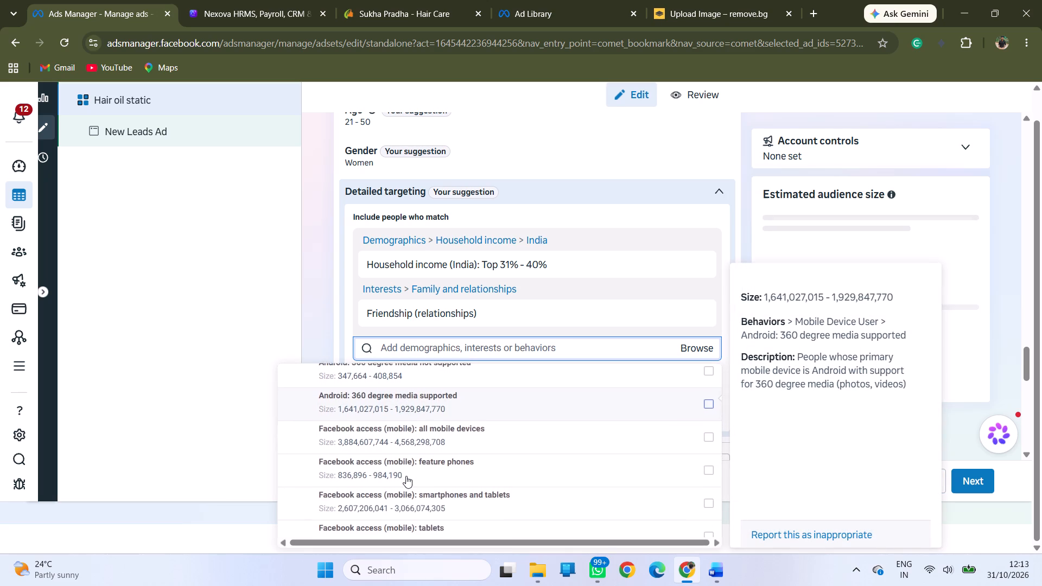
pyautogui.scroll(-2, 406, 476)
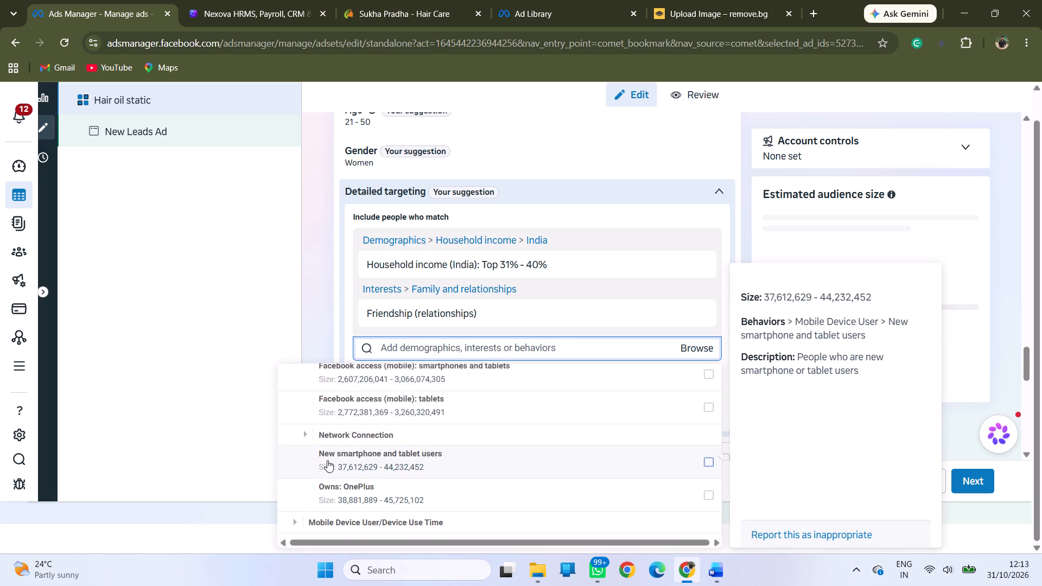
pyautogui.click(307, 437)
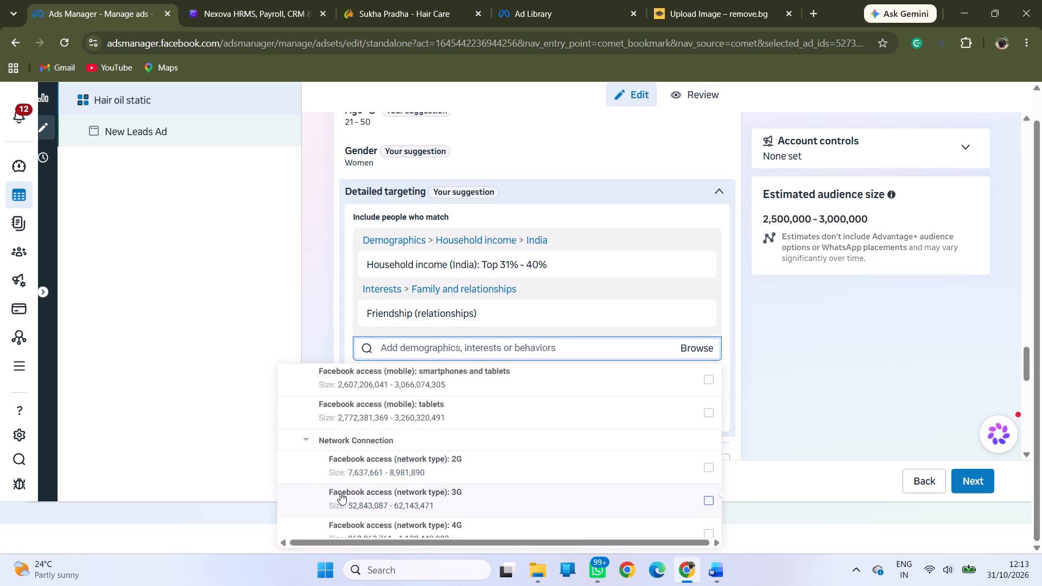
pyautogui.scroll(-3, 340, 493)
pyautogui.scroll(3, 340, 493)
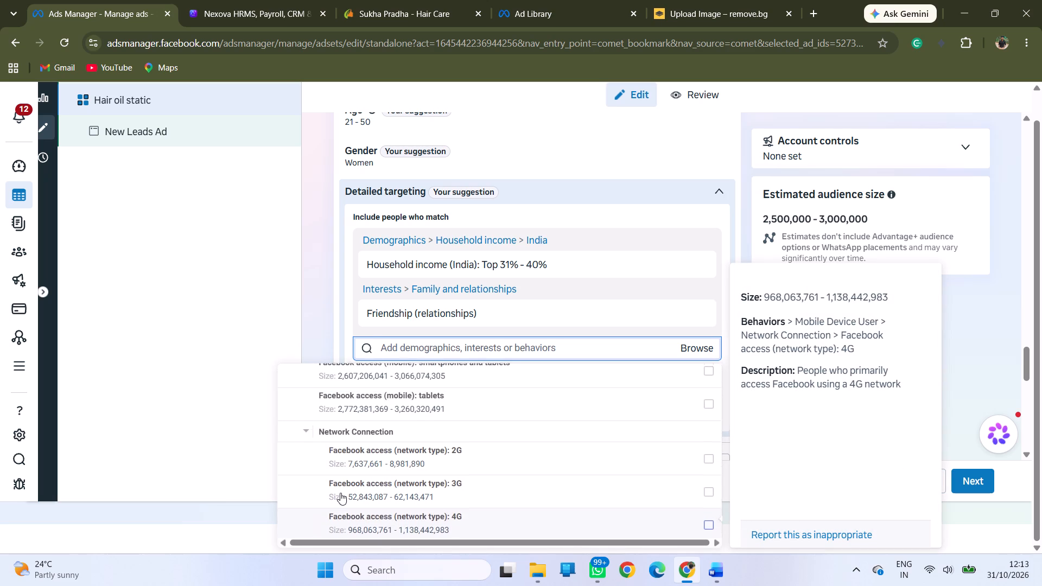
pyautogui.scroll(1, 340, 493)
pyautogui.scroll(-2, 340, 493)
pyautogui.scroll(3, 340, 493)
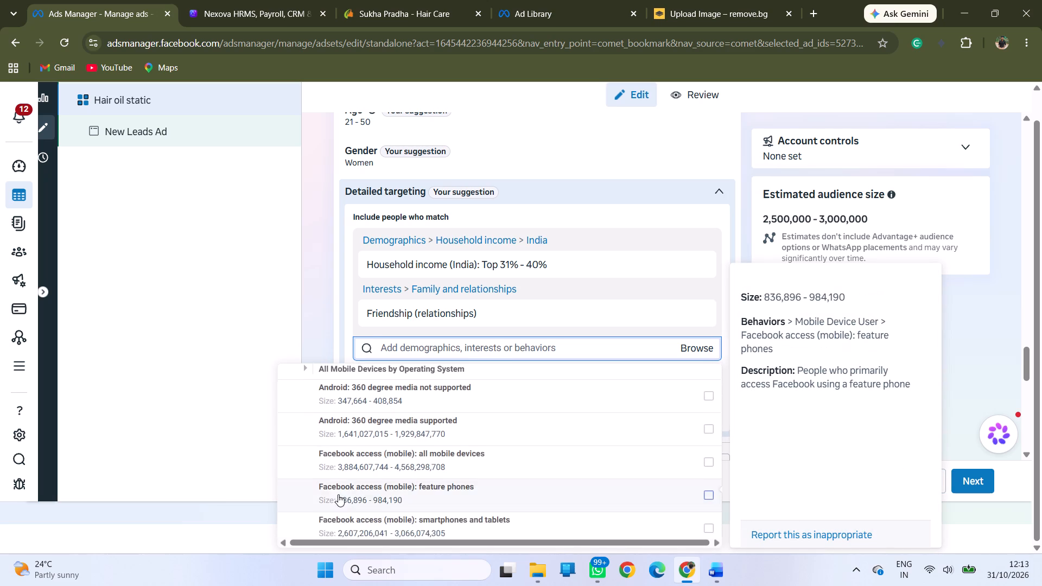
pyautogui.scroll(5, 338, 494)
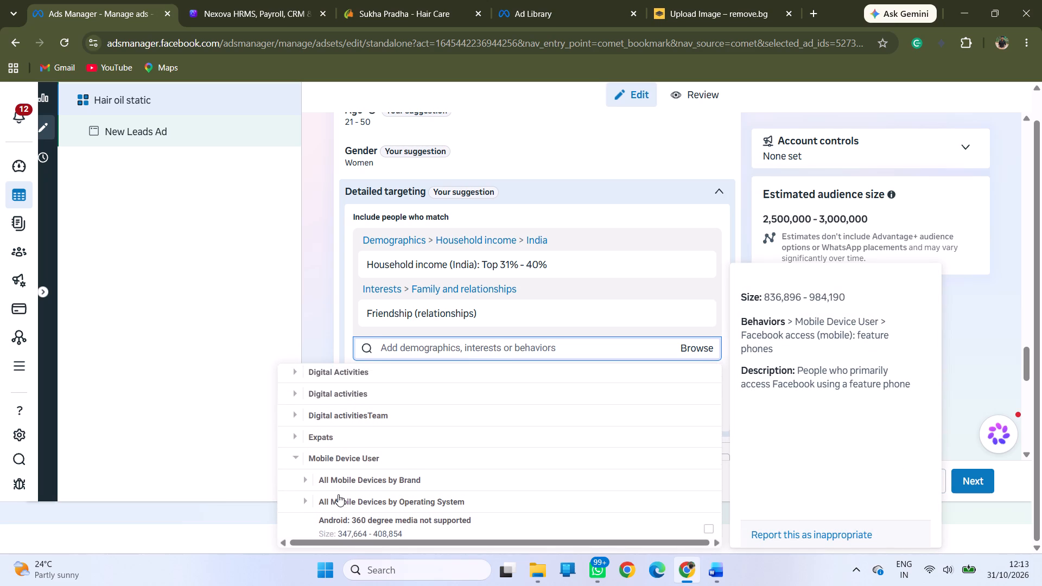
pyautogui.click(295, 466)
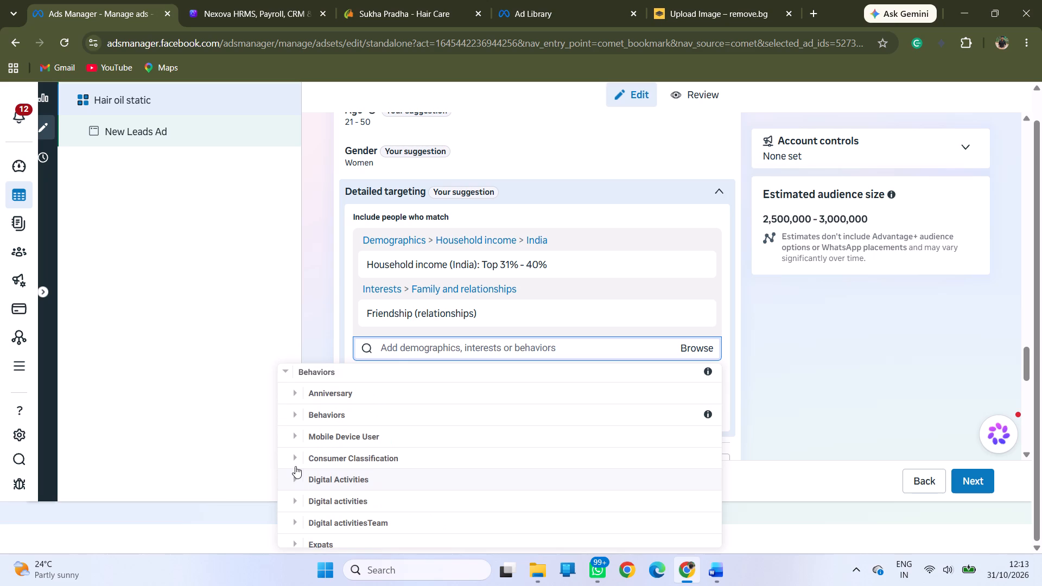
# Check the options in the Digital Activities behaviors category.
pyautogui.scroll(-1, 307, 485)
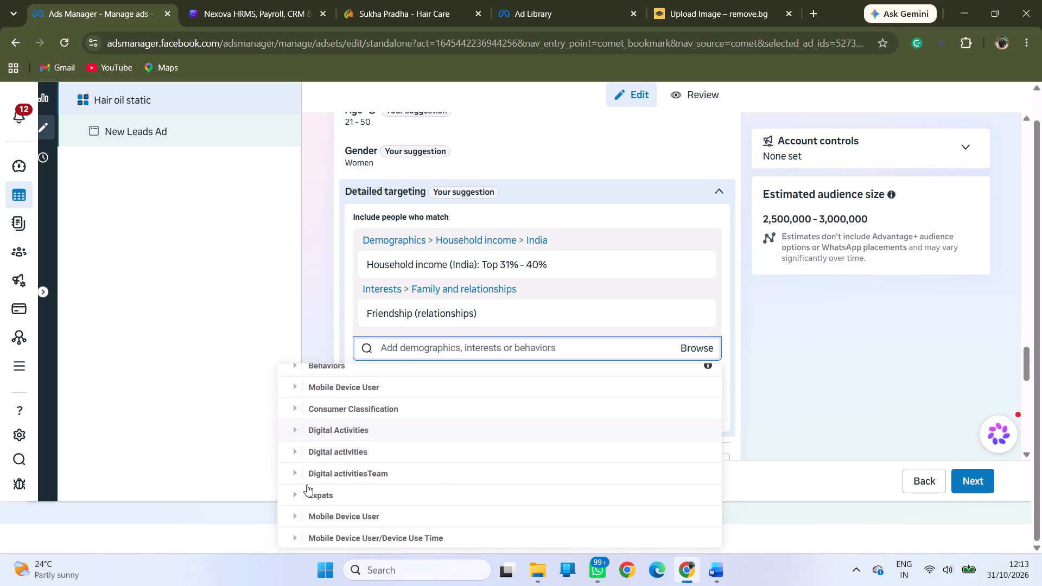
pyautogui.click(297, 423)
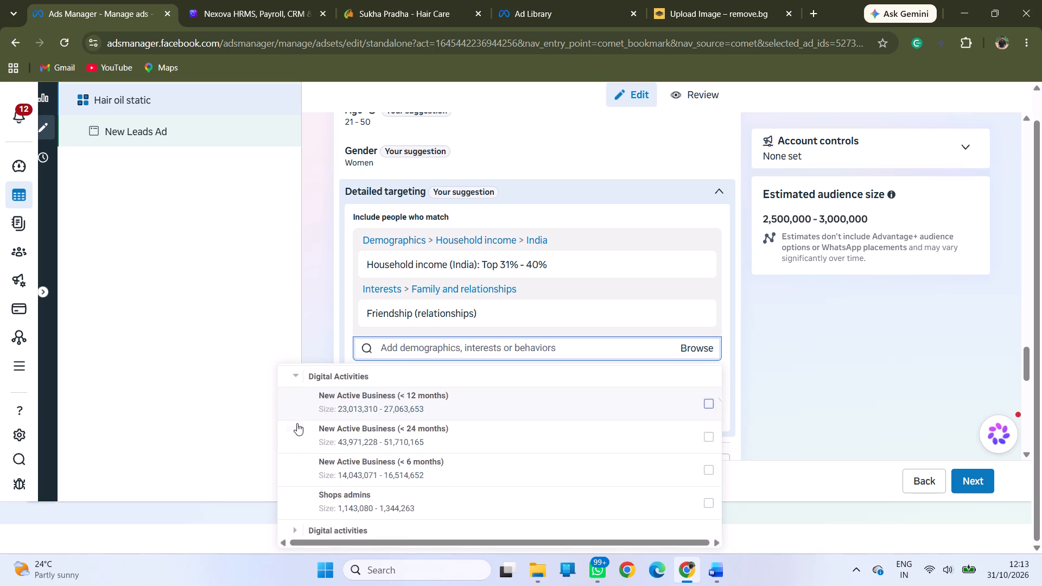
pyautogui.click(302, 377)
# Add the Mobile Device User behavior "Facebook access (mobile): all mobile devices" to the ad set's detailed targeting.
pyautogui.scroll(-3, 334, 489)
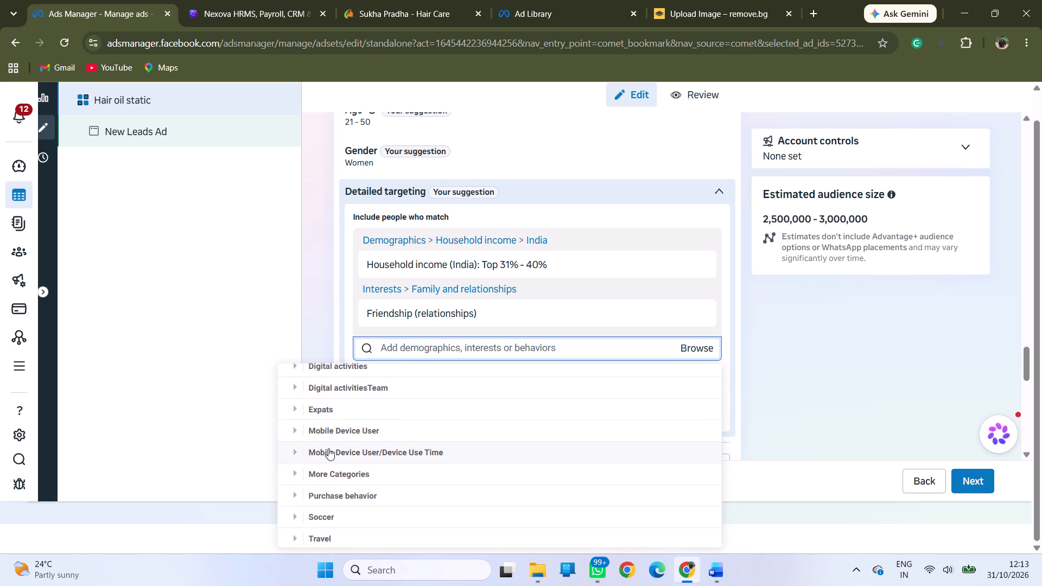
pyautogui.scroll(-2, 332, 448)
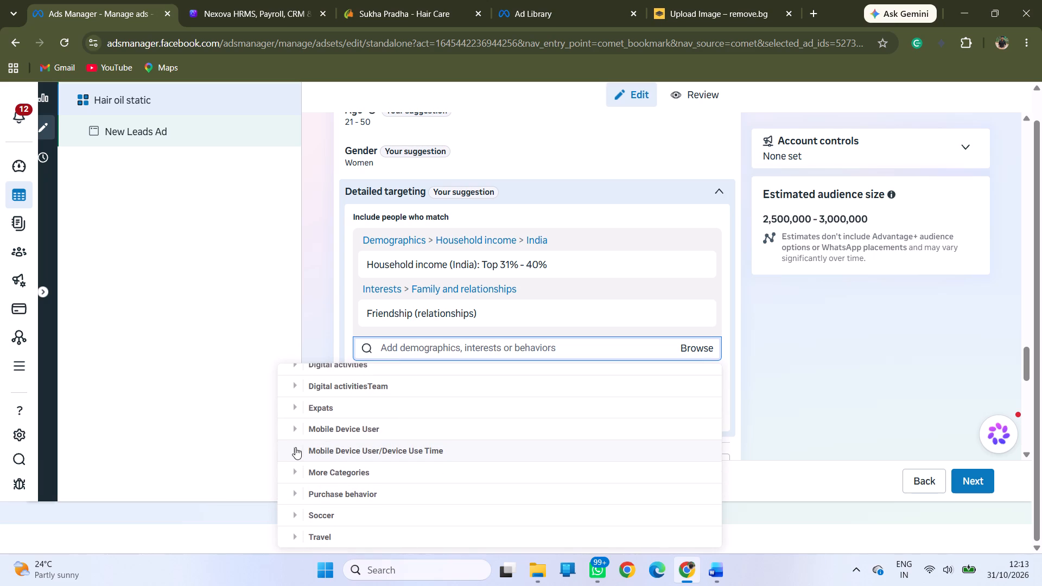
pyautogui.click(293, 430)
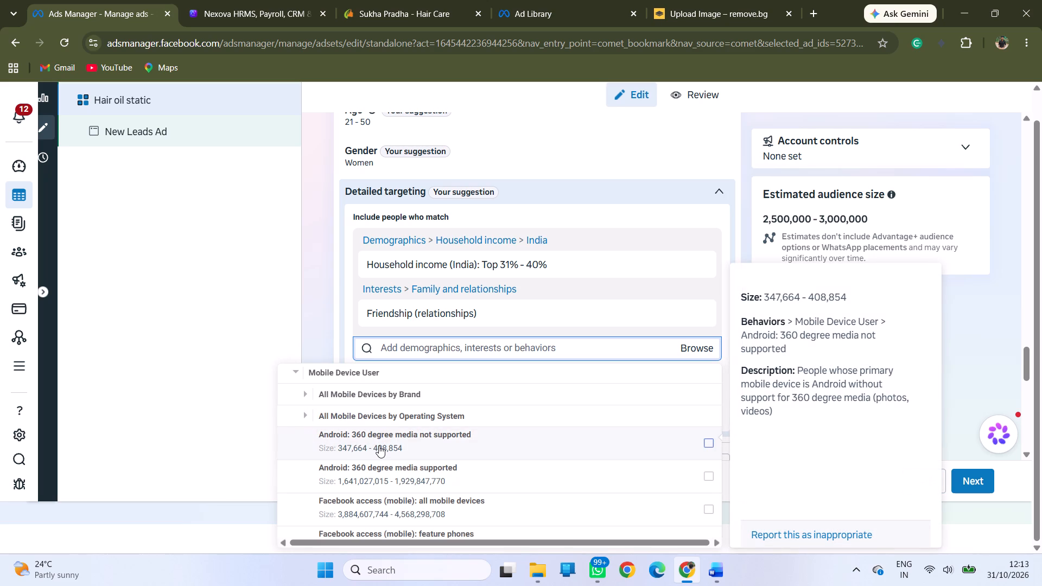
pyautogui.scroll(-1, 399, 443)
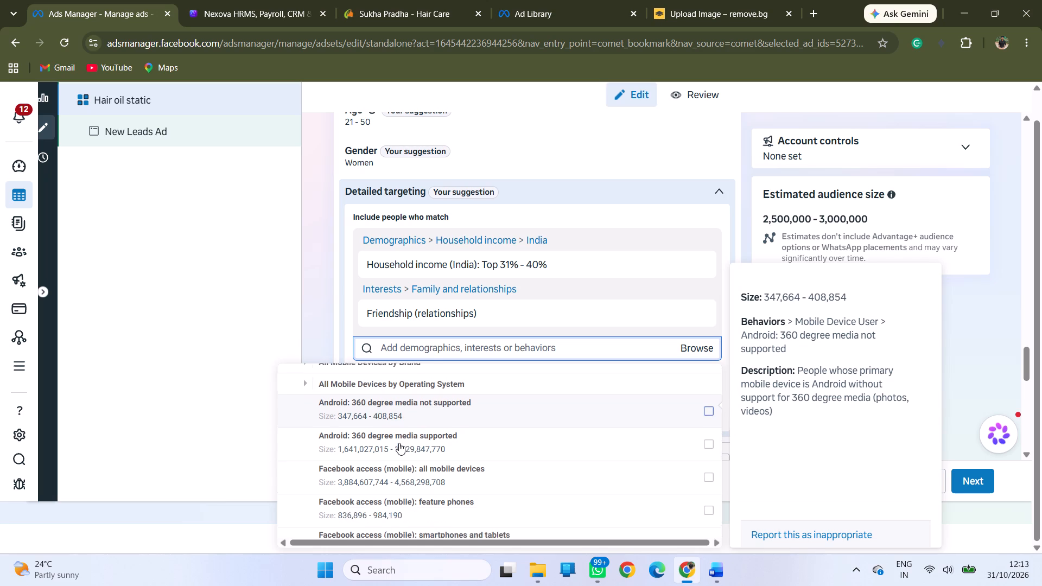
pyautogui.scroll(-1, 399, 443)
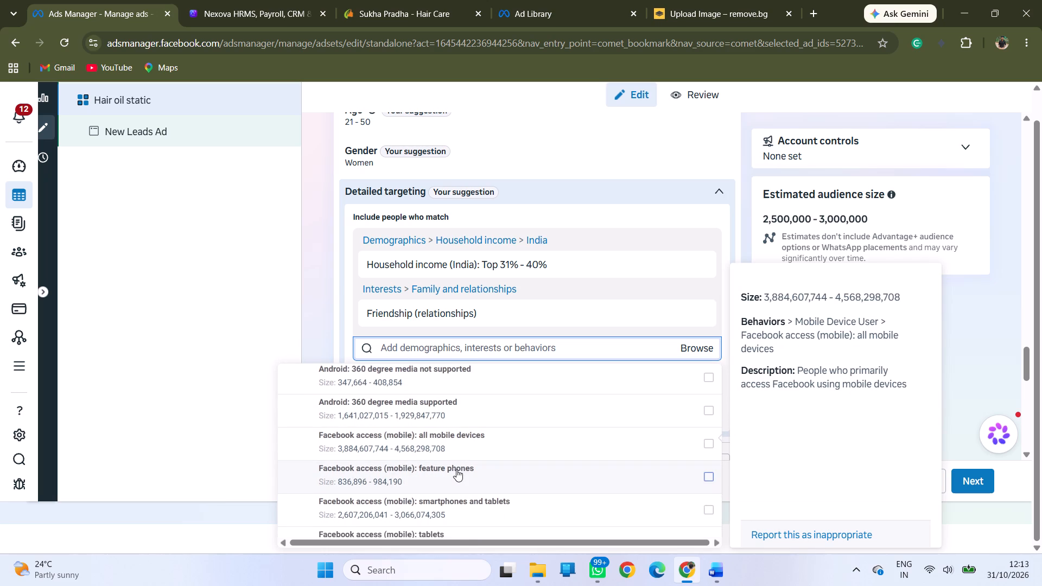
pyautogui.scroll(-3, 456, 469)
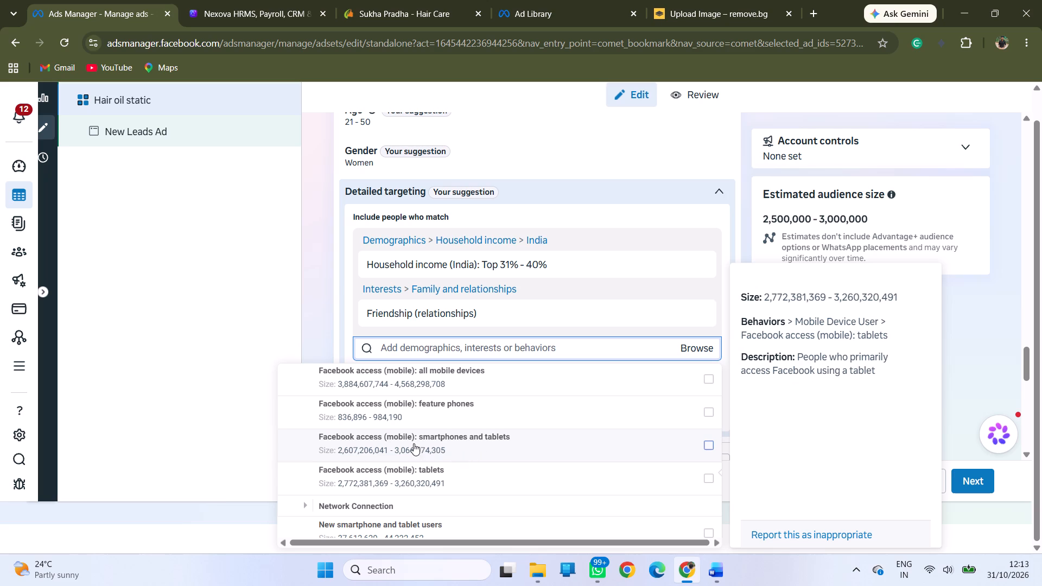
pyautogui.scroll(2, 495, 405)
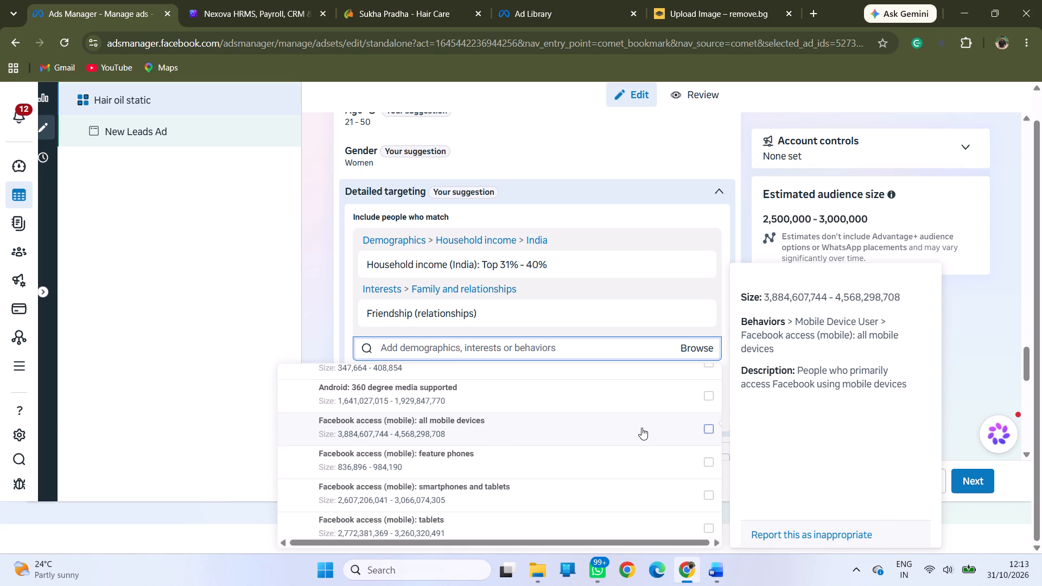
pyautogui.click(709, 426)
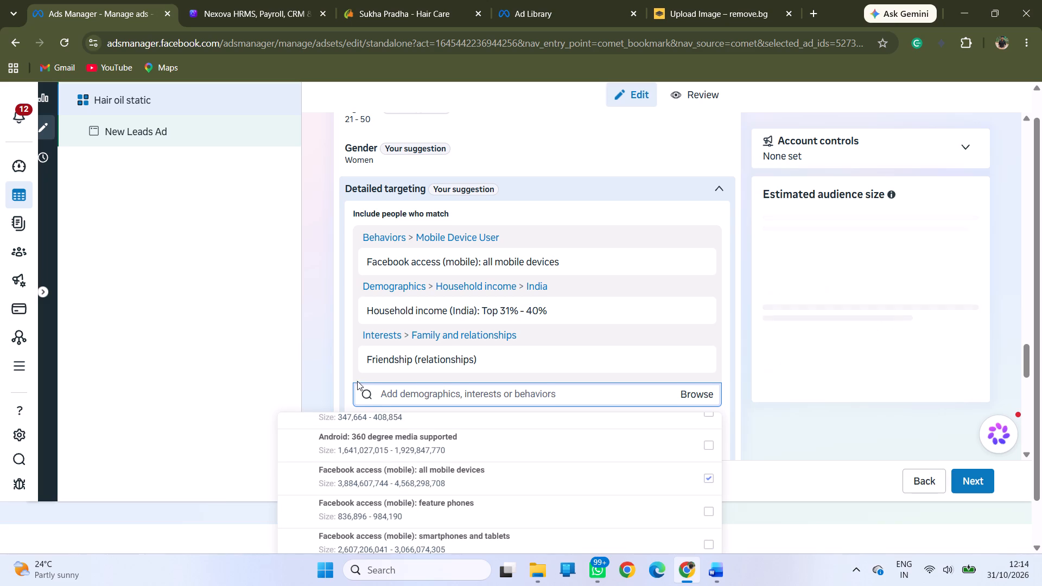
pyautogui.click(328, 373)
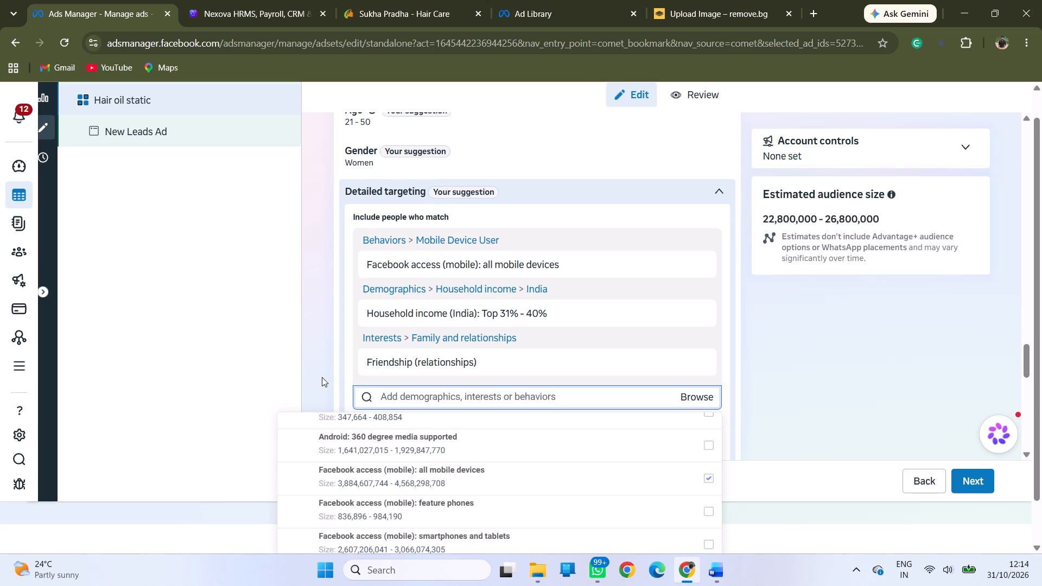
pyautogui.click(322, 377)
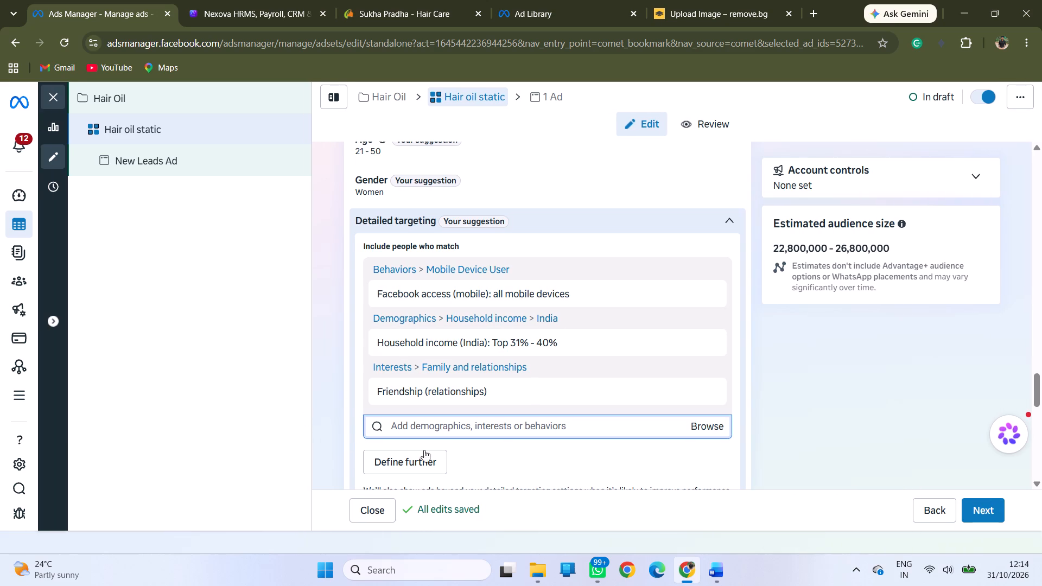
# Review the ad set's policy requirements, placements, placement value rules and brand safety settings.
pyautogui.scroll(-3, 513, 447)
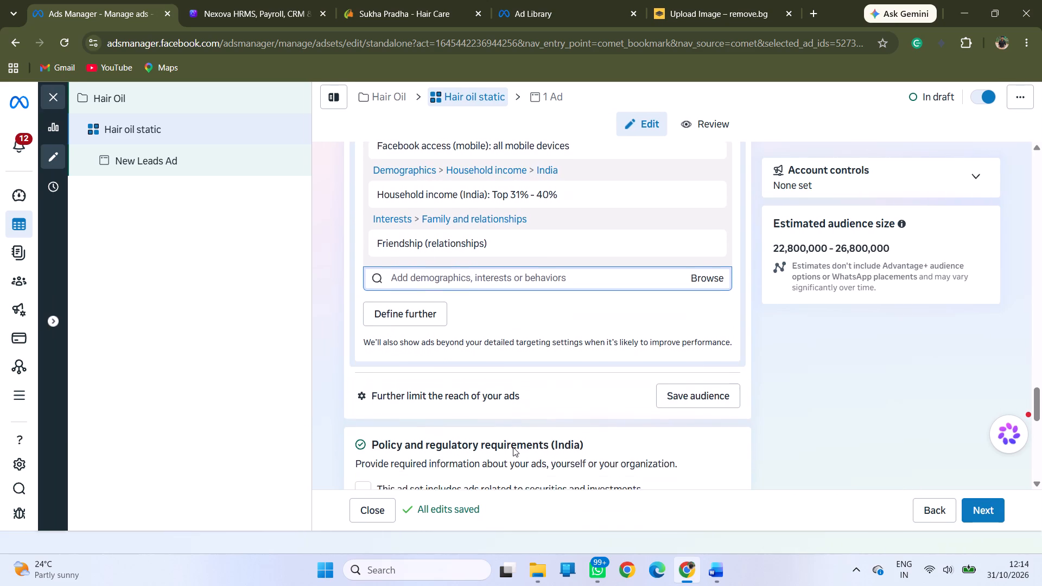
pyautogui.scroll(-6, 513, 447)
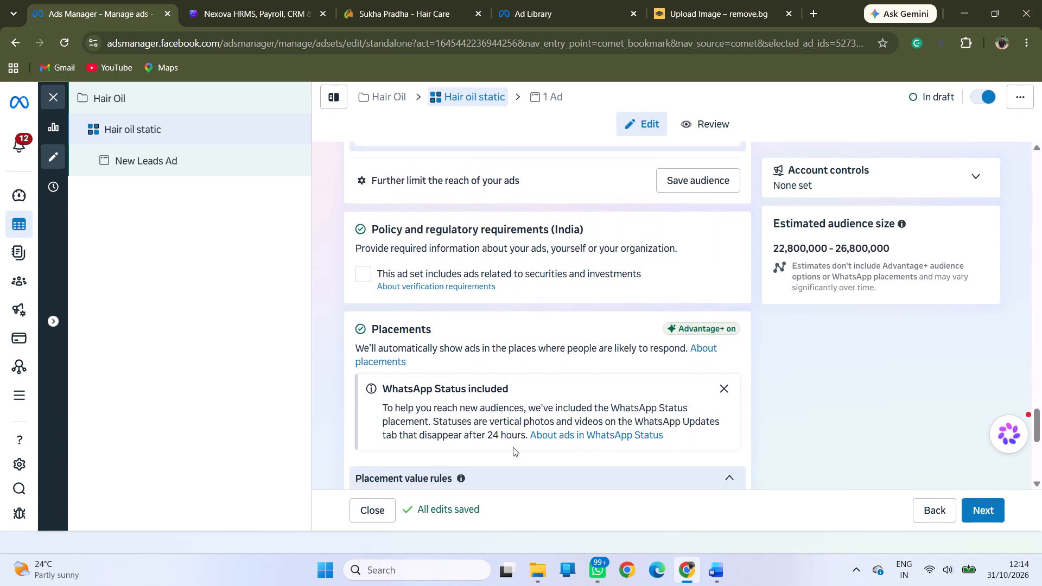
pyautogui.scroll(-5, 513, 447)
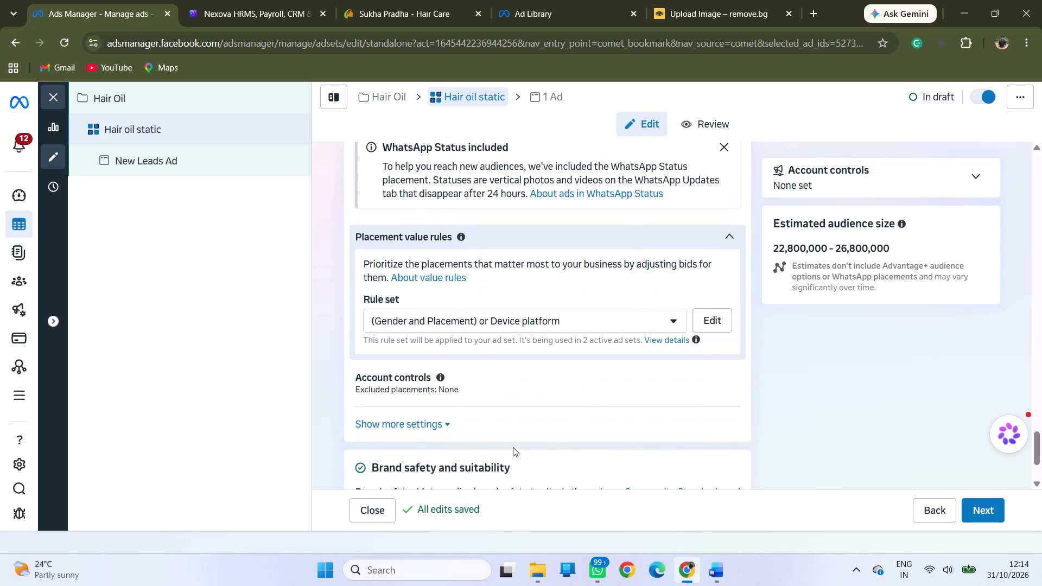
pyautogui.scroll(-7, 513, 447)
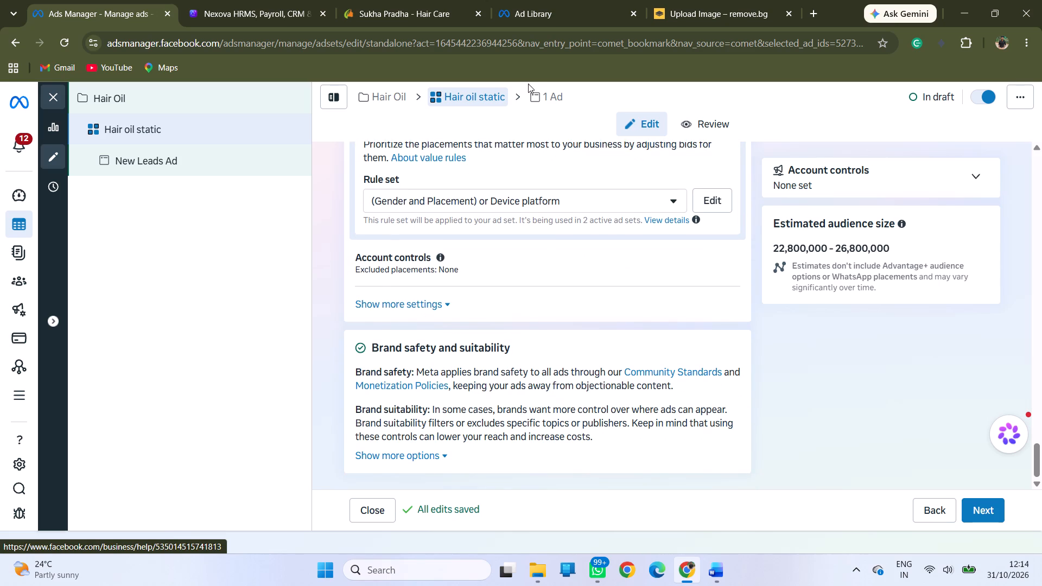
# Open the New Leads Ad under the Hair oil static ad set and look over its identity and ad setup settings.
pyautogui.click(542, 94)
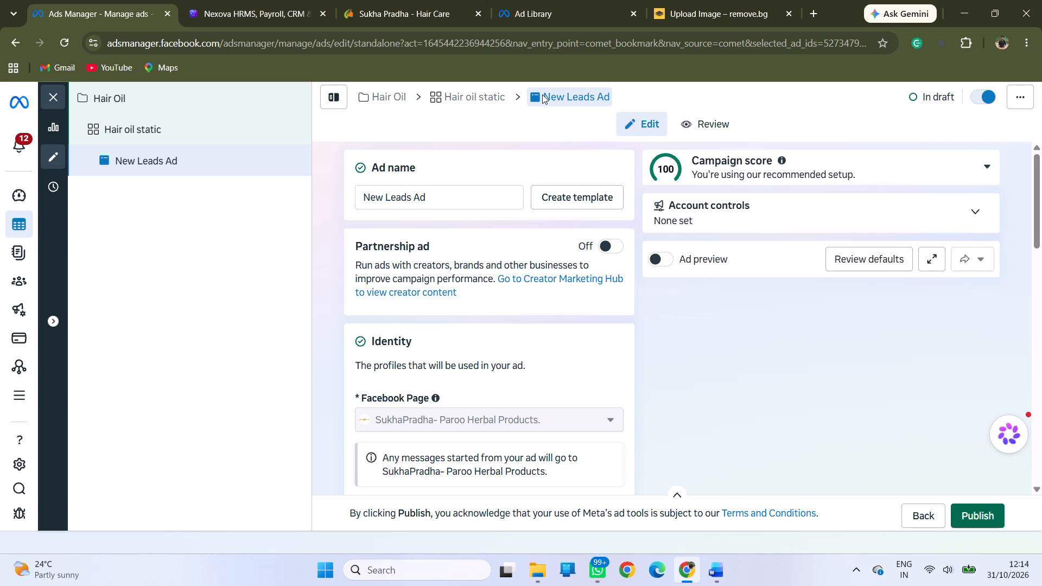
pyautogui.click(700, 385)
pyautogui.scroll(-6, 689, 384)
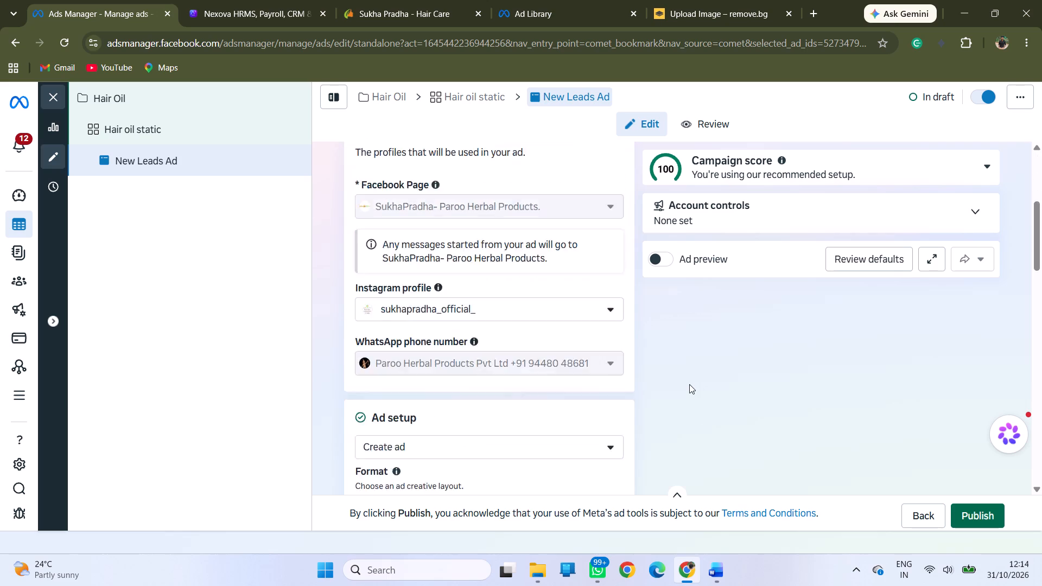
pyautogui.scroll(-6, 689, 384)
pyautogui.scroll(5, 689, 384)
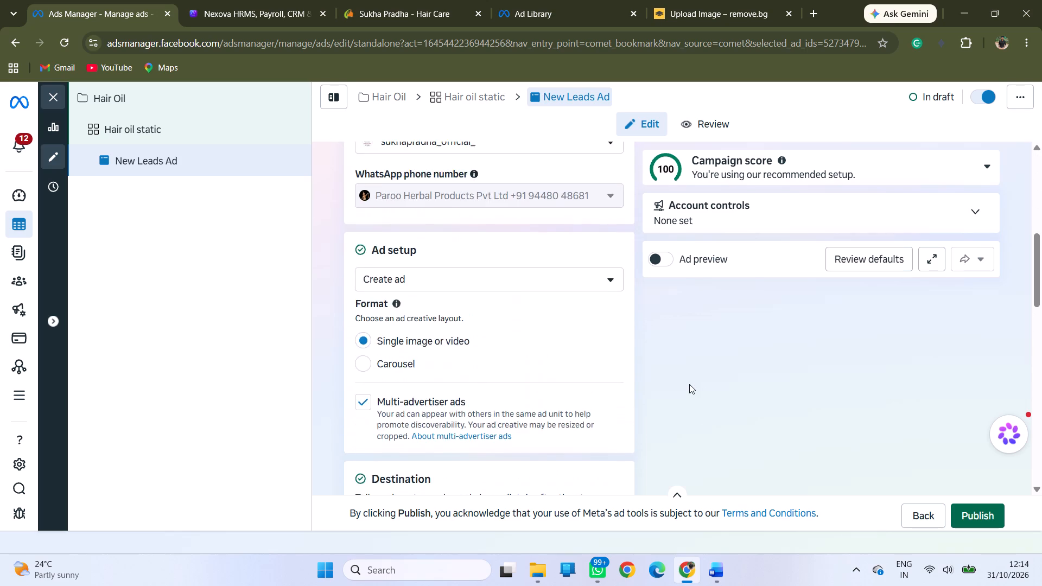
pyautogui.scroll(12, 689, 384)
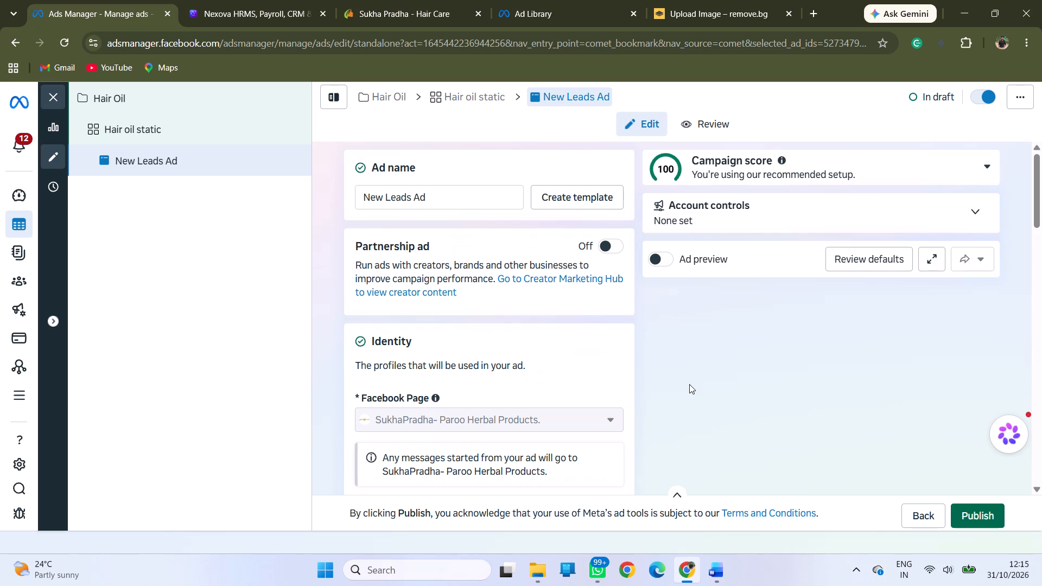
pyautogui.scroll(2, 689, 384)
# Clear the existing name of the New Leads Ad.
pyautogui.click(432, 200)
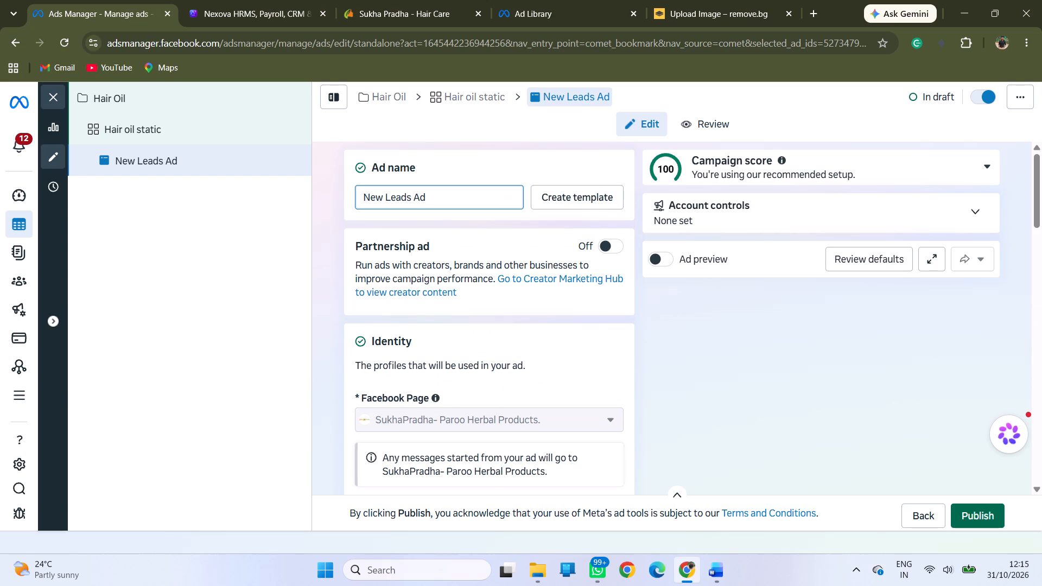
pyautogui.press('BackSpace')
pyautogui.press('BackSpace')
pyautogui.press('BackSpace')
pyautogui.press('BackSpace')
pyautogui.press('BackSpace')
pyautogui.press('BackSpace')
pyautogui.press('BackSpace')
pyautogui.press('BackSpace')
pyautogui.press('BackSpace')
pyautogui.press('BackSpace')
pyautogui.press('BackSpace')
pyautogui.press('BackSpace')
pyautogui.press('BackSpace')
pyautogui.press('BackSpace')
pyautogui.press('BackSpace')
pyautogui.press('BackSpace')
pyautogui.press('BackSpace')
pyautogui.press('BackSpace')
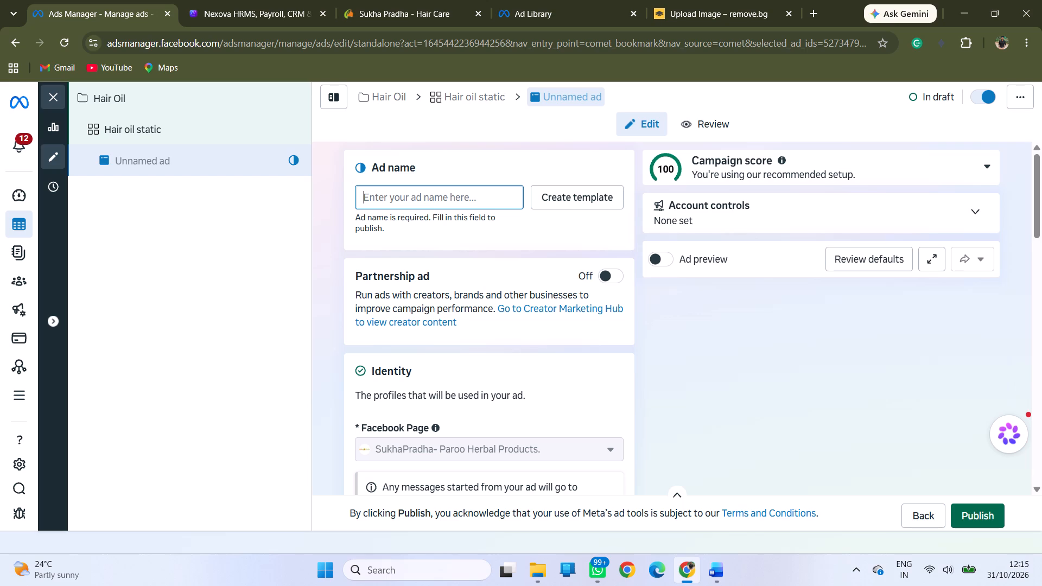
# Name the ad in the Hair oil static ad set "new hair growth".
pyautogui.write('new')
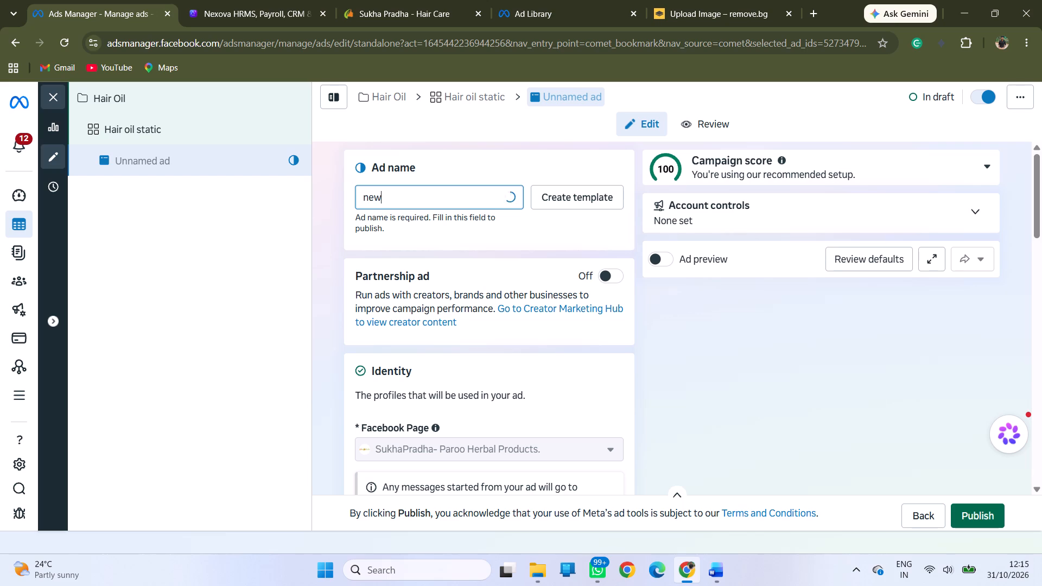
pyautogui.press('space')
pyautogui.write('growth')
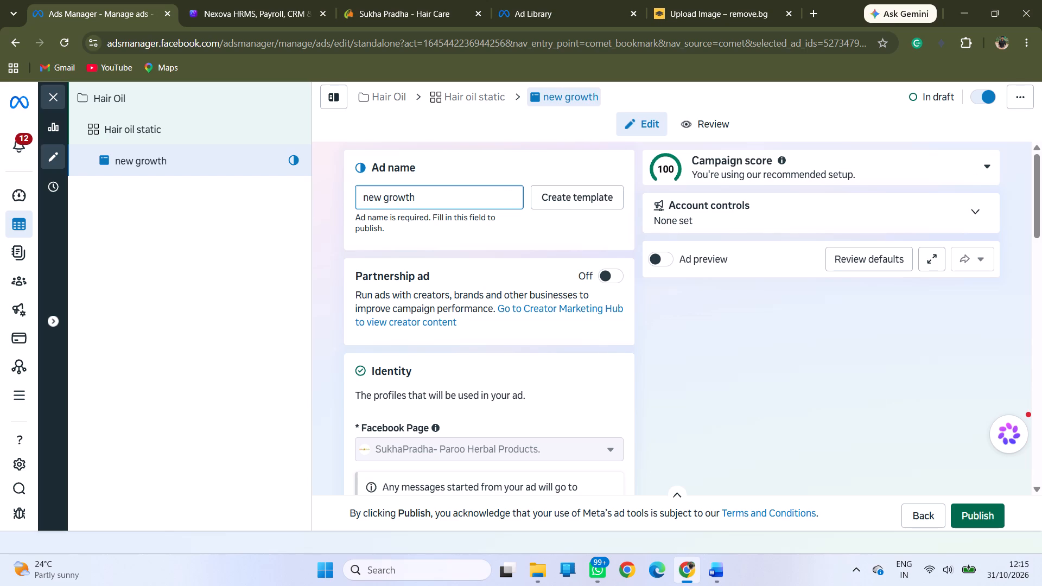
pyautogui.click(386, 198)
pyautogui.write('hair')
pyautogui.press('space')
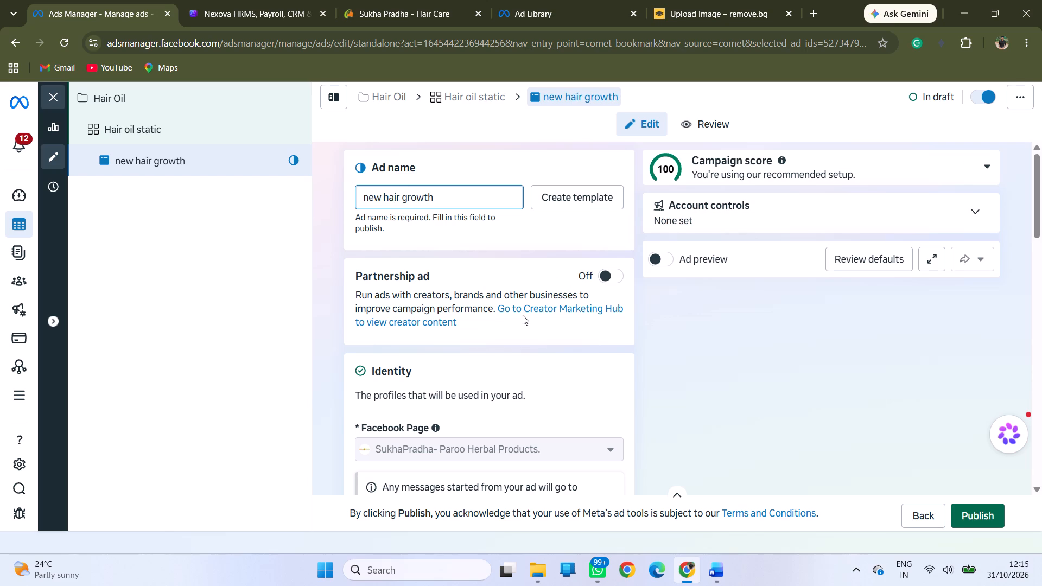
# Review the new hair growth ad's settings from identity and ad setup through creative, conversations and tracking.
pyautogui.scroll(-7, 523, 315)
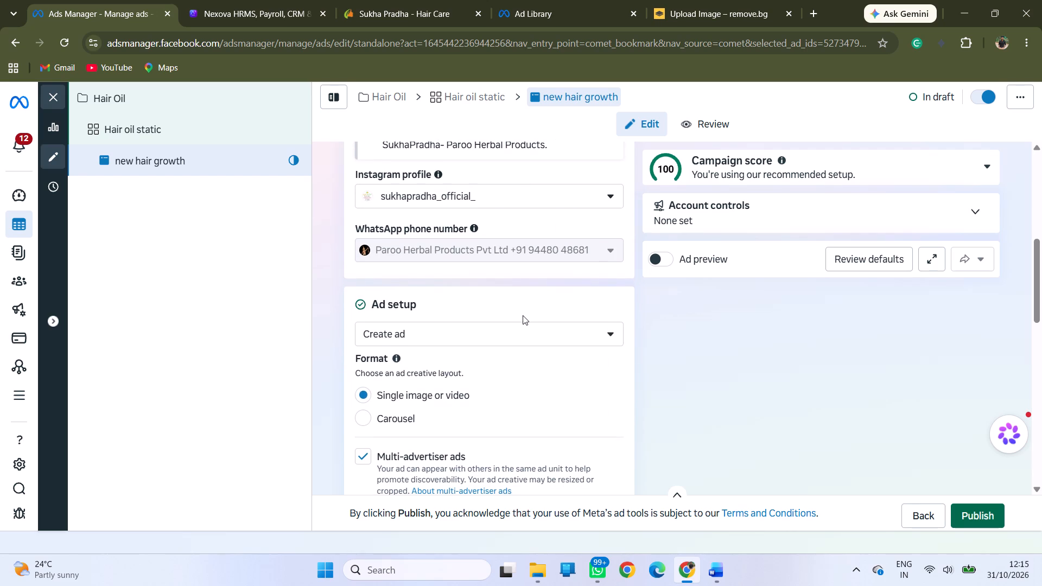
pyautogui.scroll(-4, 523, 315)
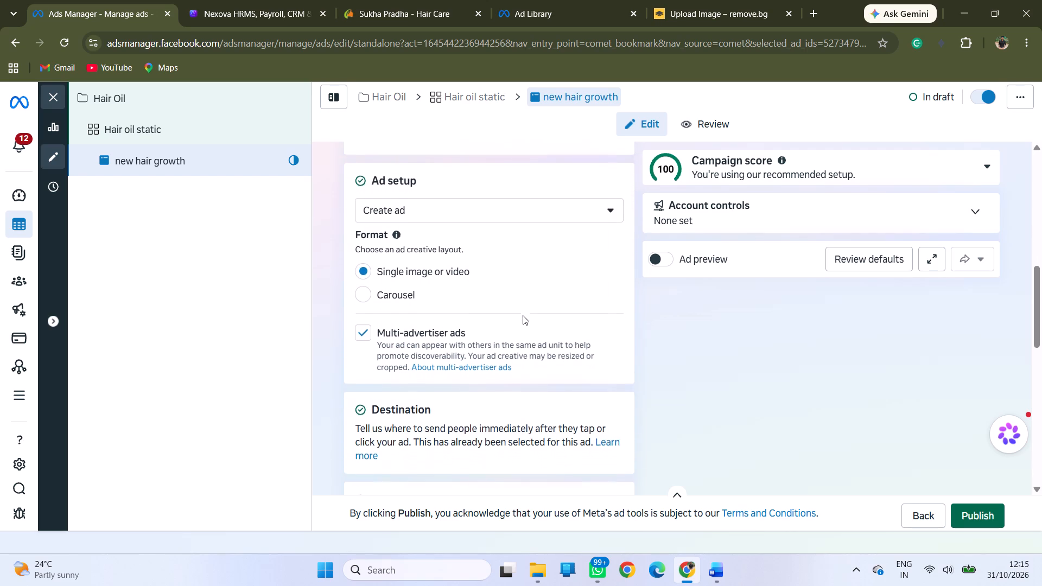
pyautogui.scroll(-7, 523, 315)
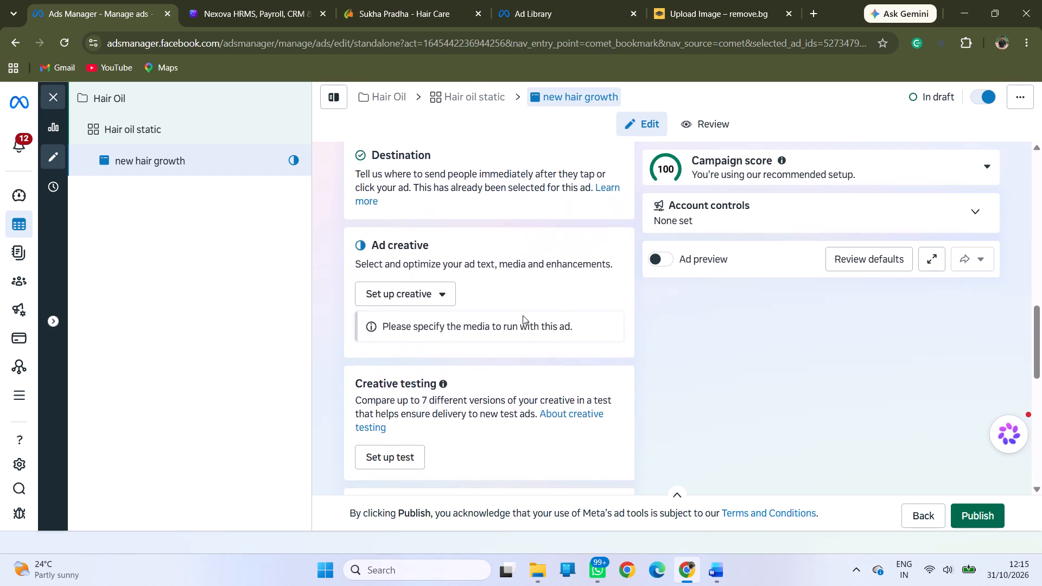
pyautogui.scroll(-9, 523, 315)
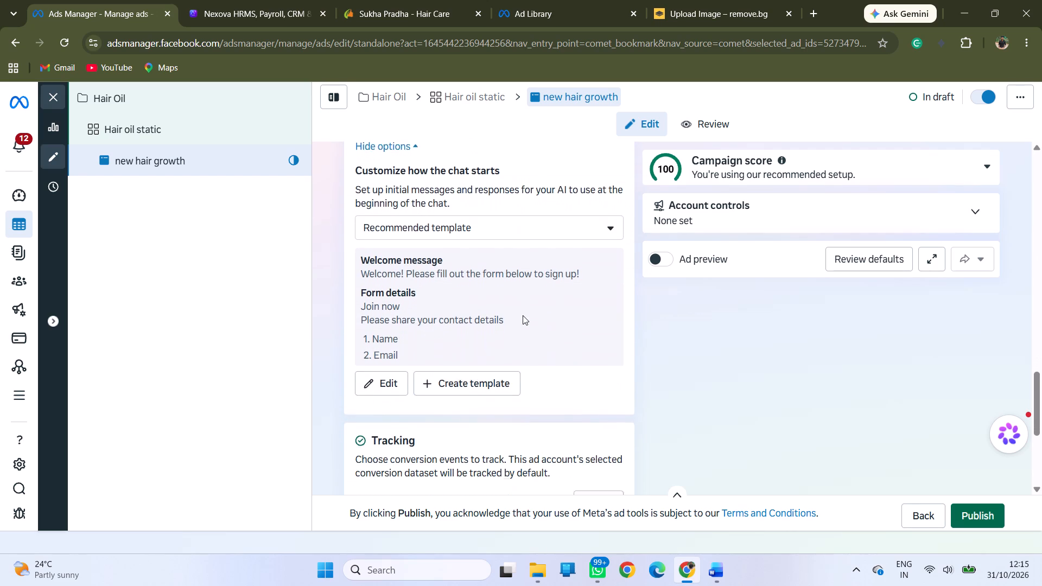
pyautogui.scroll(-3, 523, 315)
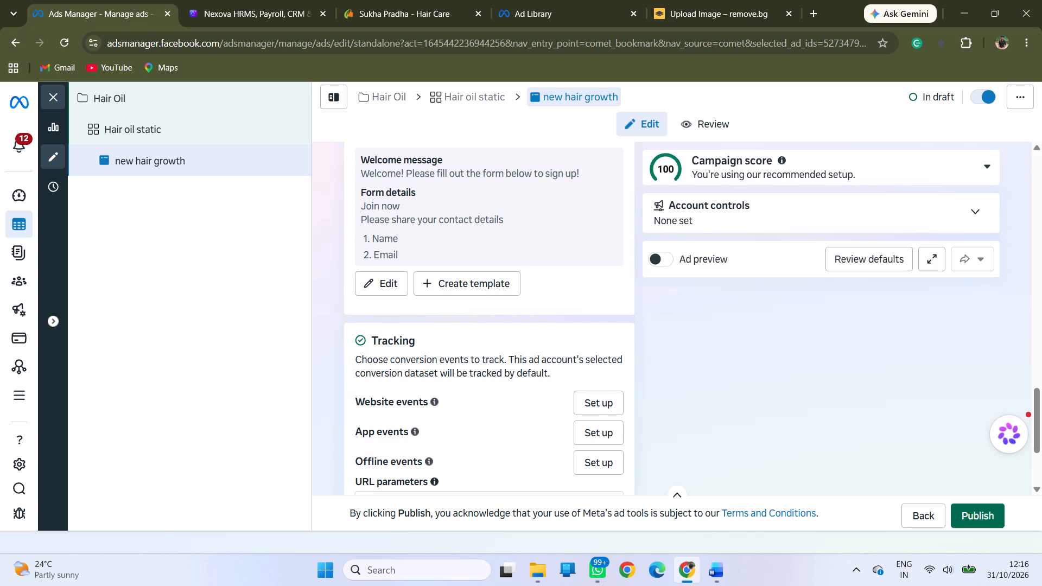
pyautogui.scroll(1, 431, 209)
pyautogui.scroll(-6, 431, 209)
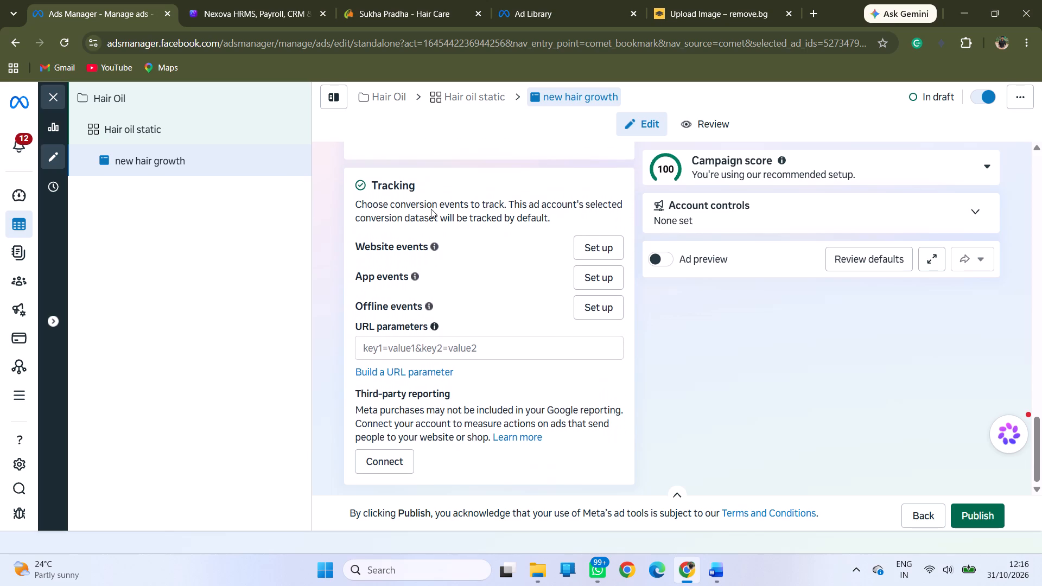
pyautogui.scroll(-2, 431, 209)
pyautogui.scroll(9, 431, 209)
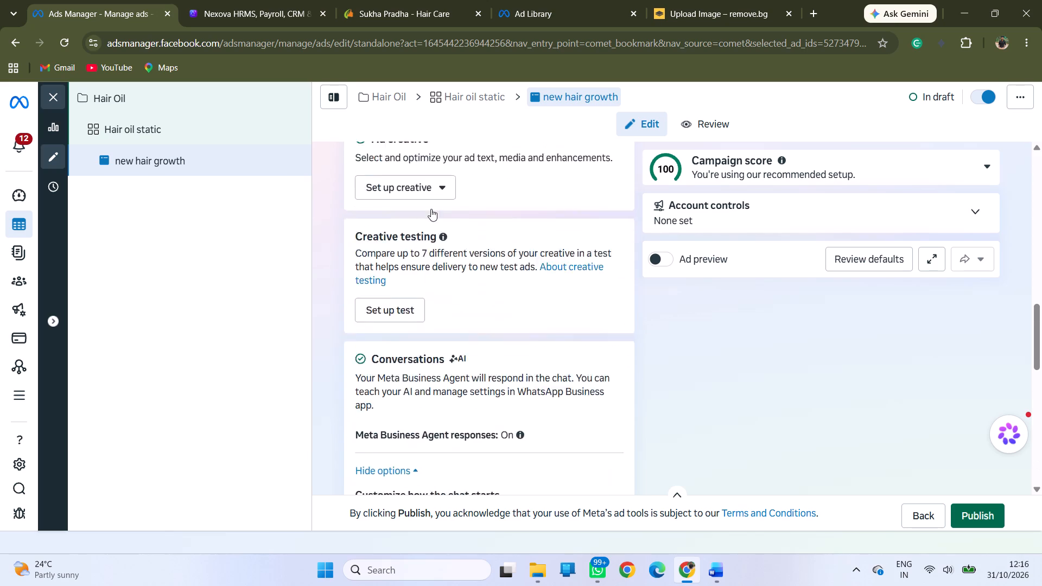
pyautogui.scroll(14, 431, 209)
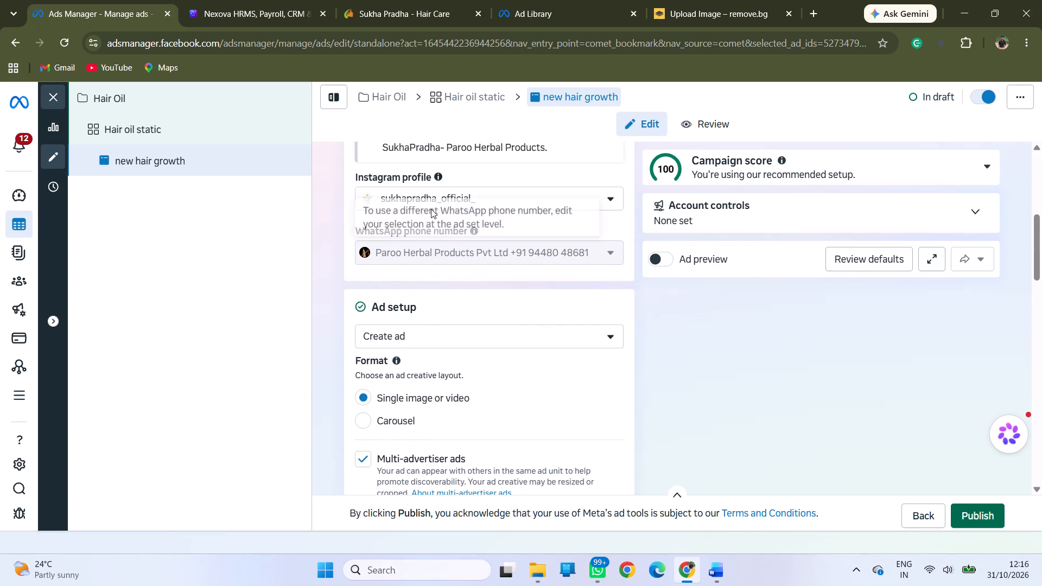
pyautogui.scroll(1, 431, 209)
pyautogui.scroll(-1, 431, 209)
pyautogui.scroll(11, 431, 209)
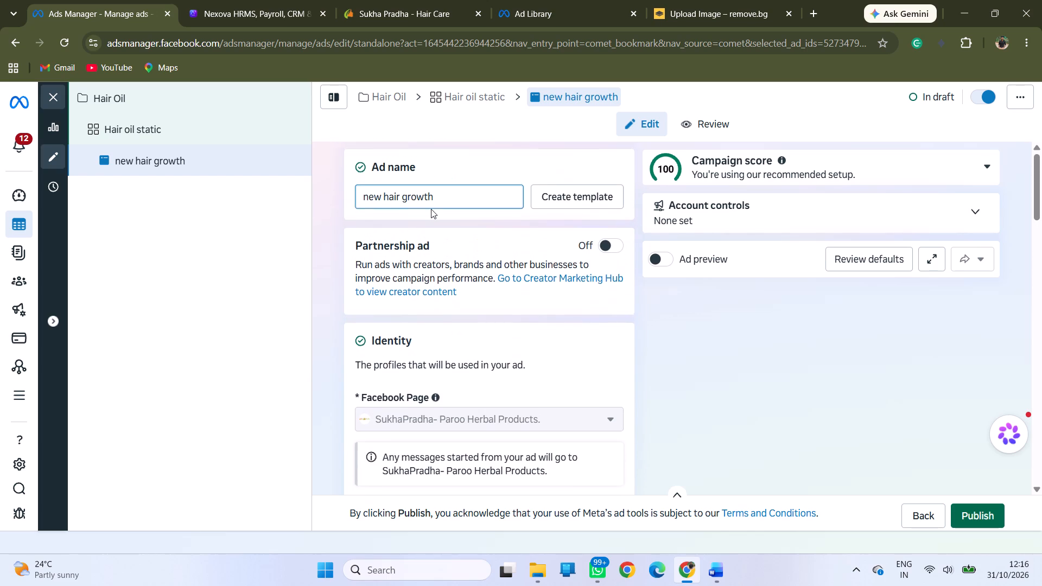
pyautogui.scroll(8, 431, 209)
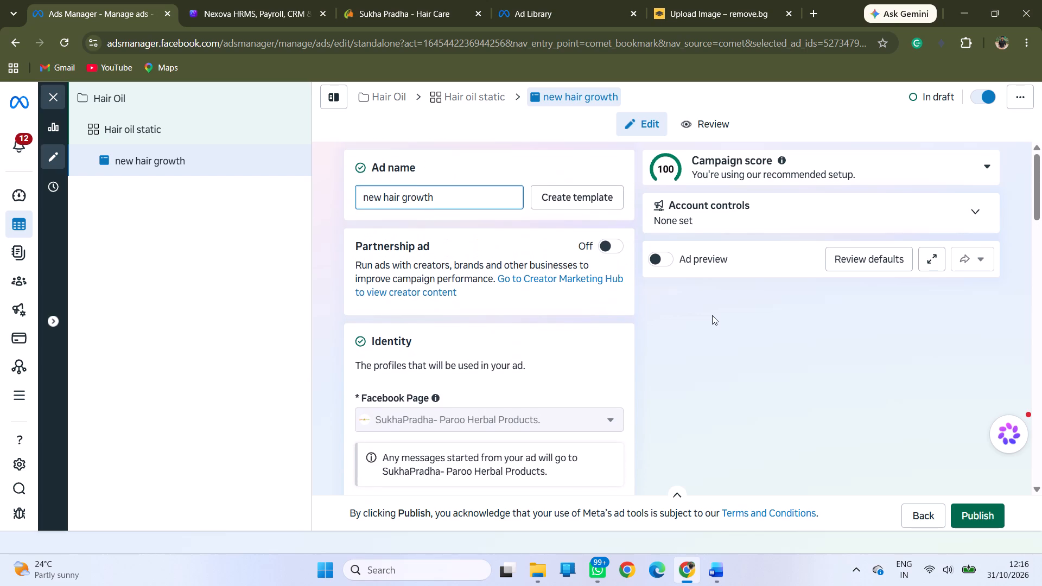
# Check the ad's identity profiles and the format and multi-advertiser ads options under Ad setup.
pyautogui.click(712, 315)
pyautogui.scroll(-2, 528, 375)
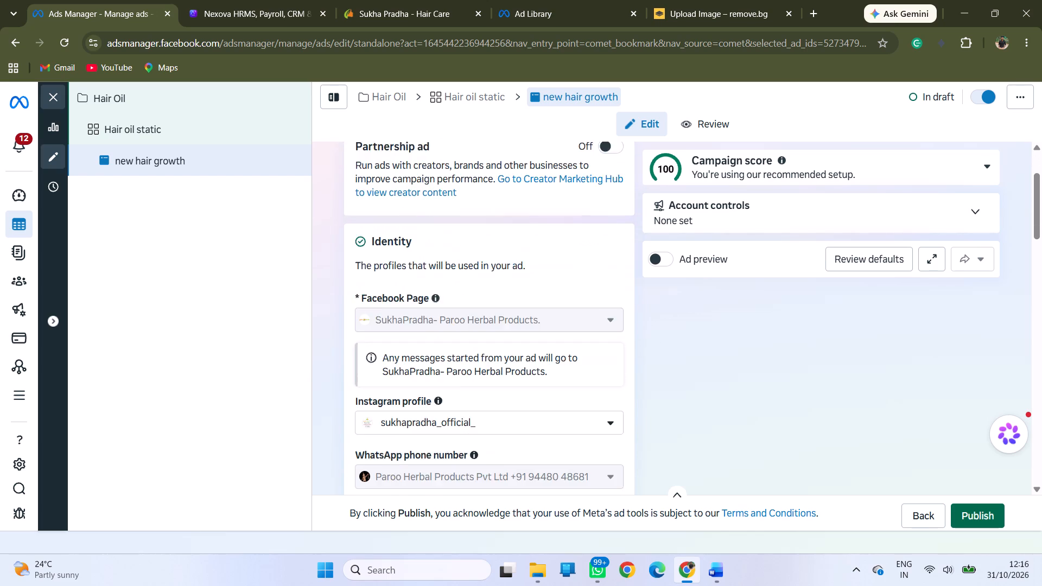
pyautogui.scroll(-8, 528, 375)
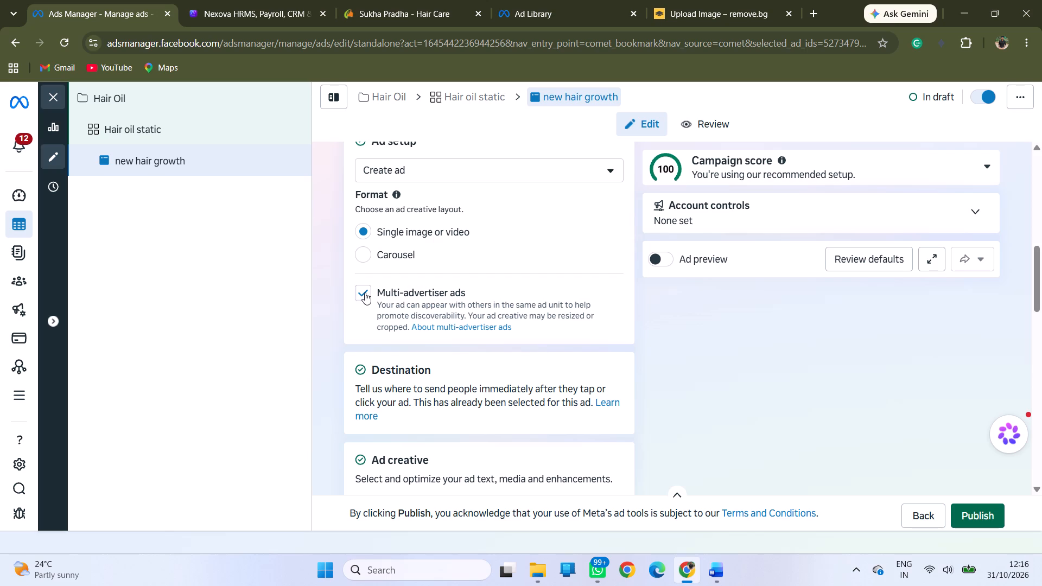
# Turn off Multi-advertiser ads in the ad setup of the "new hair growth" ad.
pyautogui.click(365, 292)
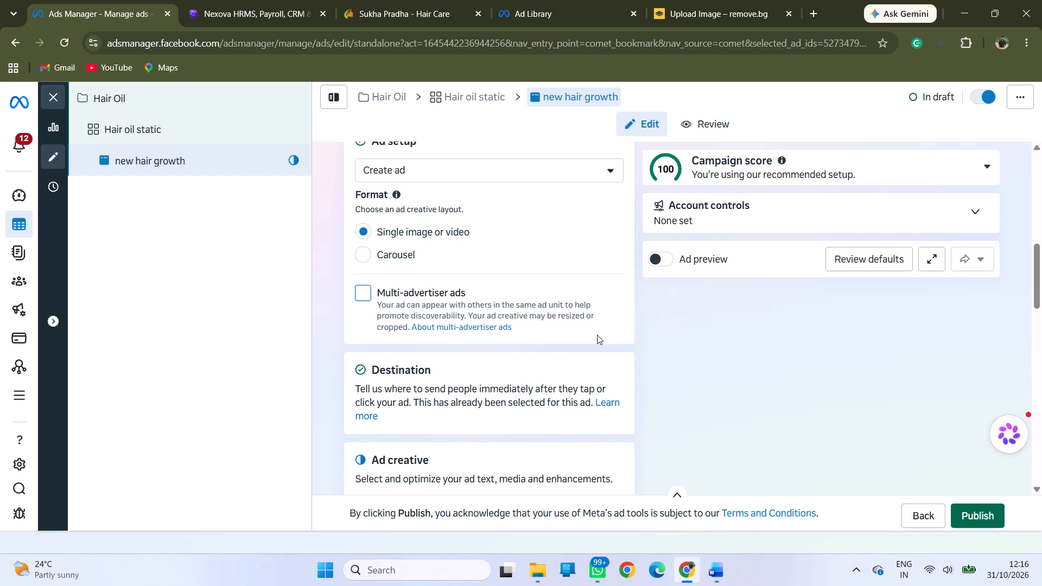
# Look through the ad's remaining sections from Destination to Tracking, including the additional options under Conversations.
pyautogui.scroll(-3, 532, 354)
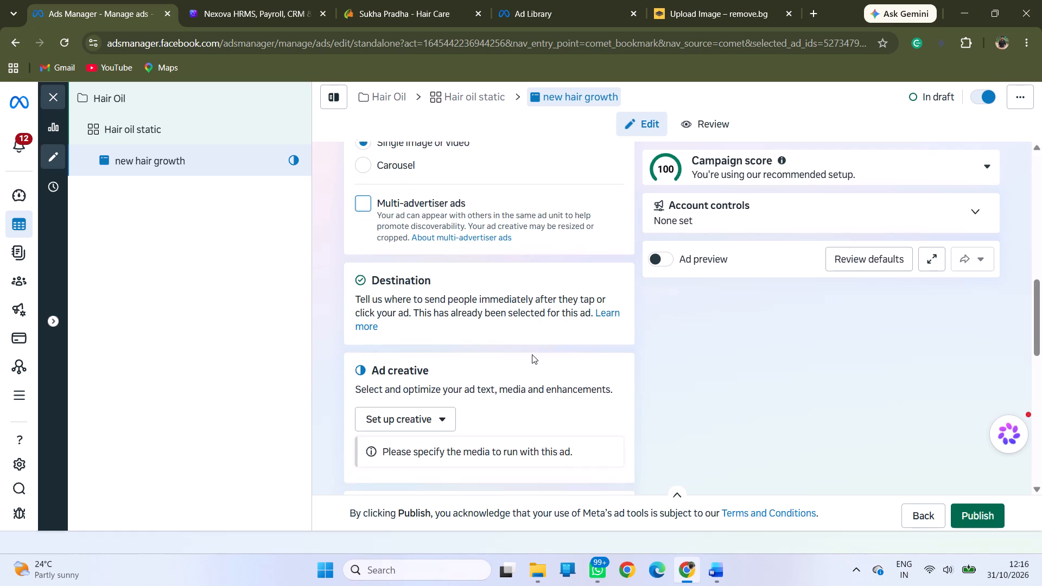
pyautogui.scroll(-6, 532, 354)
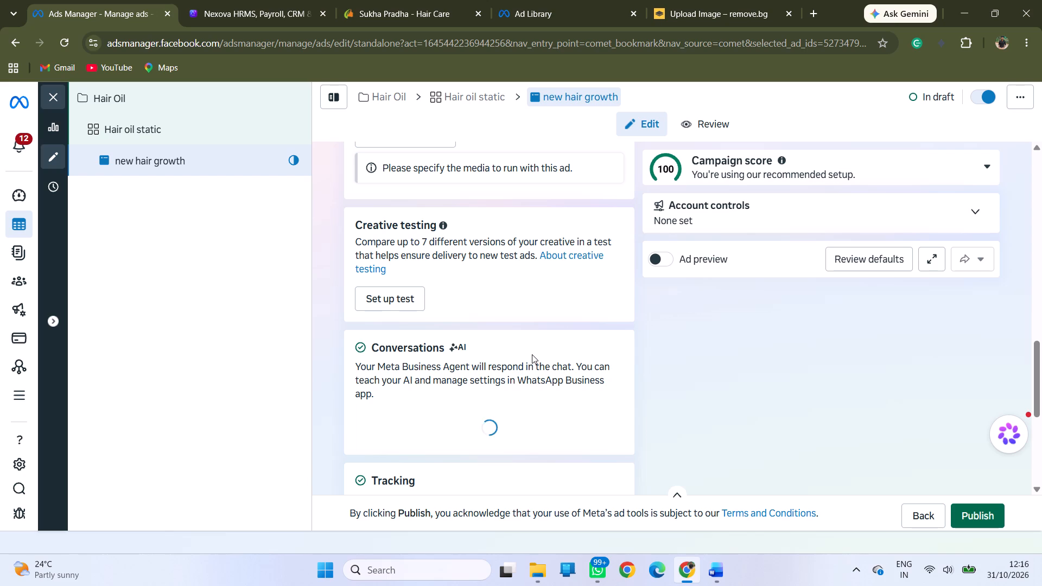
pyautogui.scroll(-4, 532, 354)
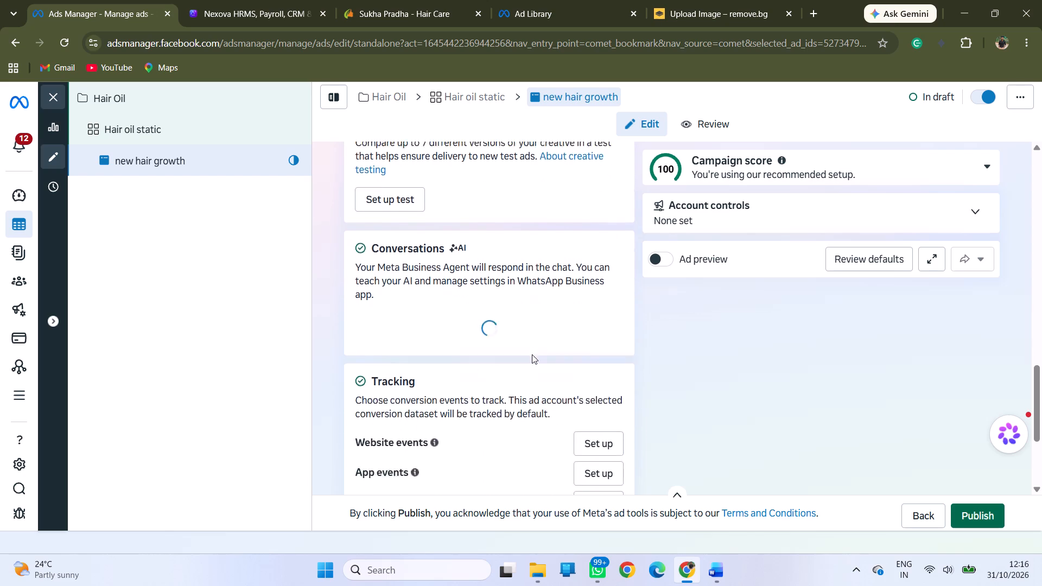
pyautogui.scroll(-9, 532, 354)
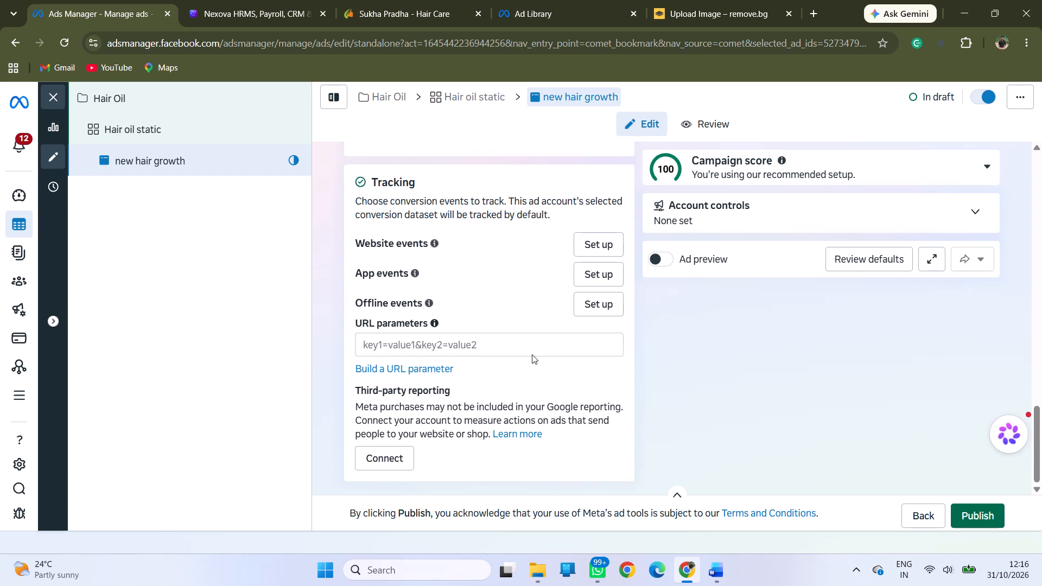
pyautogui.scroll(-1, 532, 354)
pyautogui.scroll(3, 532, 354)
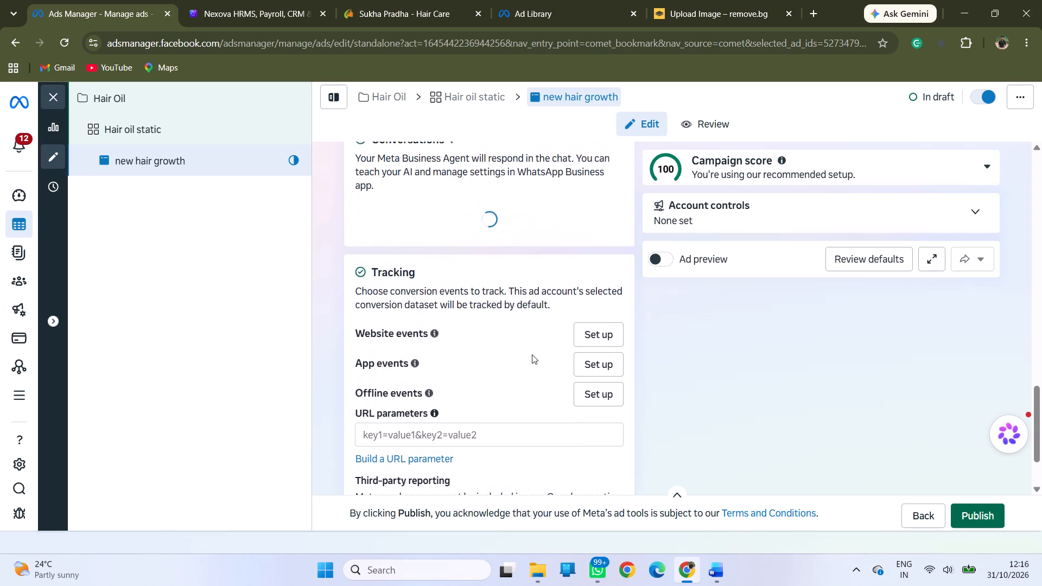
pyautogui.scroll(2, 532, 354)
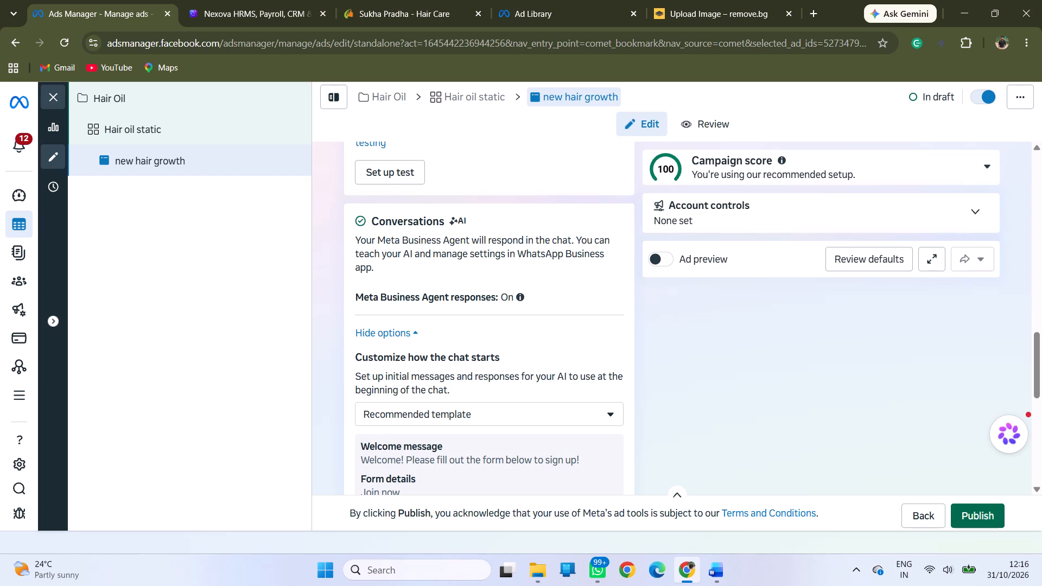
pyautogui.click(409, 333)
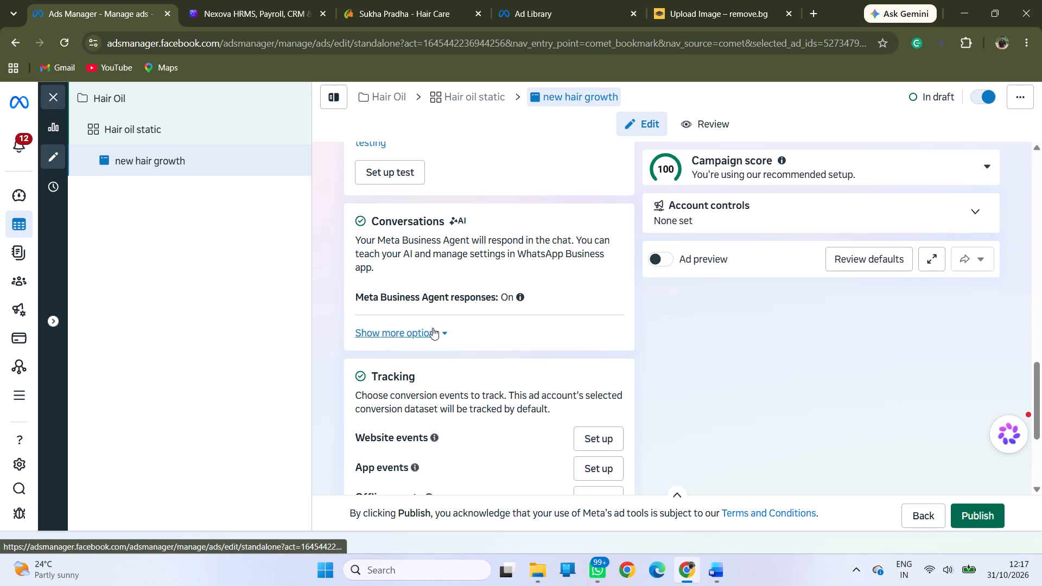
pyautogui.click(433, 328)
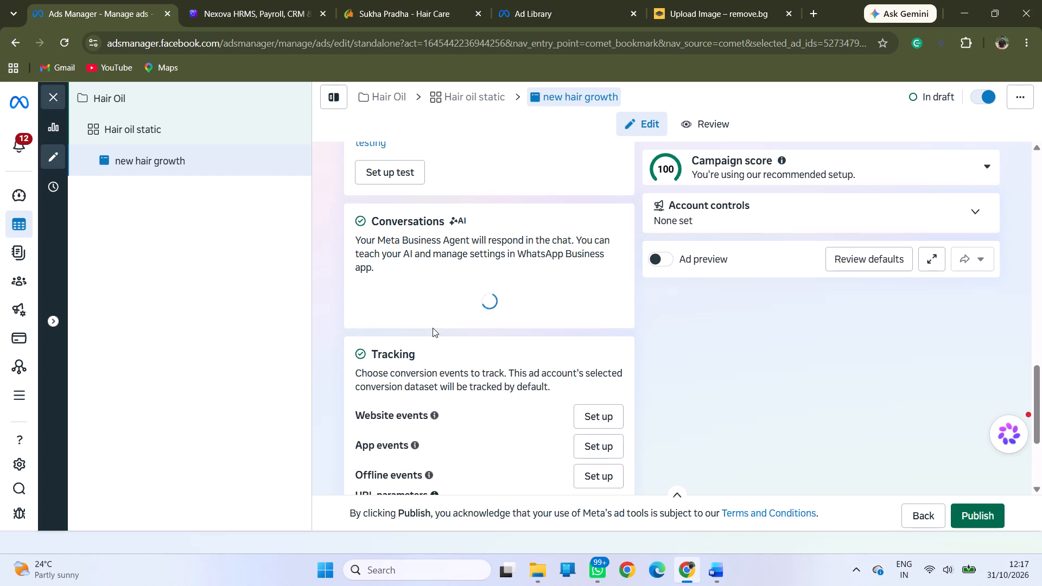
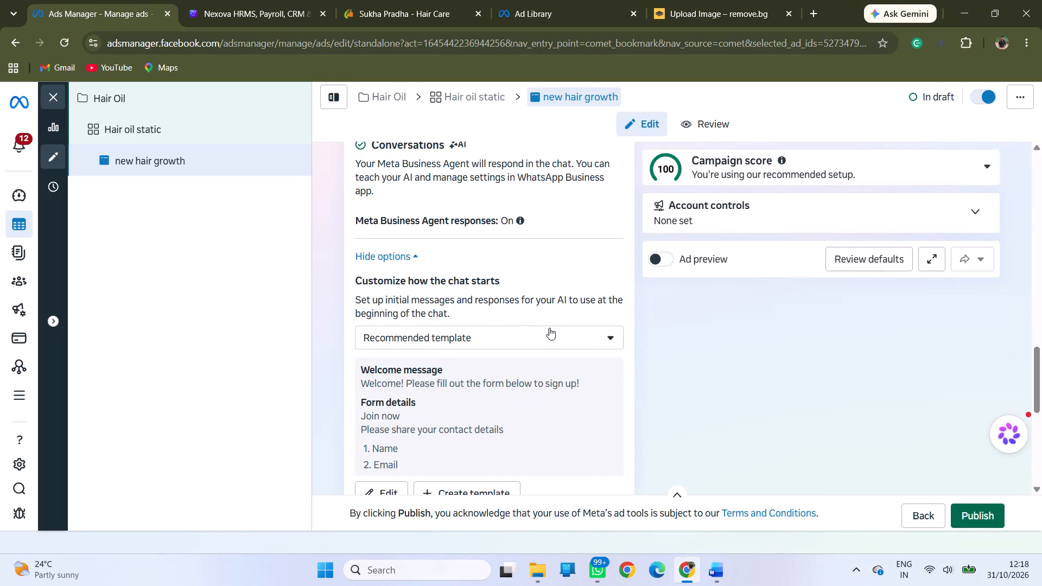
# Open the recommended chat template in the ad's Conversations section for editing.
pyautogui.click(409, 259)
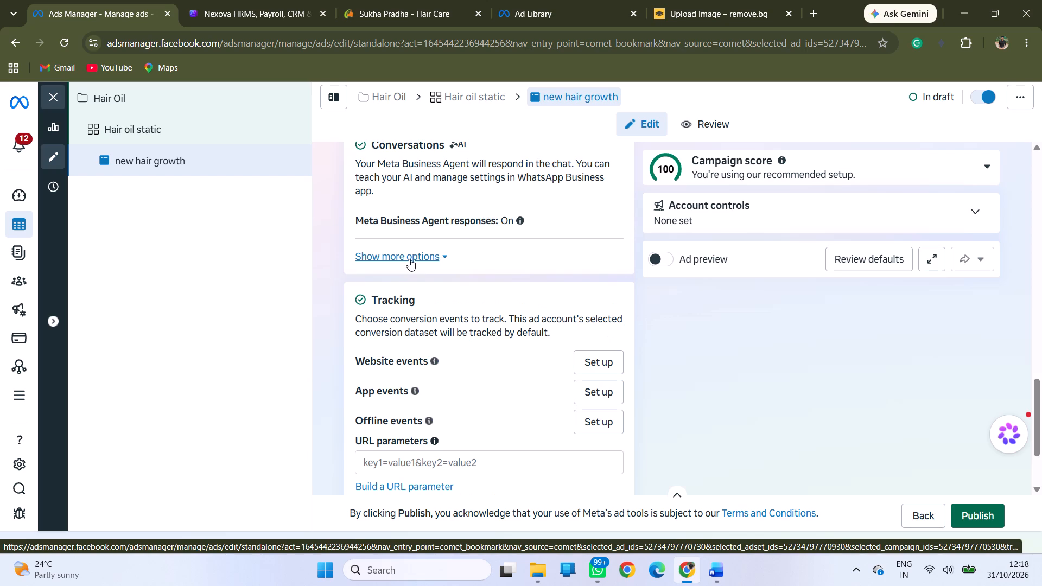
pyautogui.click(428, 259)
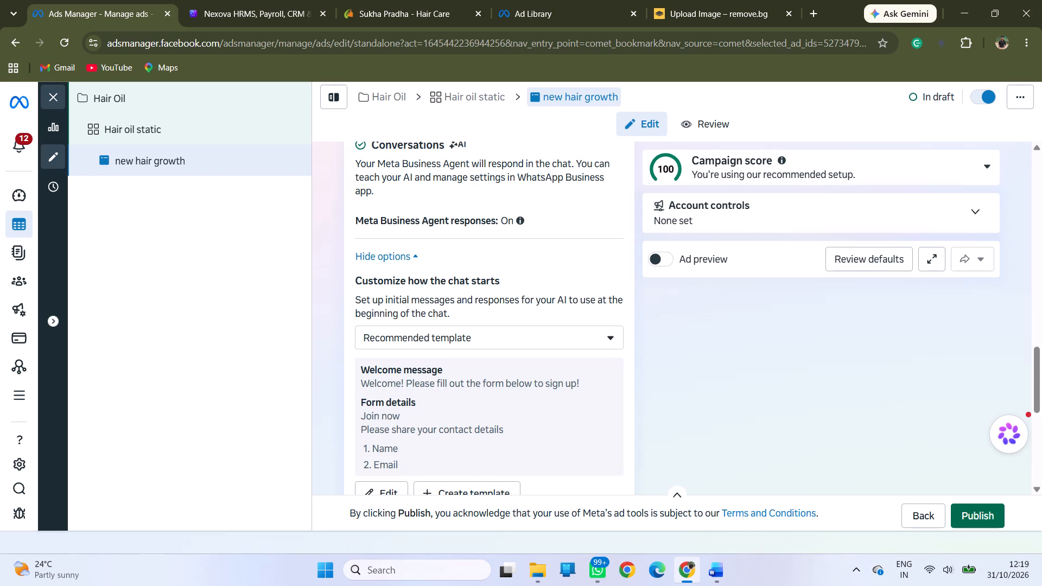
pyautogui.scroll(7, 507, 215)
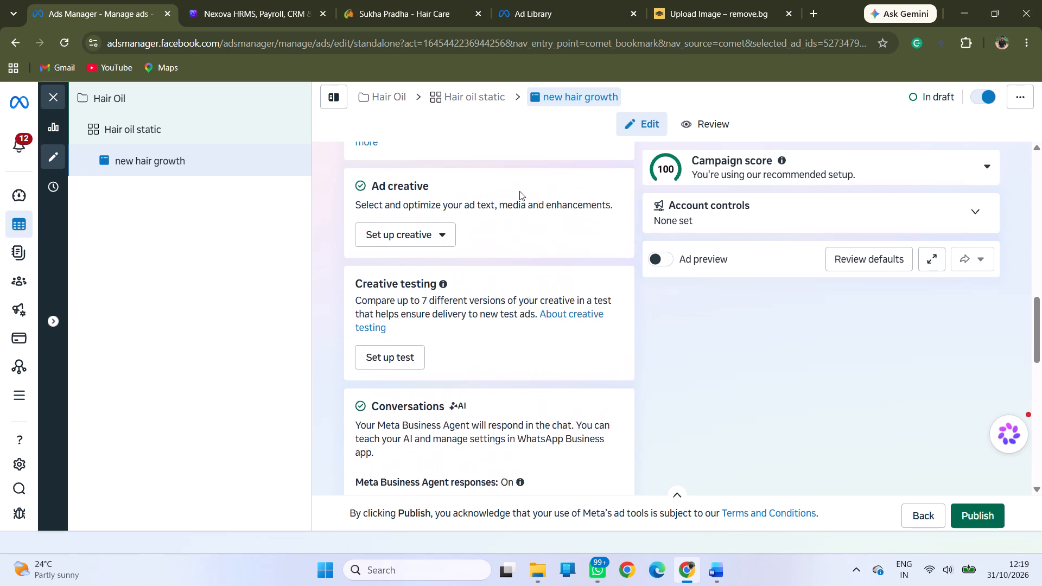
pyautogui.scroll(-10, 519, 191)
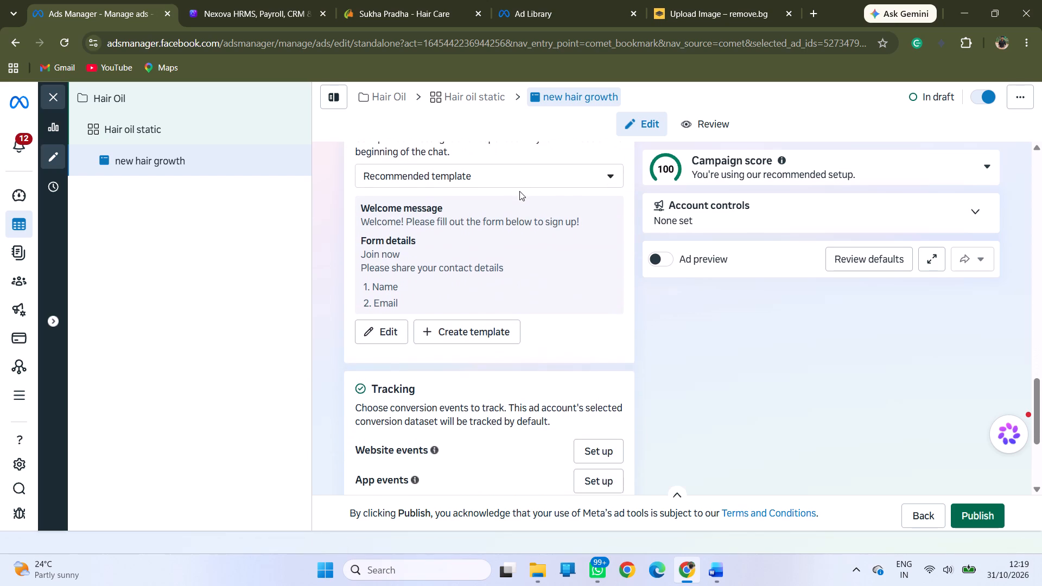
pyautogui.scroll(-1, 519, 191)
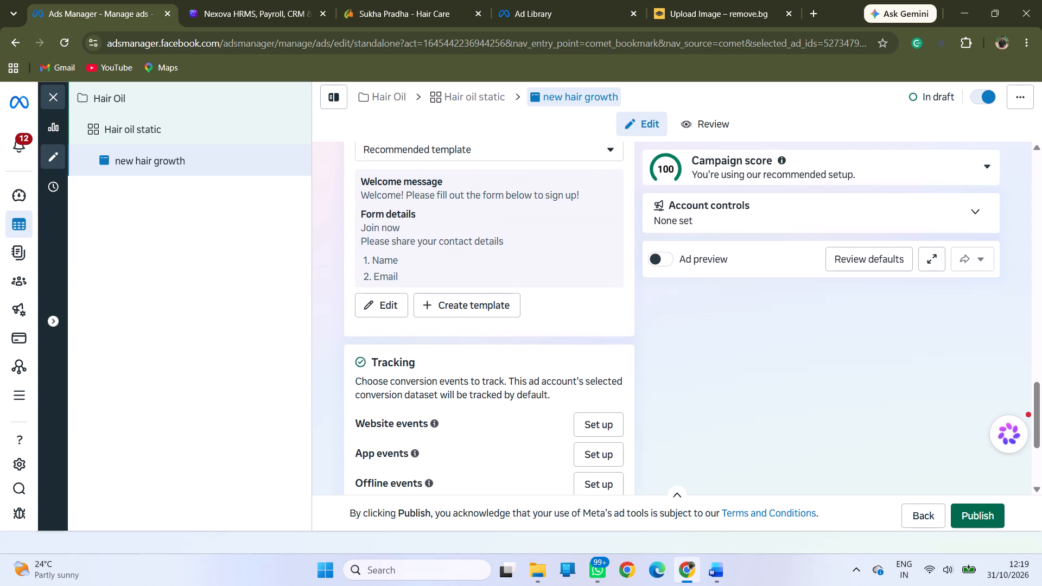
pyautogui.click(384, 301)
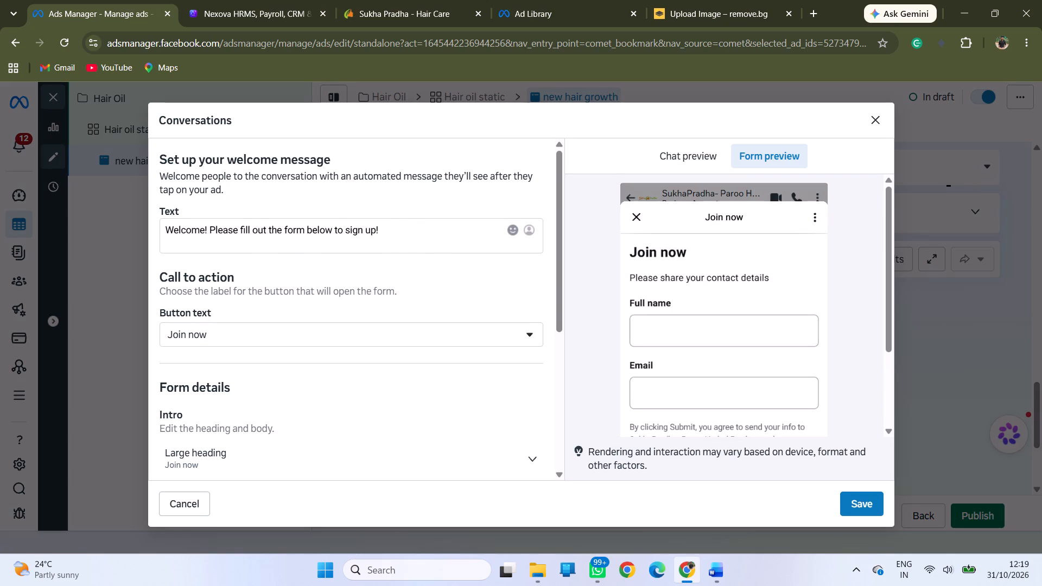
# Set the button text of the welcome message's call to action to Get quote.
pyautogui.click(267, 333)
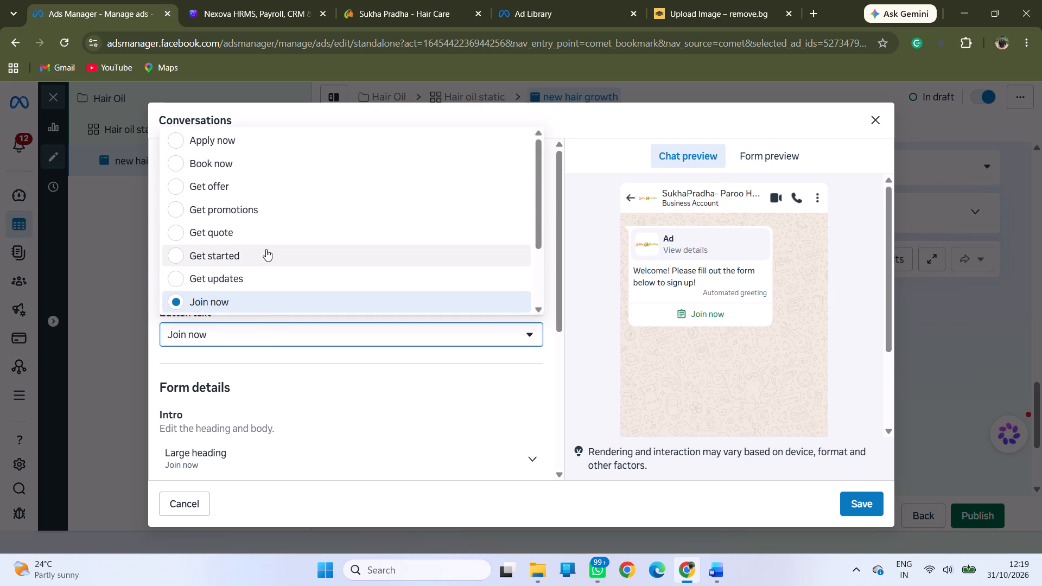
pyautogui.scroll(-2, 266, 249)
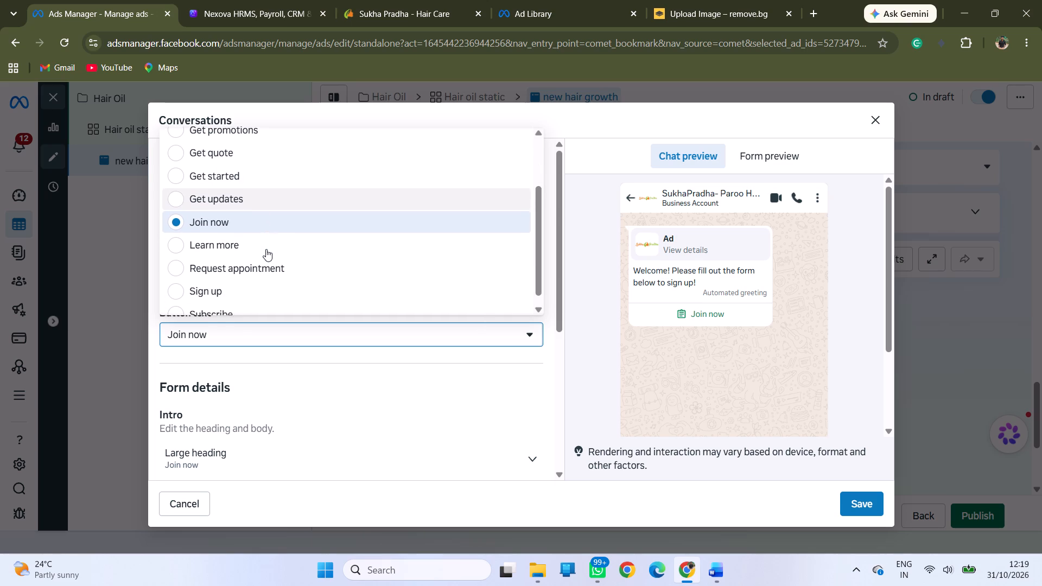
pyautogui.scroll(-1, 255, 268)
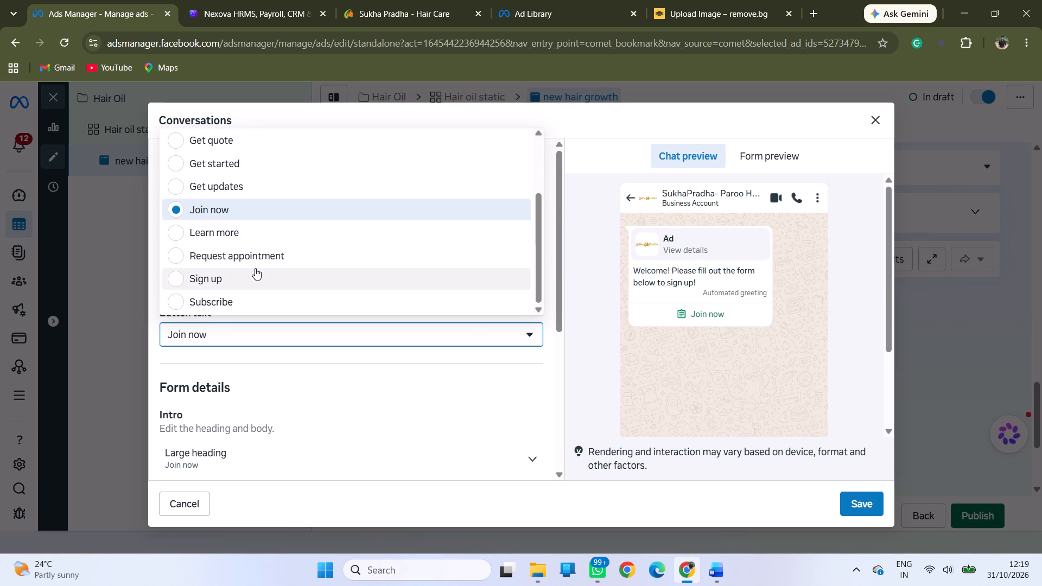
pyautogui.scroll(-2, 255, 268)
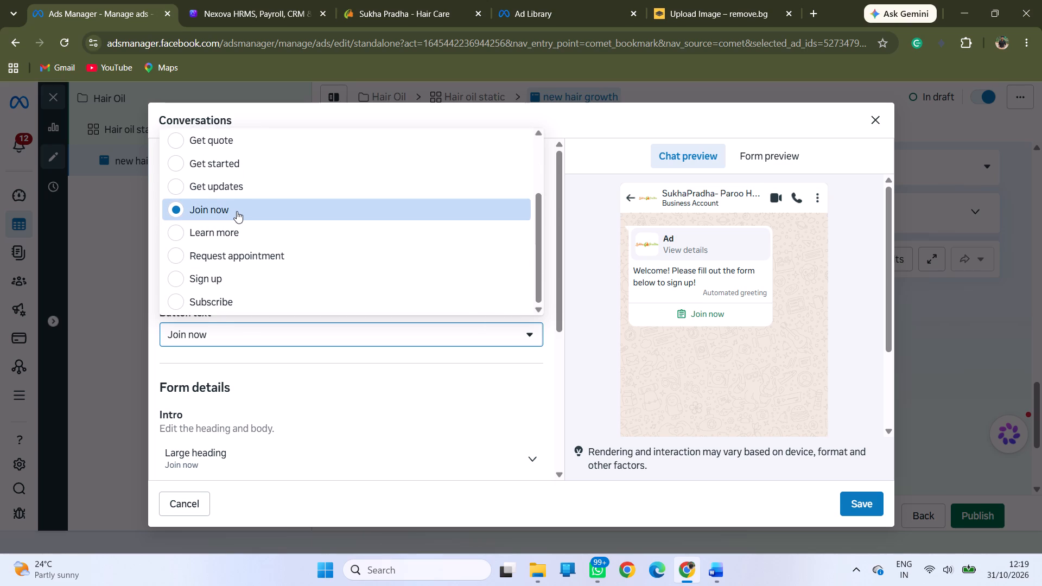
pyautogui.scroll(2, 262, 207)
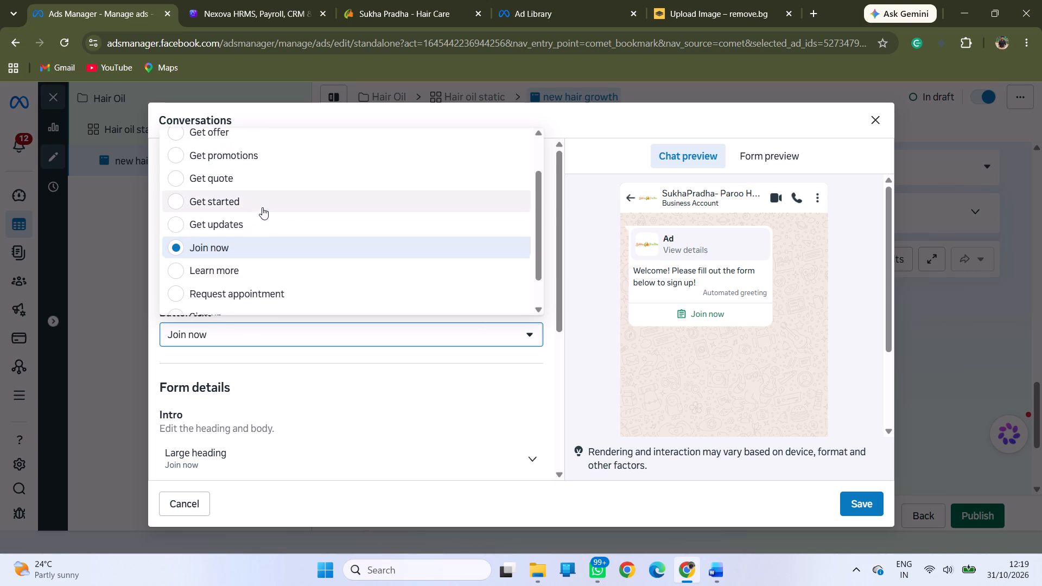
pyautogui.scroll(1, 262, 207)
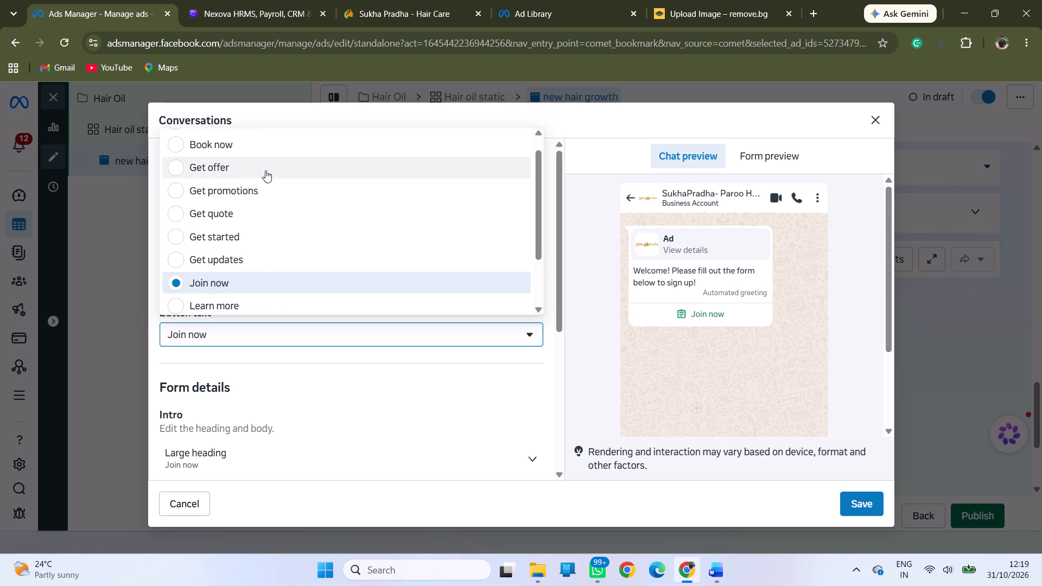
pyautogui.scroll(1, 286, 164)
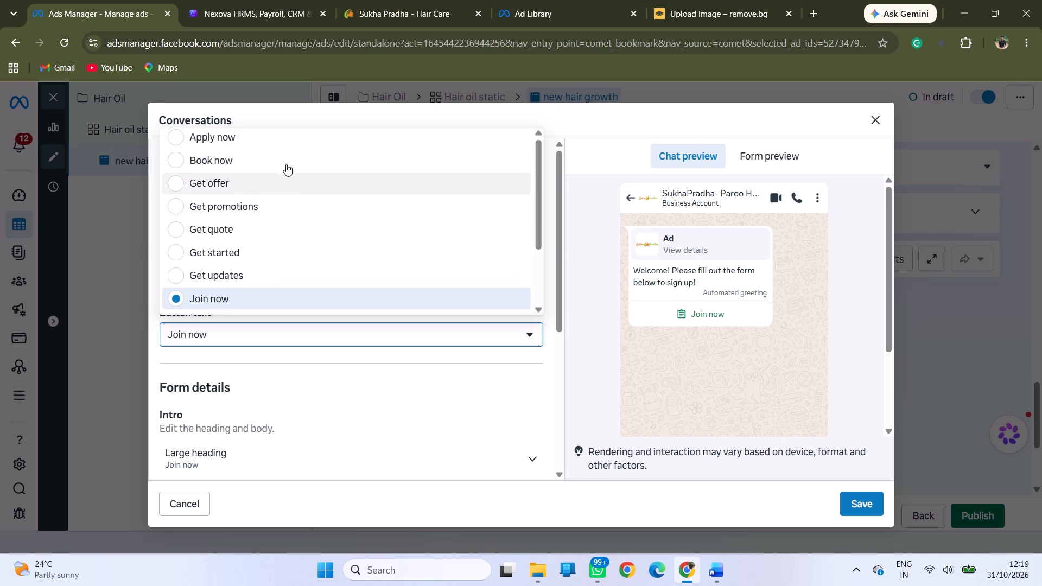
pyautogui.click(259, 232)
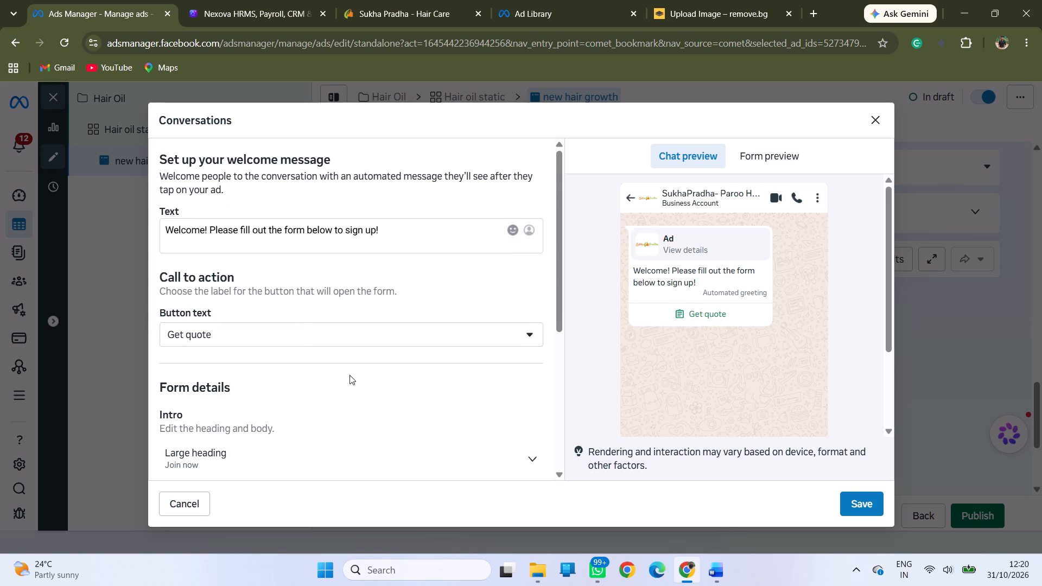
# Set the button text of the welcome message's call to action to Learn more.
pyautogui.scroll(-5, 350, 375)
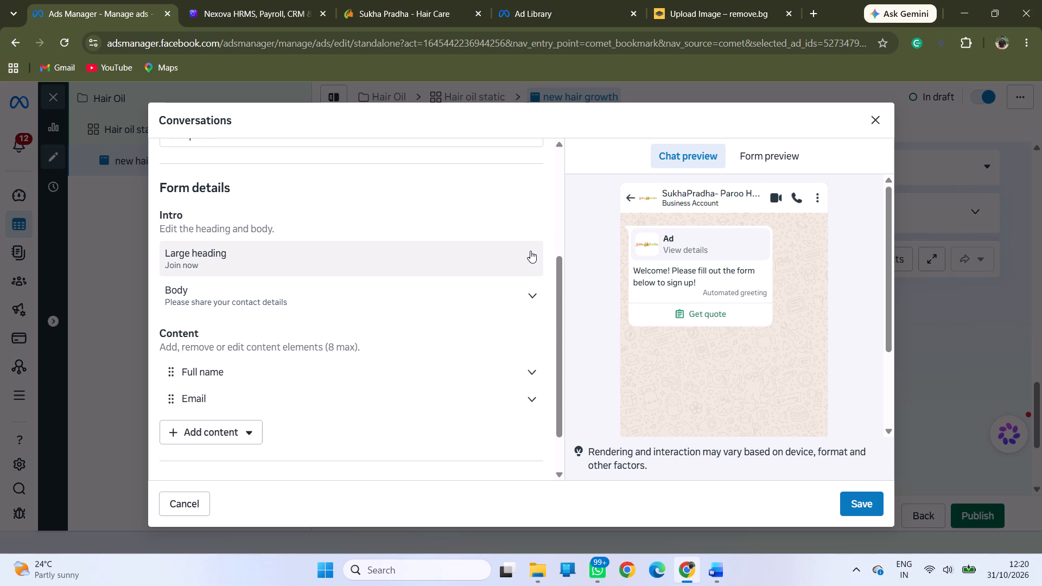
pyautogui.scroll(5, 408, 233)
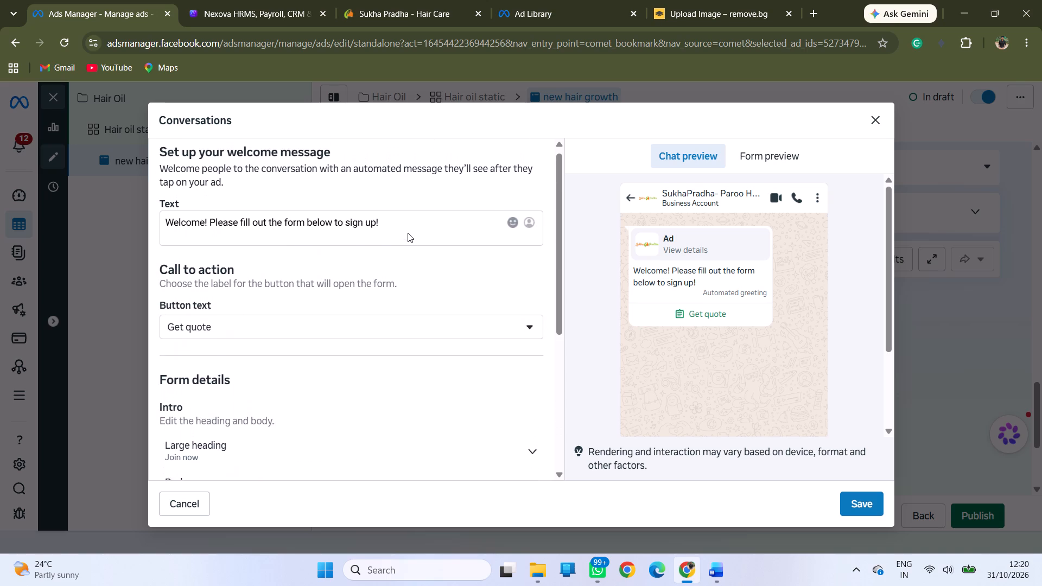
pyautogui.click(377, 328)
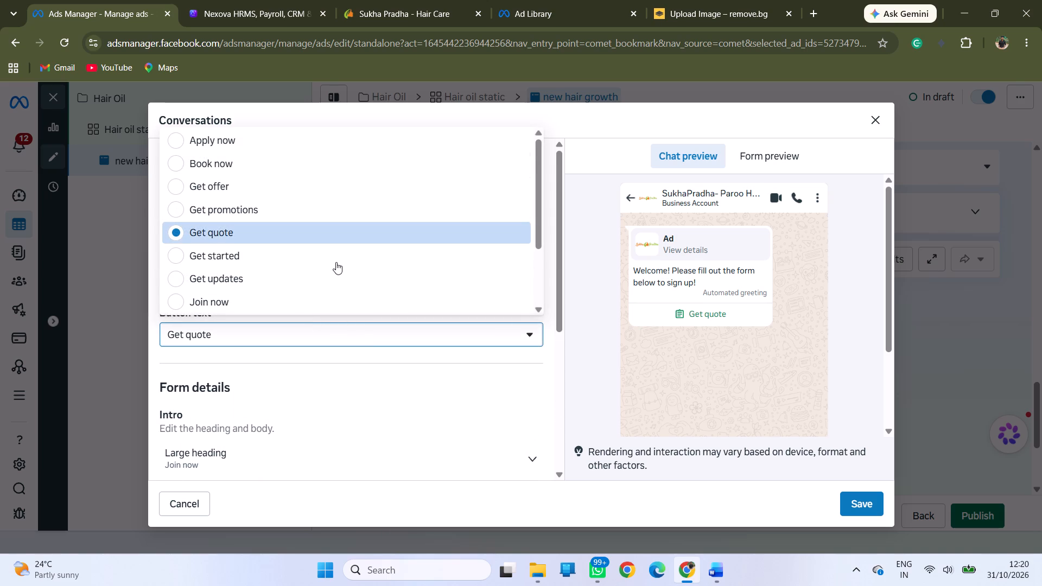
pyautogui.scroll(2, 336, 262)
pyautogui.scroll(-2, 336, 262)
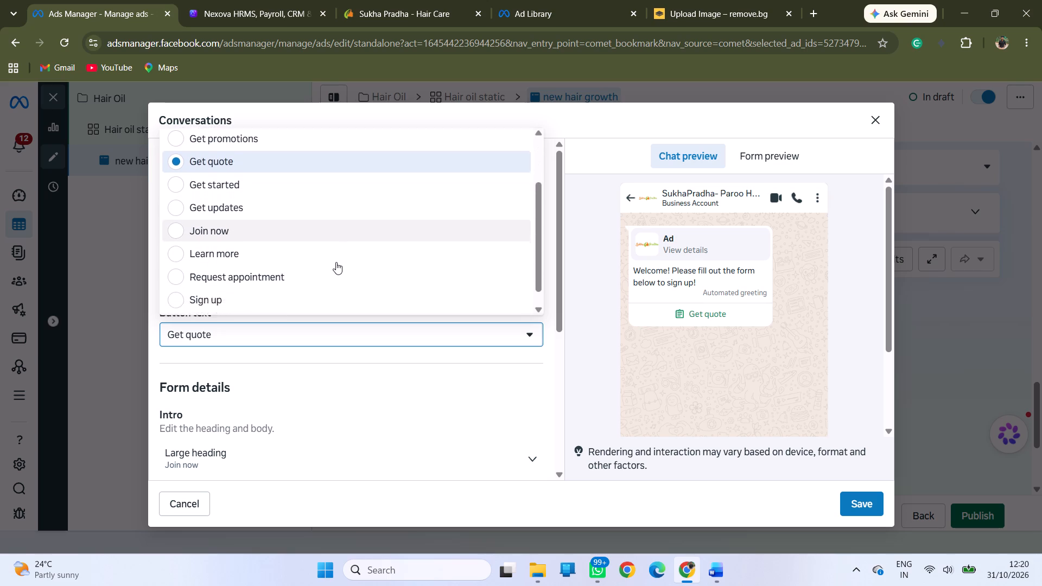
pyautogui.scroll(-3, 336, 262)
pyautogui.scroll(2, 336, 262)
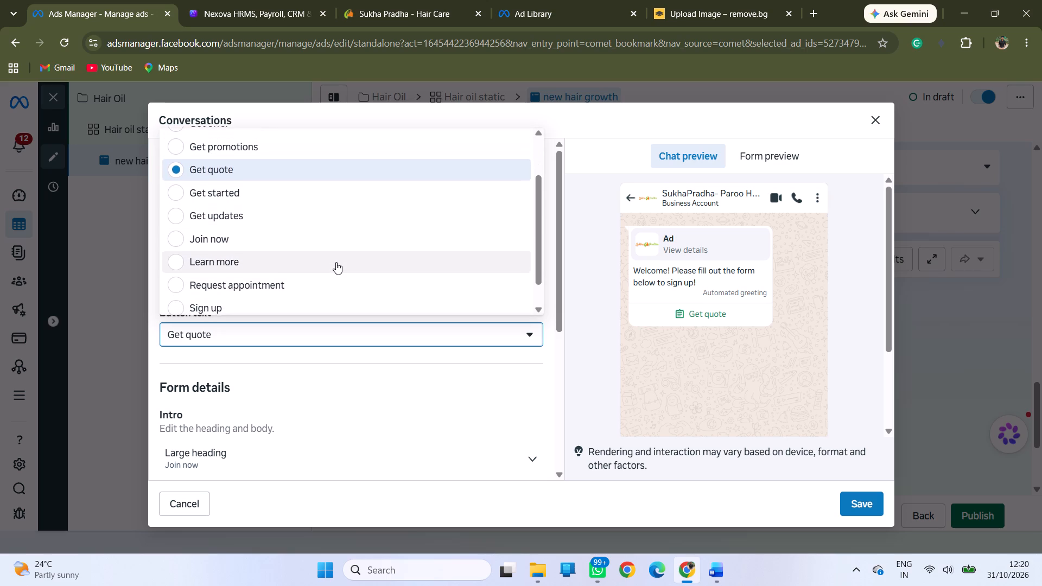
pyautogui.scroll(1, 336, 262)
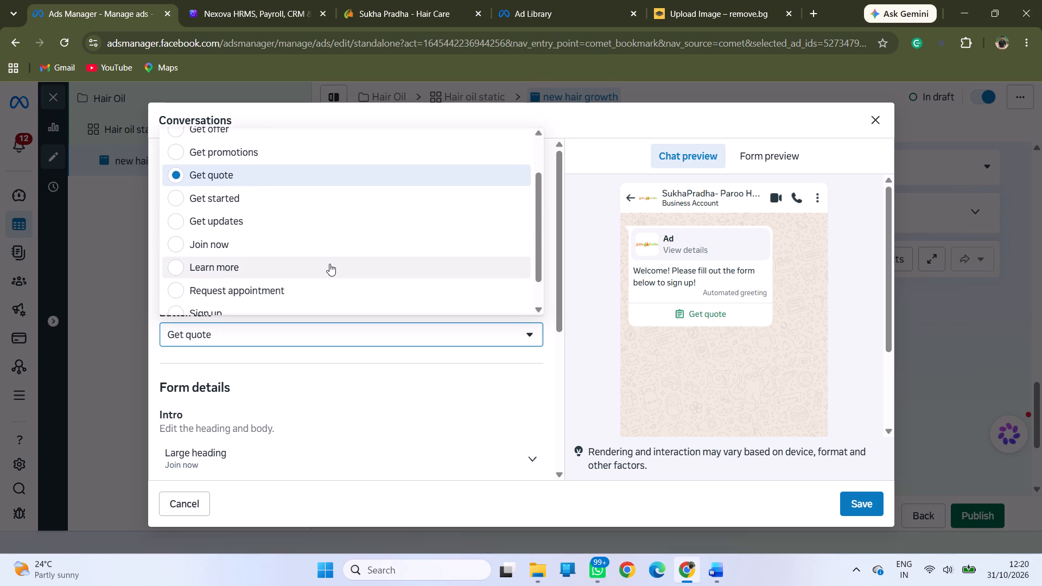
pyautogui.click(329, 264)
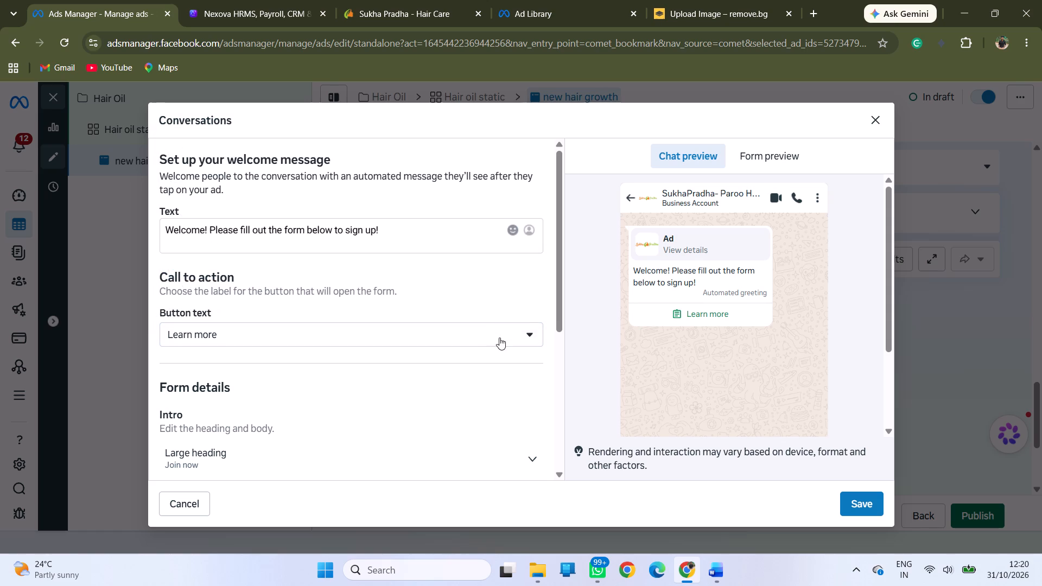
# Open a new browser tab and close the remove.bg Upload Image tab.
pyautogui.click(406, 234)
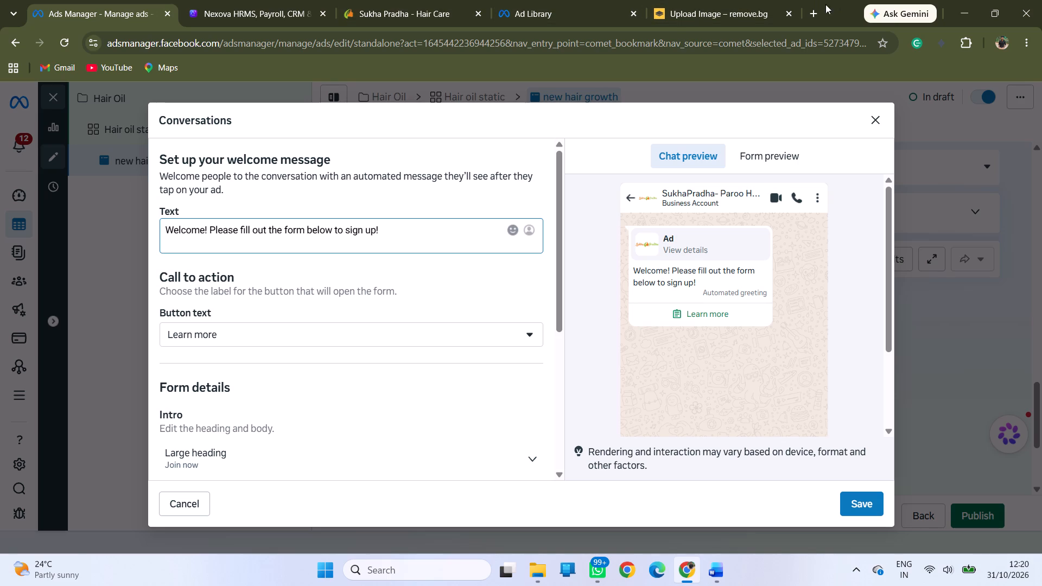
pyautogui.click(810, 12)
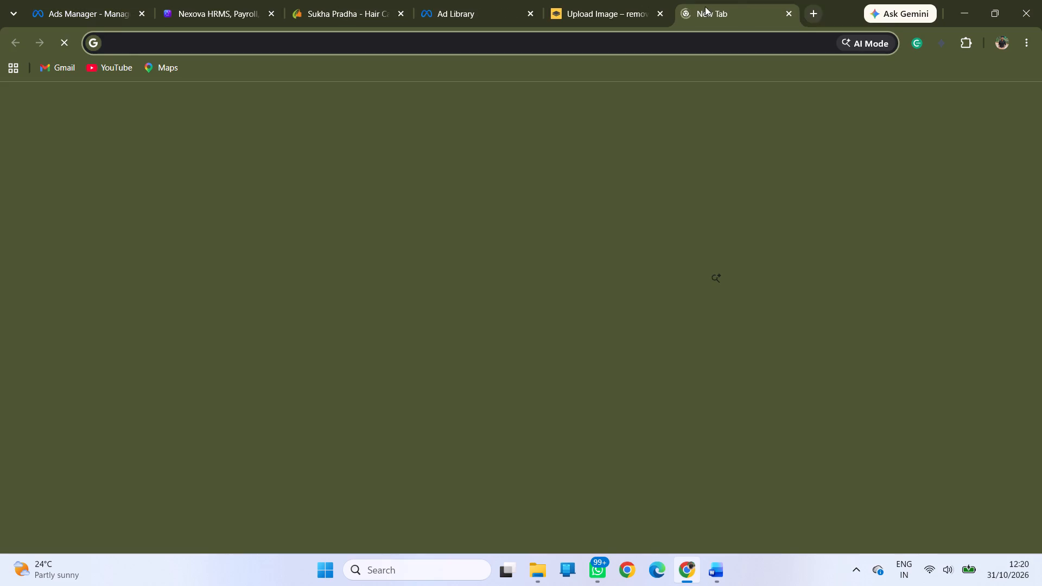
pyautogui.click(660, 10)
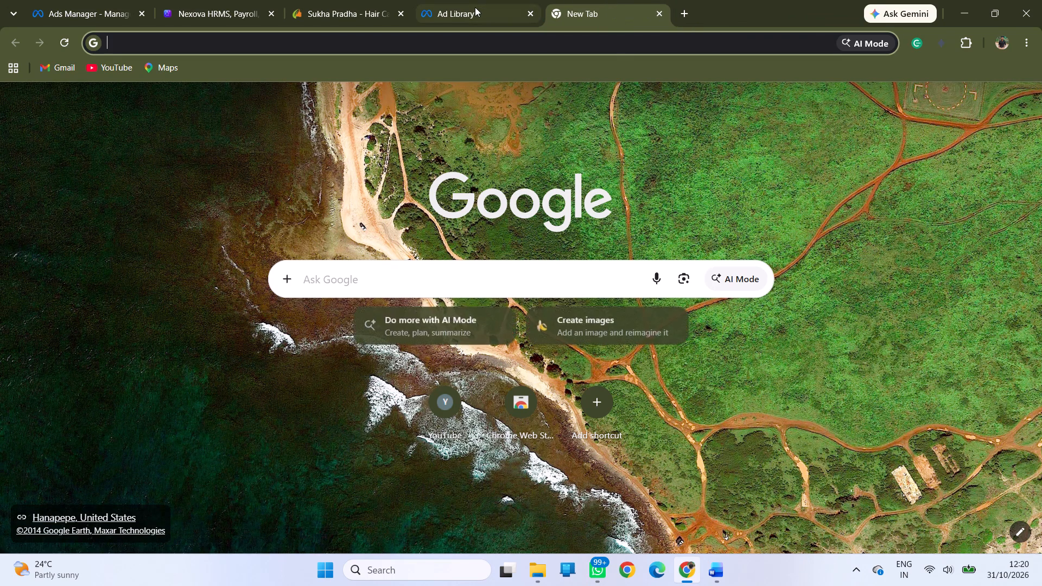
# Switch to the Ad Library and look through the active hair oil ads in India, examining their texts and creatives.
pyautogui.click(475, 7)
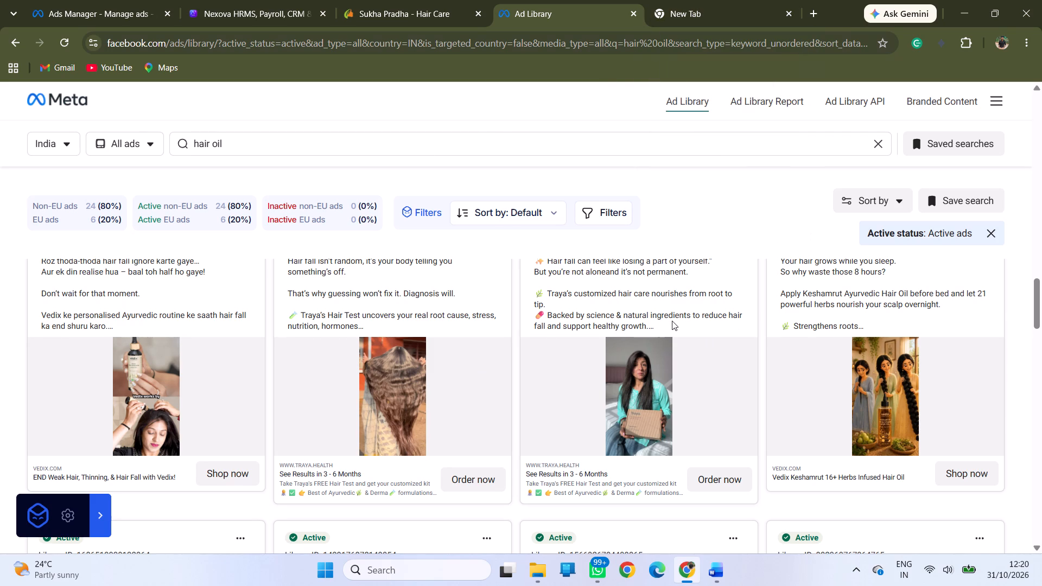
pyautogui.scroll(4, 672, 321)
pyautogui.scroll(-1, 672, 321)
pyautogui.scroll(3, 672, 321)
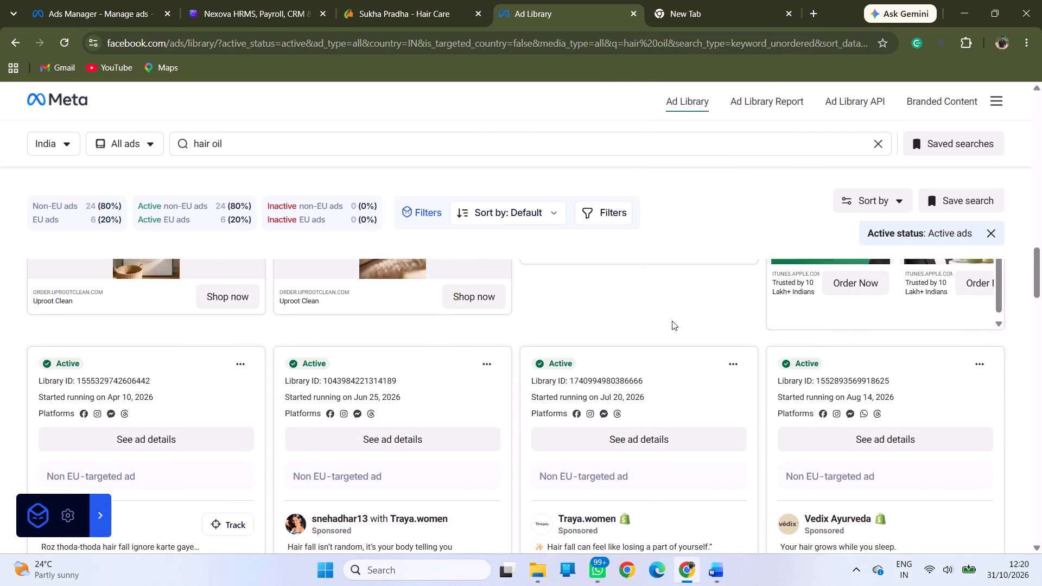
pyautogui.scroll(-5, 672, 321)
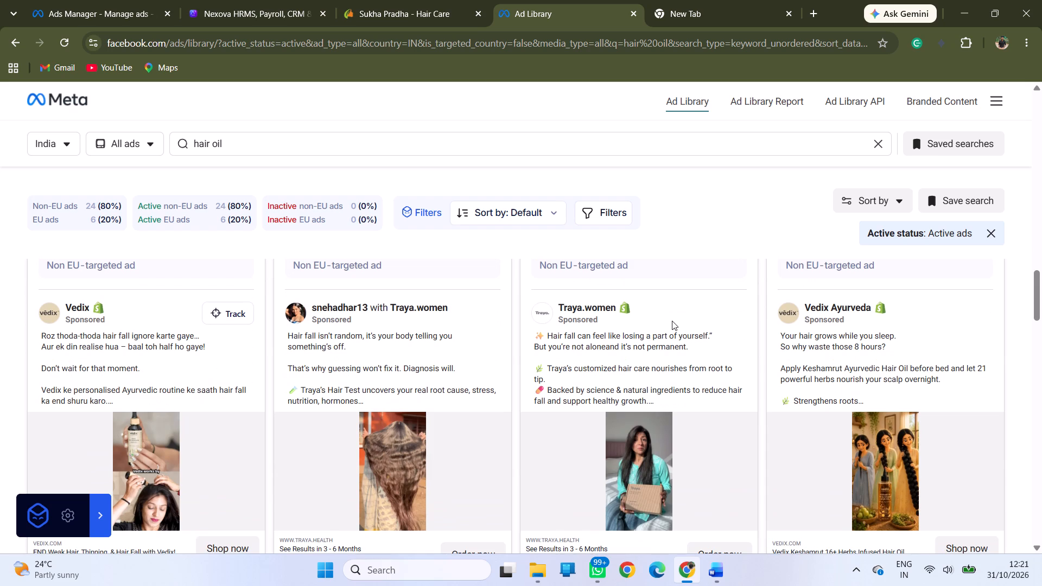
pyautogui.click(725, 0)
pyautogui.scroll(-5, 805, 328)
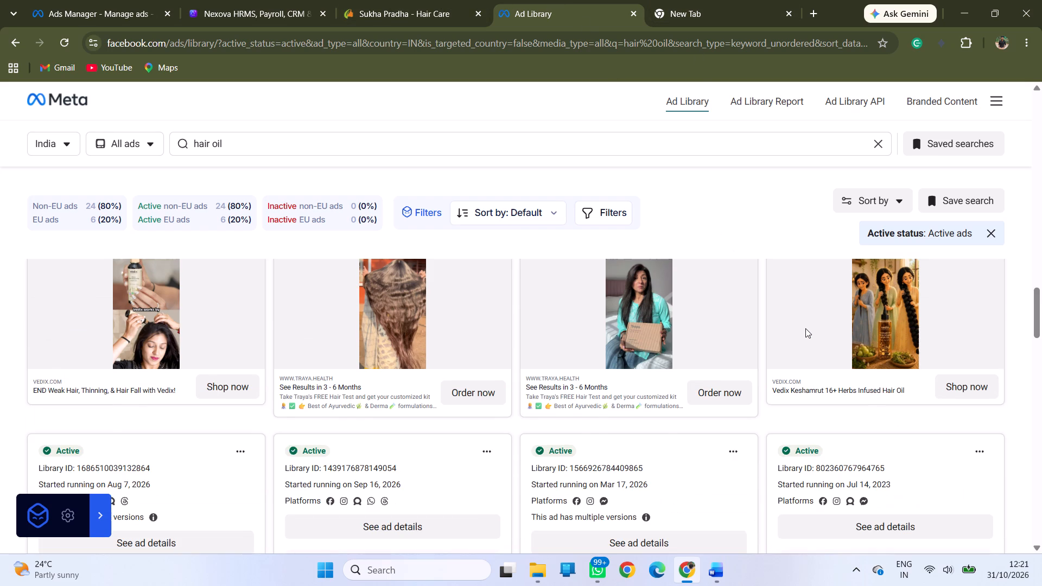
pyautogui.scroll(-5, 805, 328)
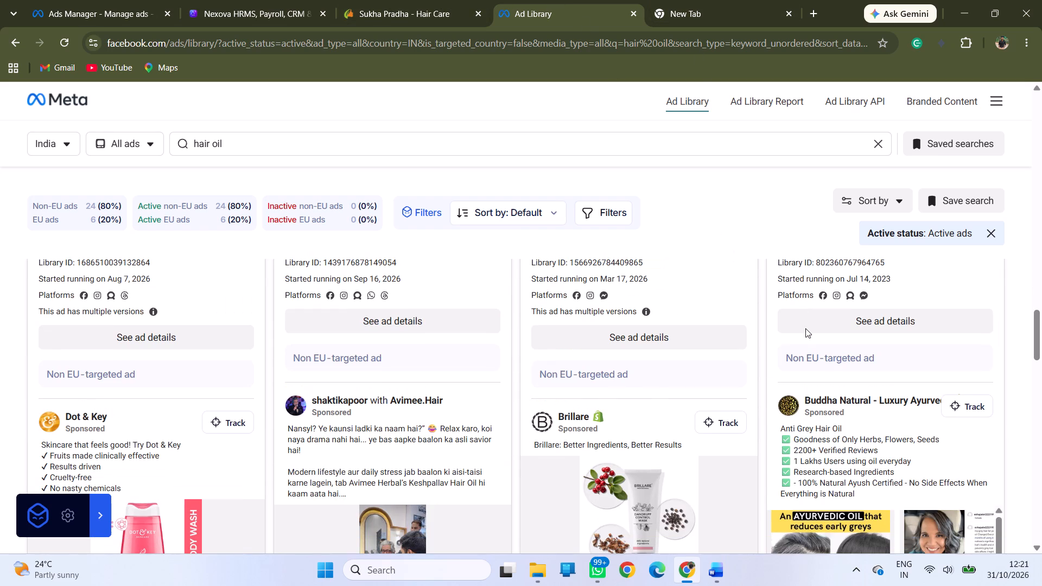
pyautogui.scroll(-2, 805, 328)
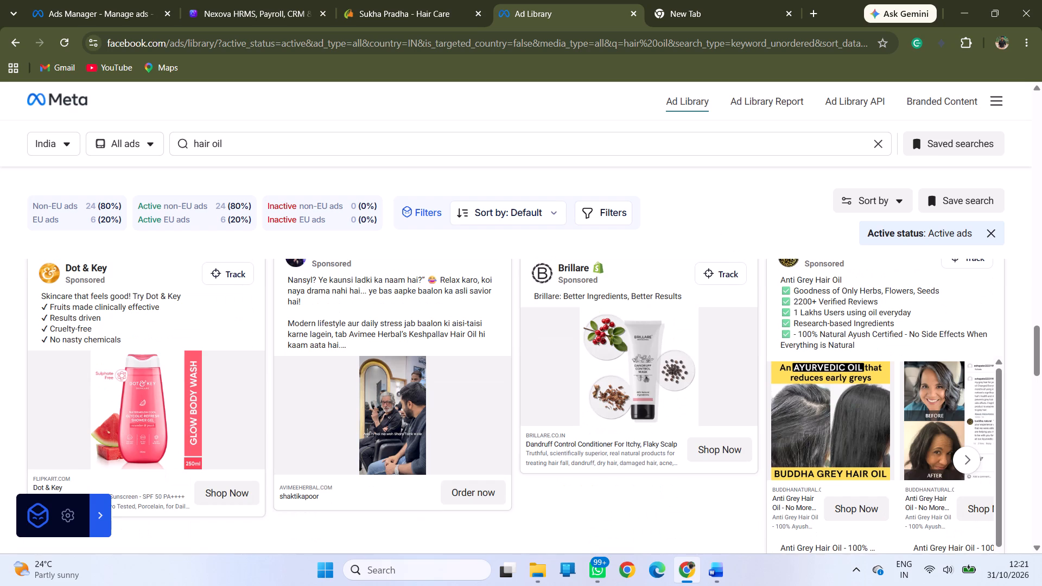
pyautogui.scroll(4, 805, 328)
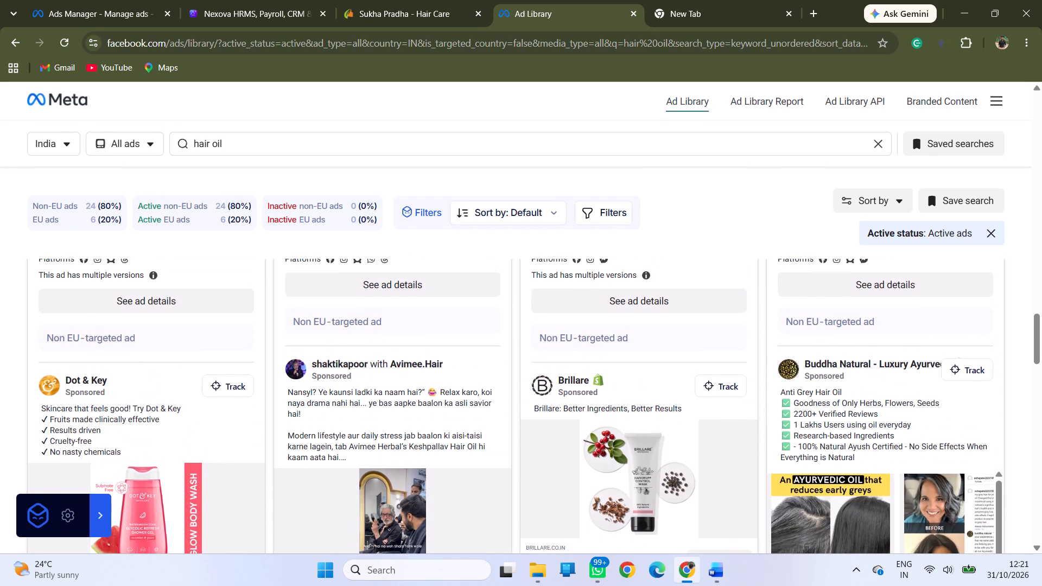
pyautogui.scroll(4, 805, 328)
pyautogui.scroll(-2, 805, 328)
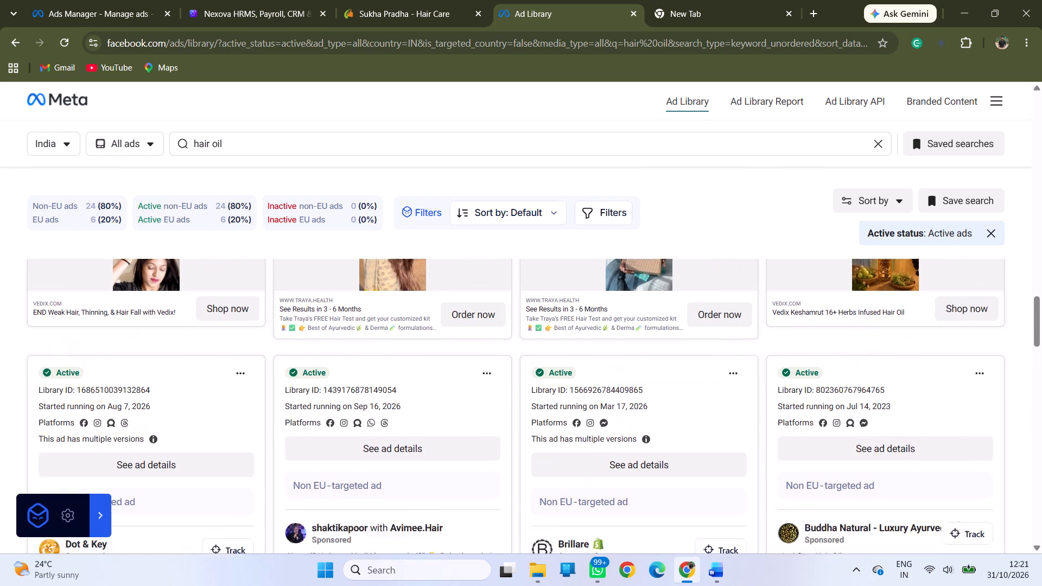
pyautogui.scroll(-2, 805, 328)
pyautogui.scroll(1, 805, 328)
pyautogui.scroll(-3, 805, 328)
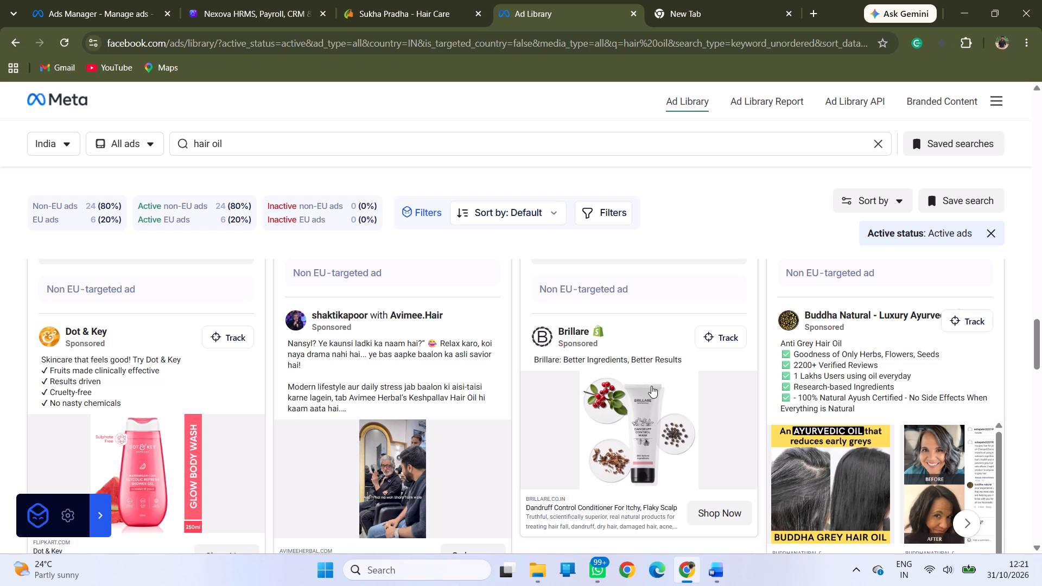
pyautogui.scroll(-2, 634, 400)
pyautogui.scroll(1, 634, 400)
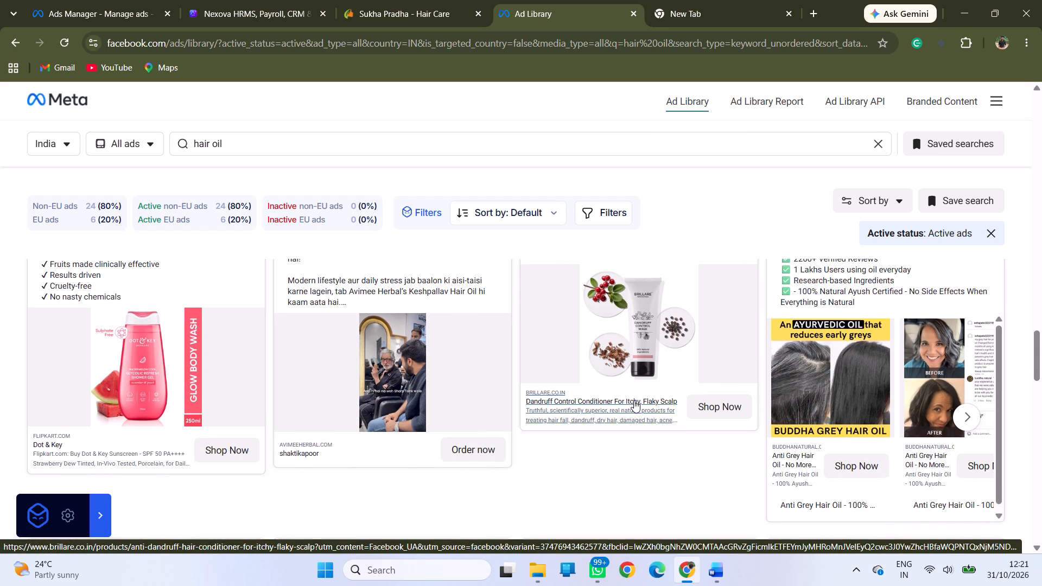
pyautogui.scroll(1, 634, 400)
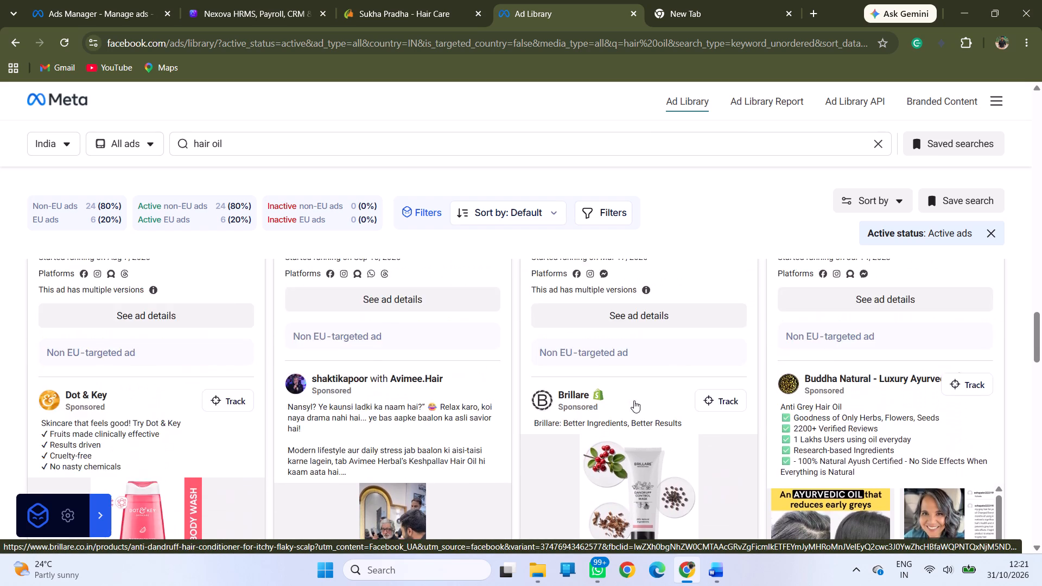